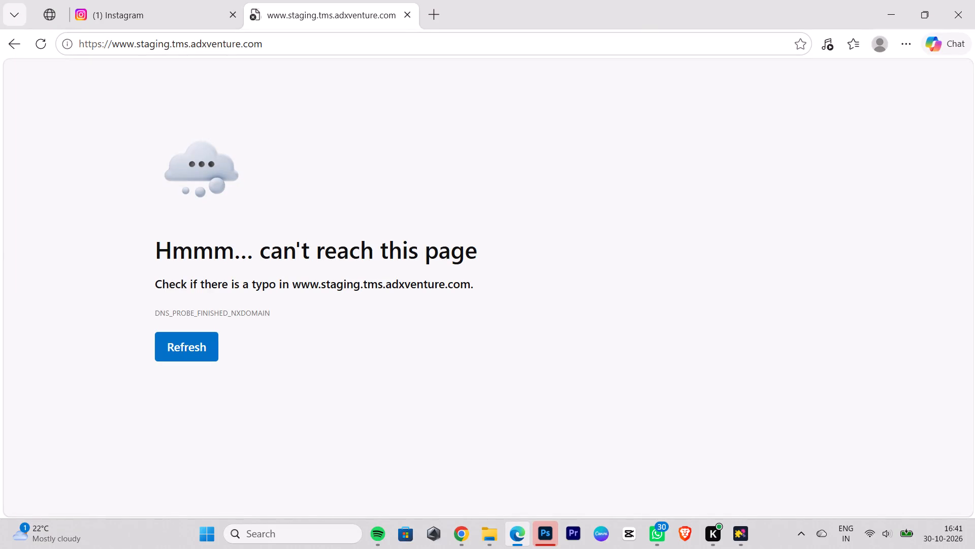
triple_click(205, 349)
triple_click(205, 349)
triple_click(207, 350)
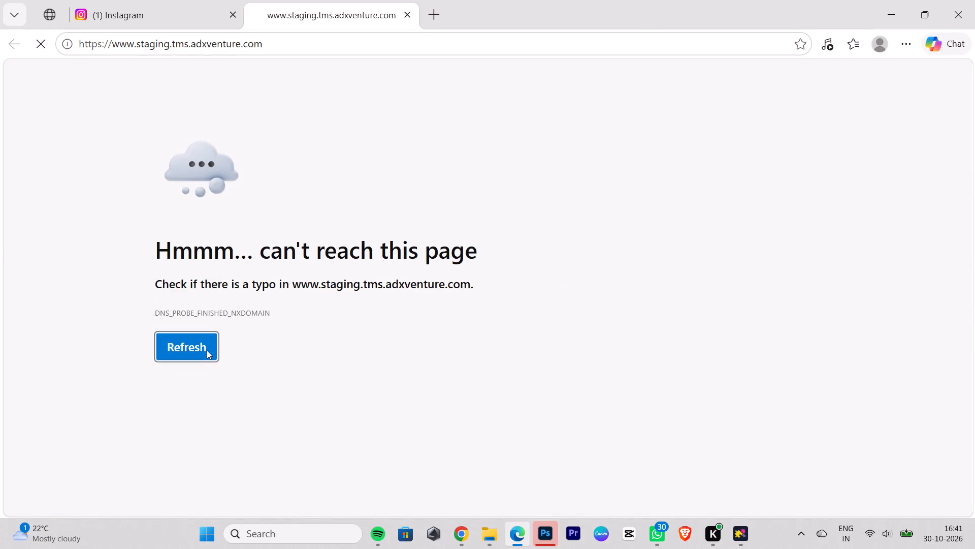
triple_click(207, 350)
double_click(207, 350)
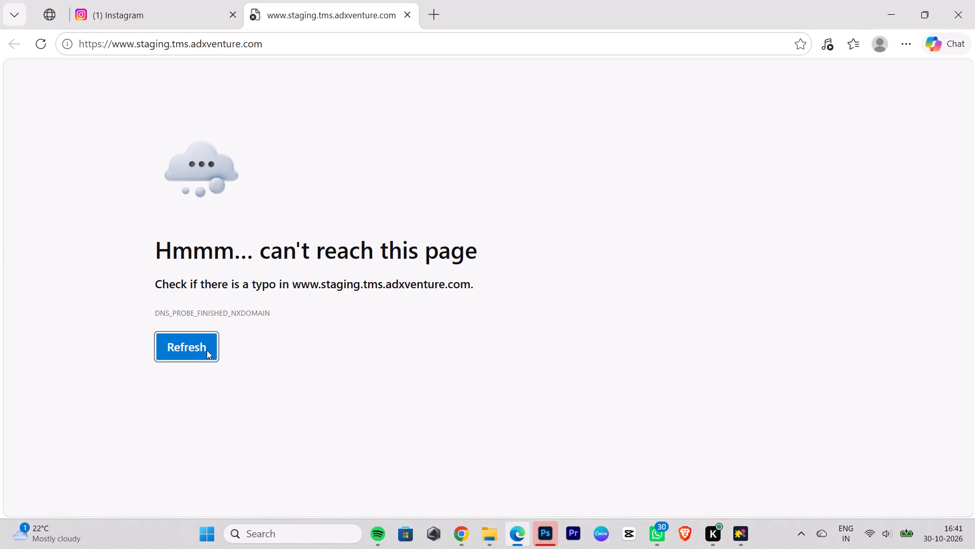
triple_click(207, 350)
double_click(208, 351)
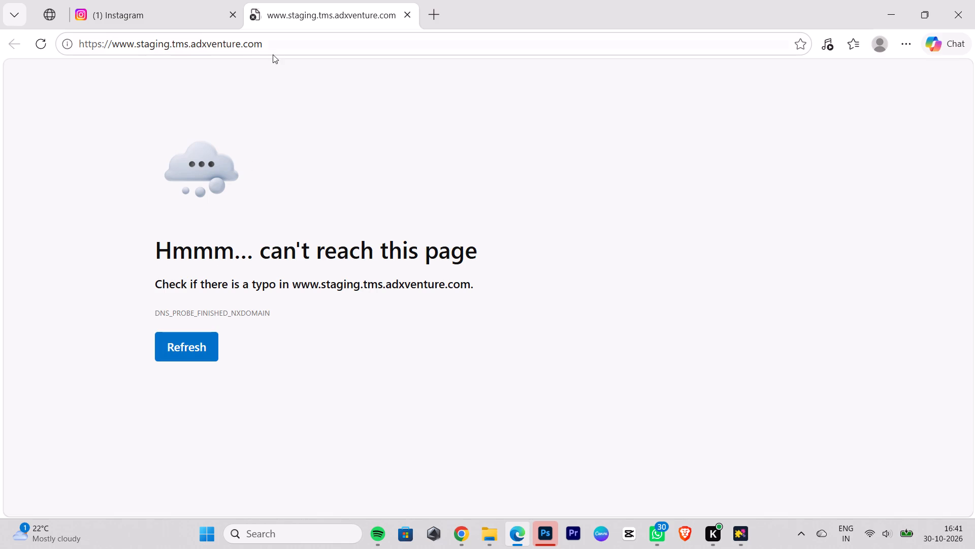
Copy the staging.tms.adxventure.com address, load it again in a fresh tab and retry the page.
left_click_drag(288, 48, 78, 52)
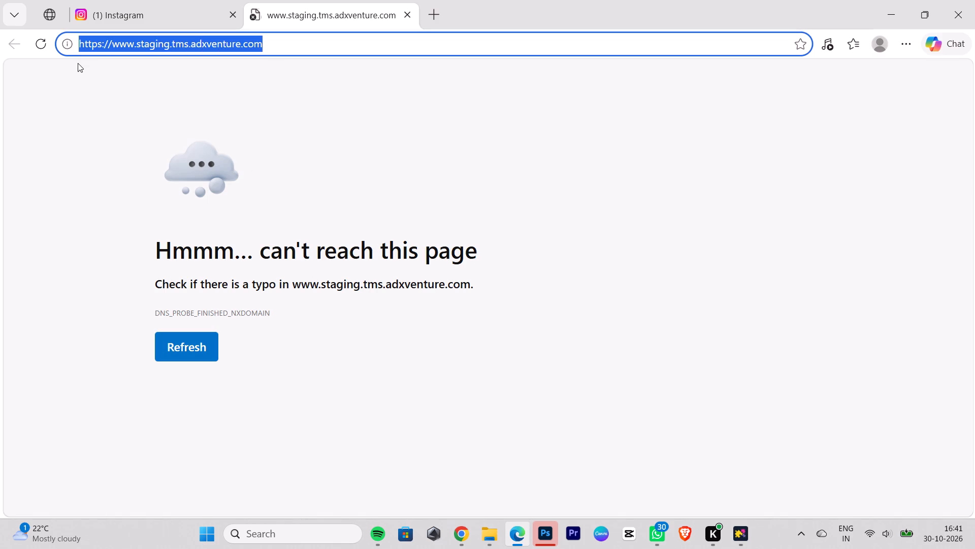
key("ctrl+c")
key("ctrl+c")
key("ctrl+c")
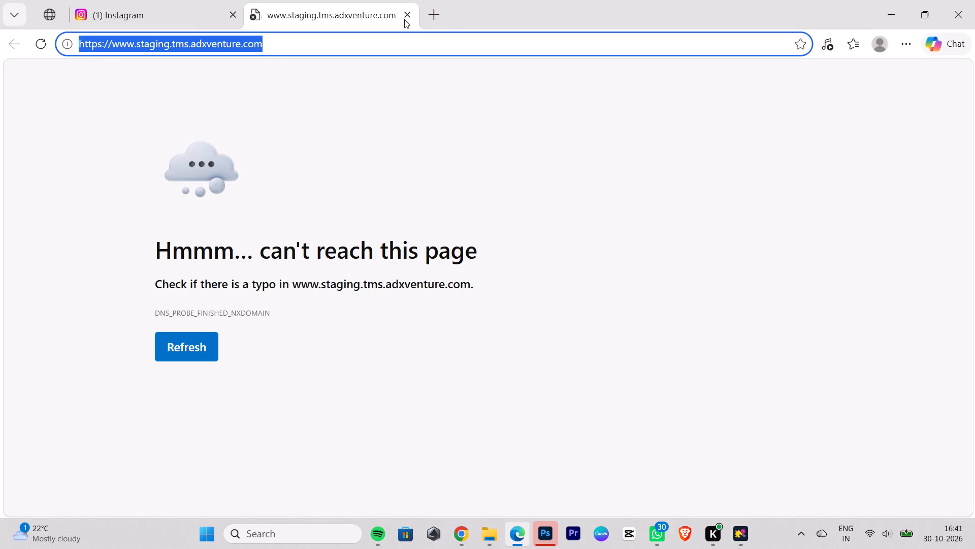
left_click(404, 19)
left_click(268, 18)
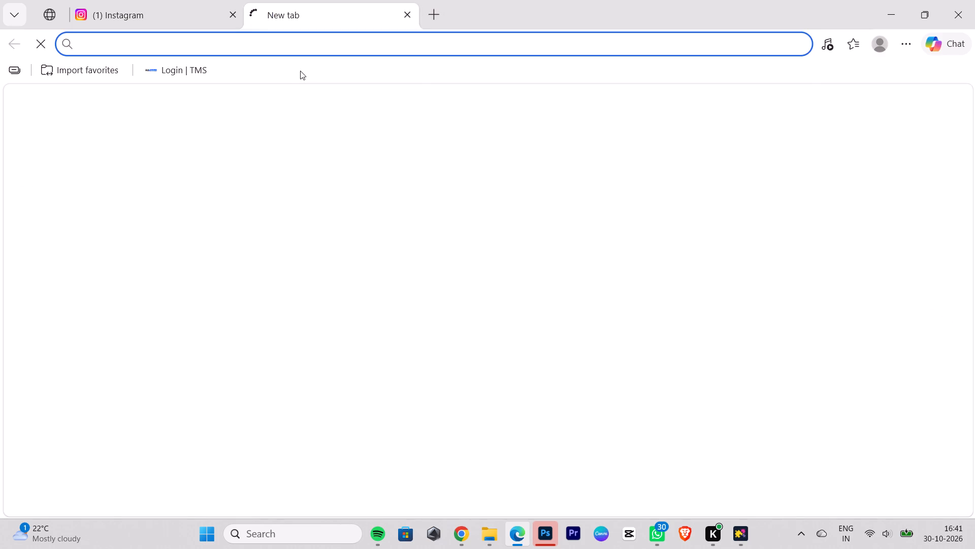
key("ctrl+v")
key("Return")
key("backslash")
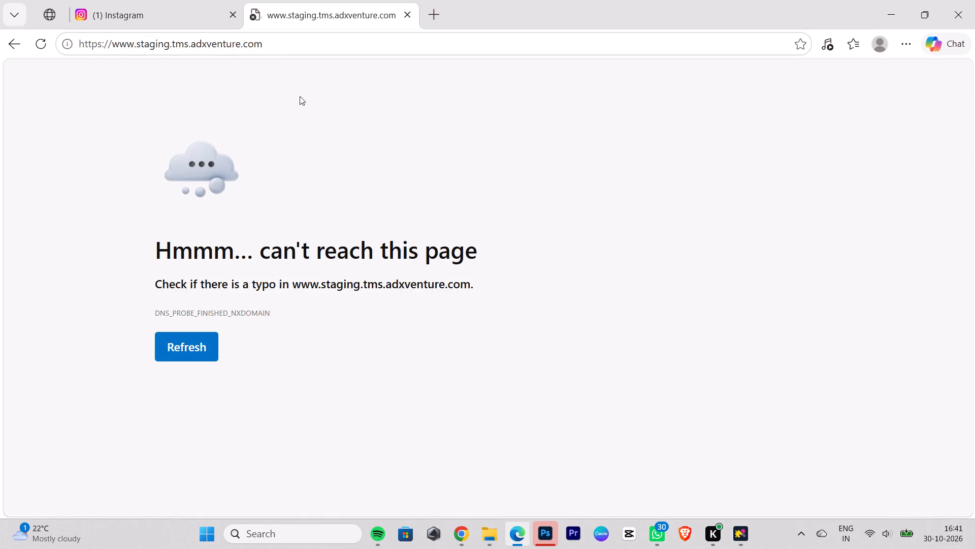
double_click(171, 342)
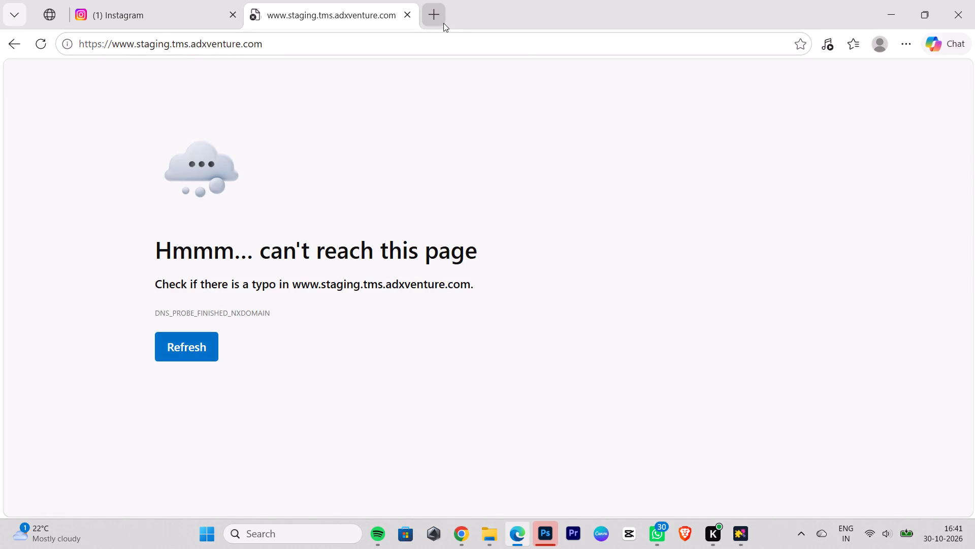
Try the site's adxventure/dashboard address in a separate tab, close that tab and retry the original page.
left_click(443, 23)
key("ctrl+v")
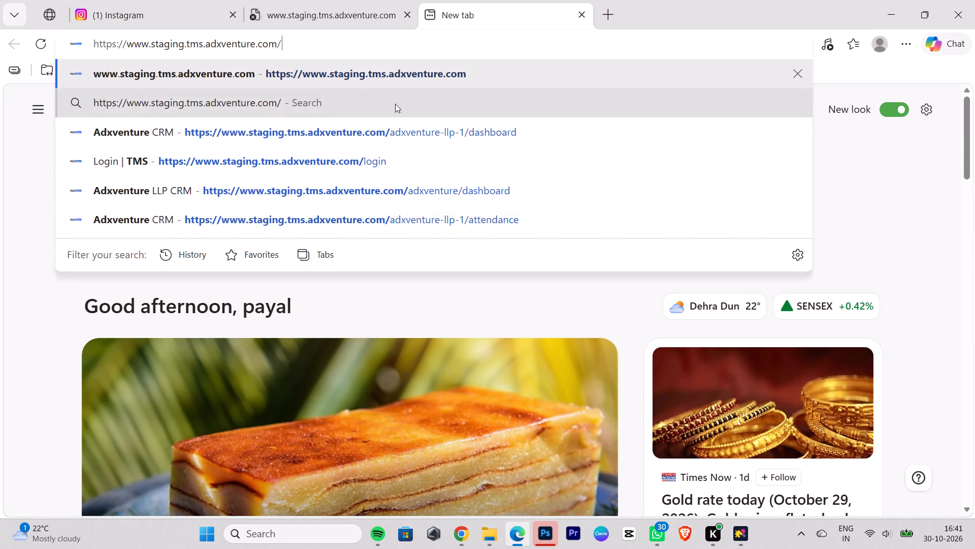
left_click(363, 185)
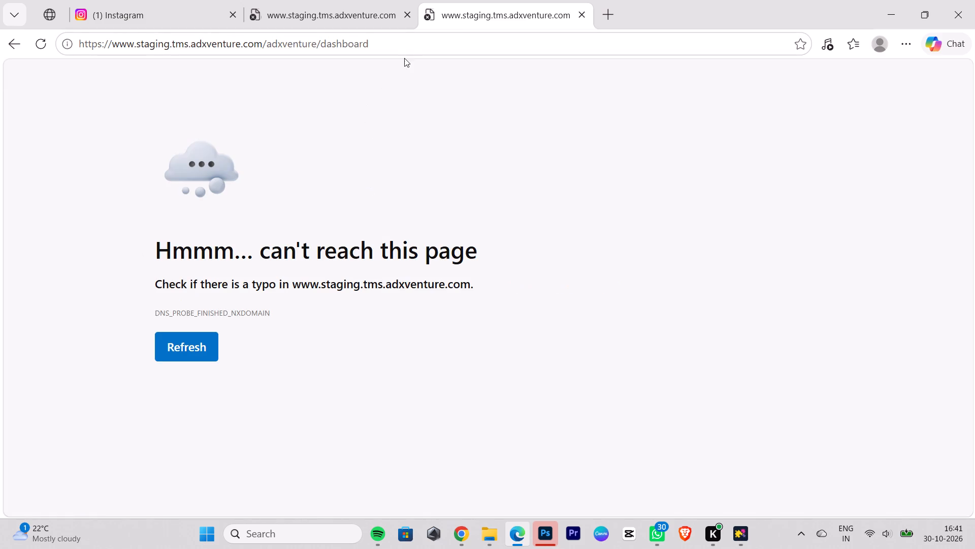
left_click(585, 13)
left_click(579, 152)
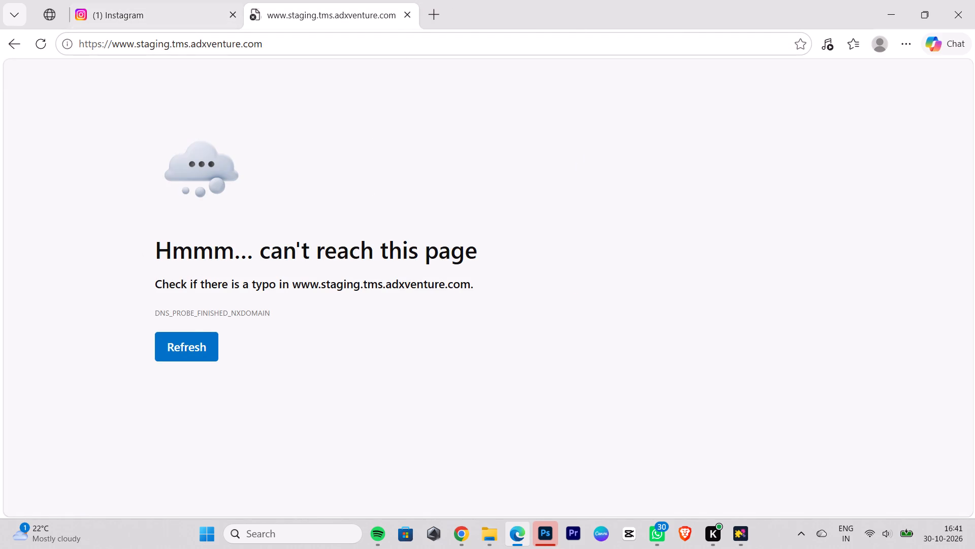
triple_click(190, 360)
Launch Adobe Premiere Pro.
left_click(577, 527)
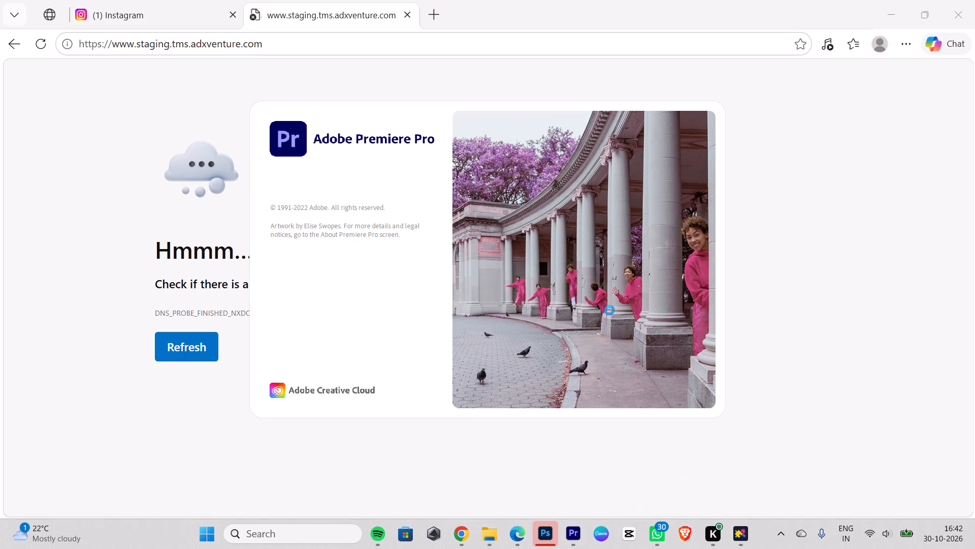
left_click(753, 415)
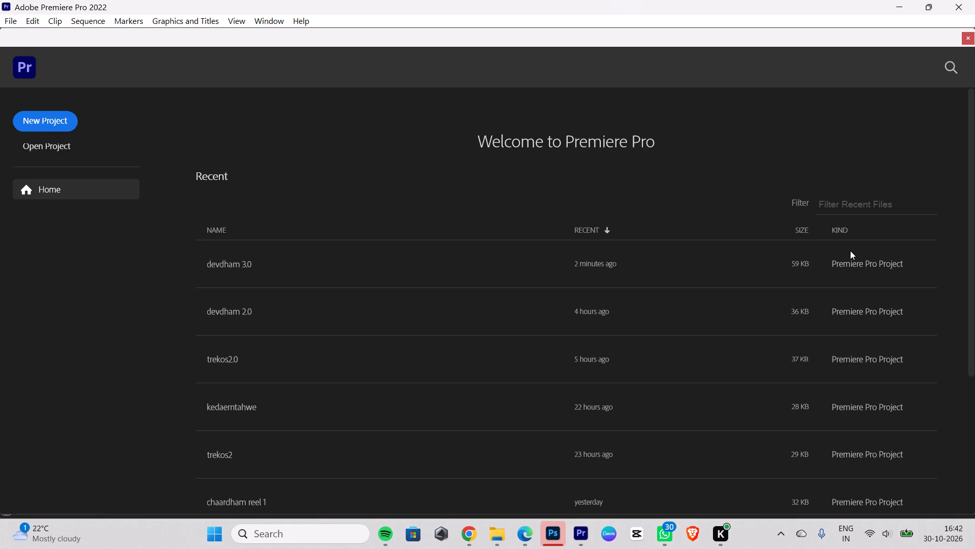
Create a new project named trekos_5 without selecting any media.
left_click(32, 114)
left_click_drag(146, 68, 28, 65)
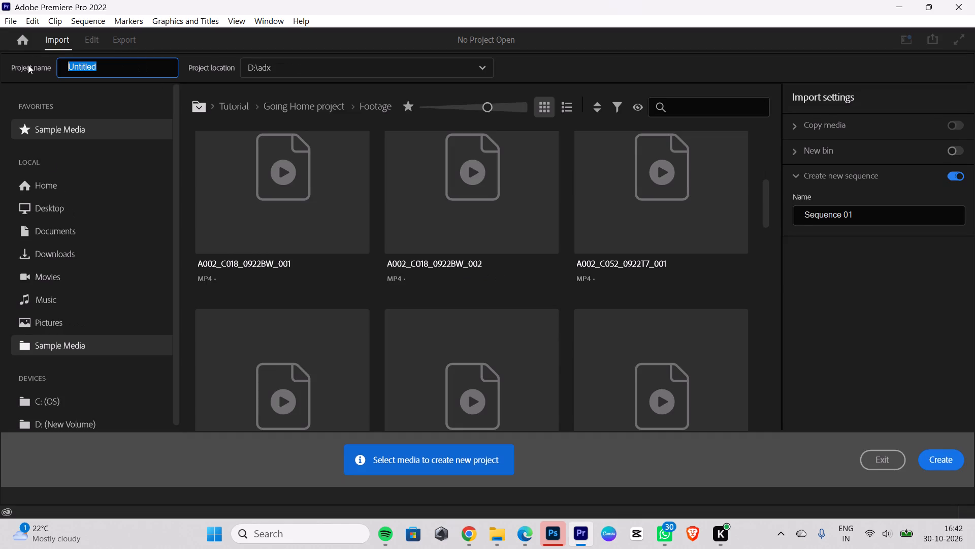
key("BackSpace")
type("trekos")
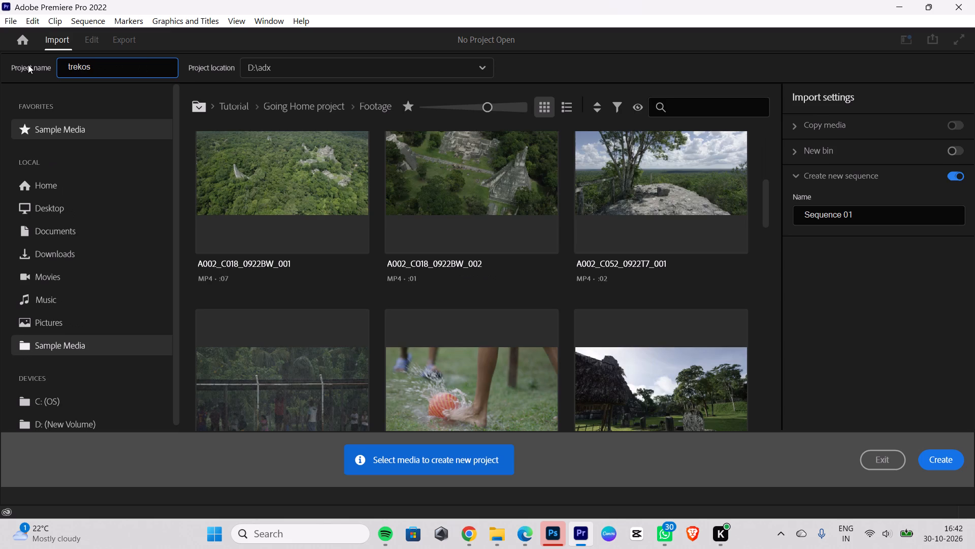
key("shift+underscore")
key("5")
left_click(936, 460)
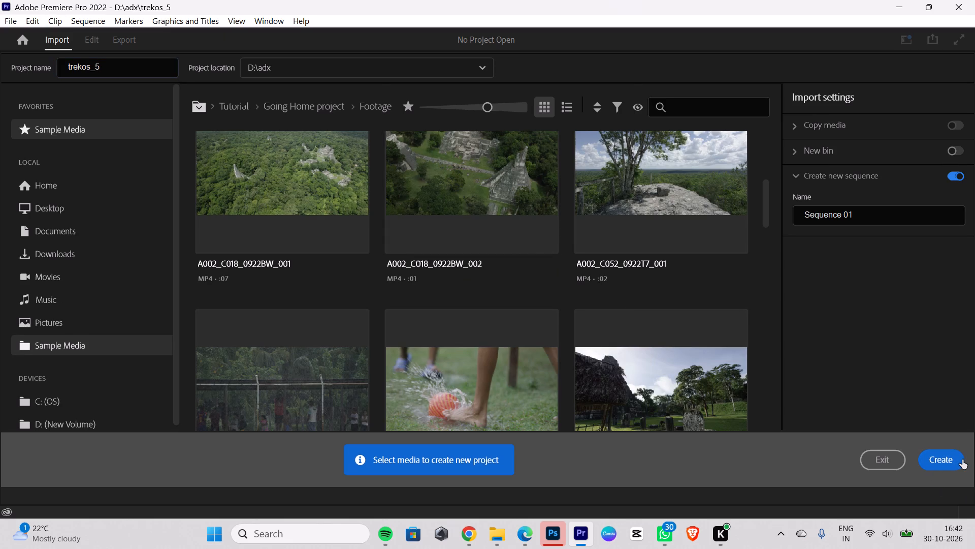
Start a new sequence and set its timebase to 30.00 frames/second.
right_click(144, 184)
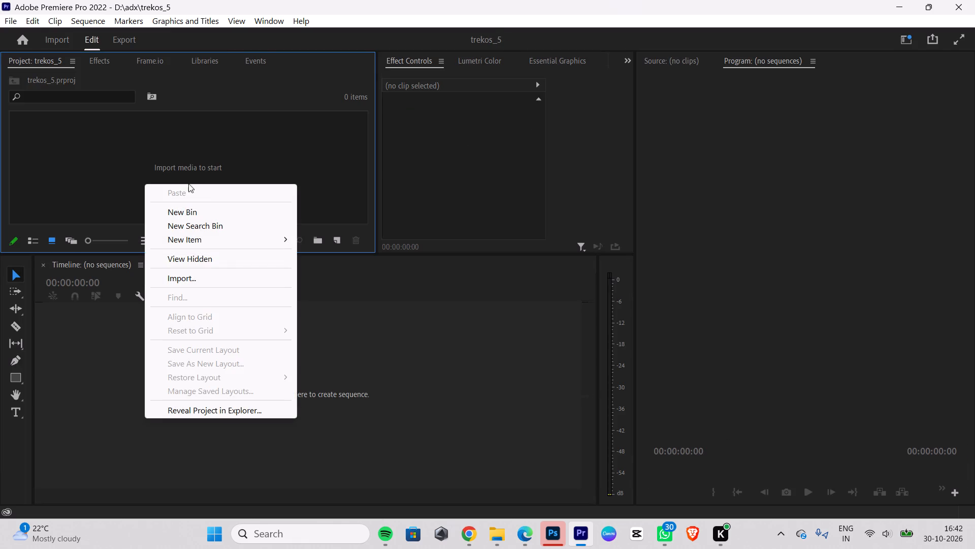
left_click(216, 234)
left_click(330, 239)
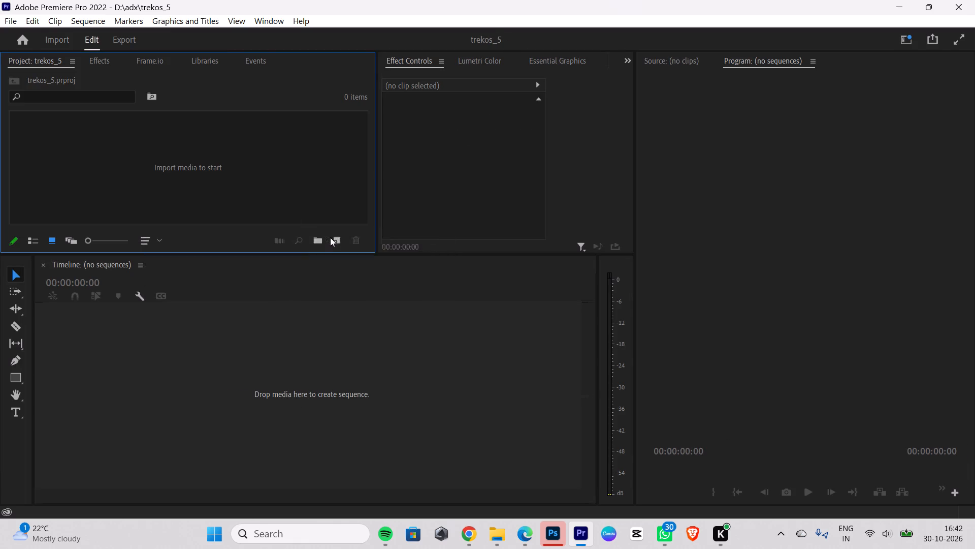
left_click(366, 45)
left_click(370, 52)
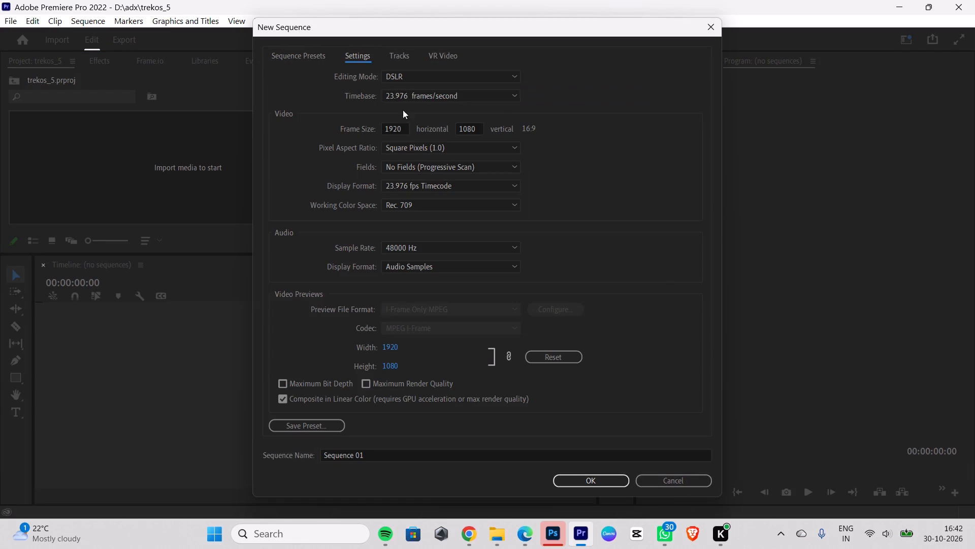
left_click(421, 97)
left_click(444, 216)
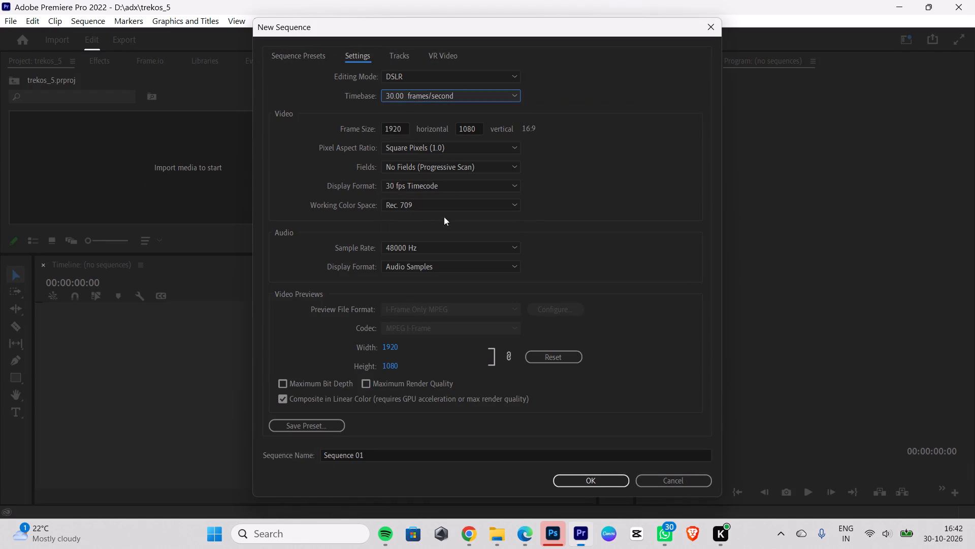
Set the frame size to 1080 horizontal by 1920 vertical, reset the preview size and create the sequence.
left_click_drag(406, 133, 374, 127)
key("BackSpace")
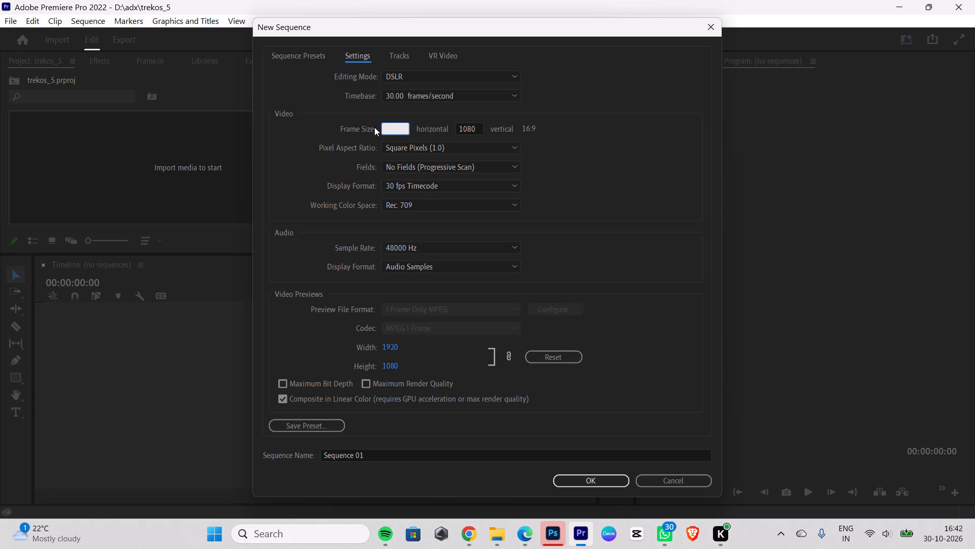
type("1080")
left_click_drag(479, 129, 467, 134)
key("BackSpace")
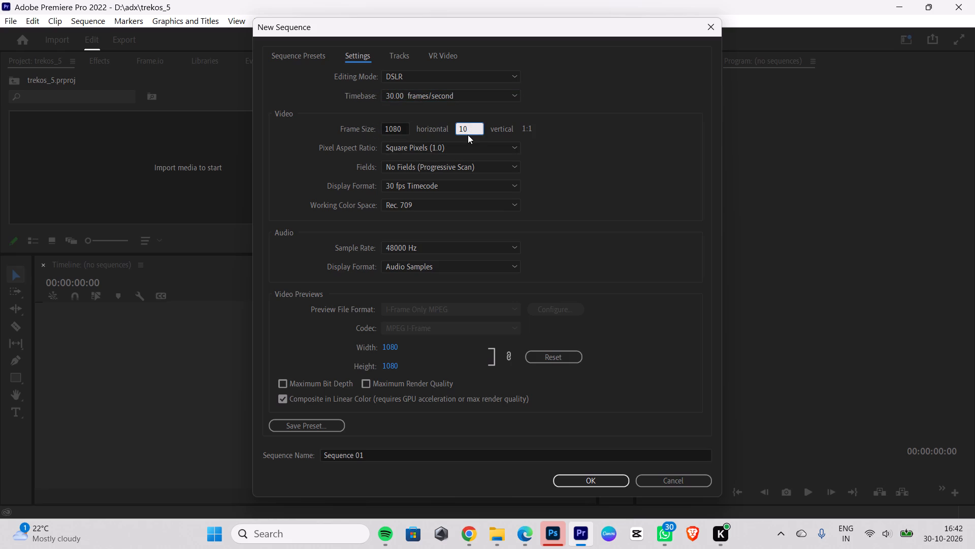
key("BackSpace")
key("9")
type("20")
left_click(562, 358)
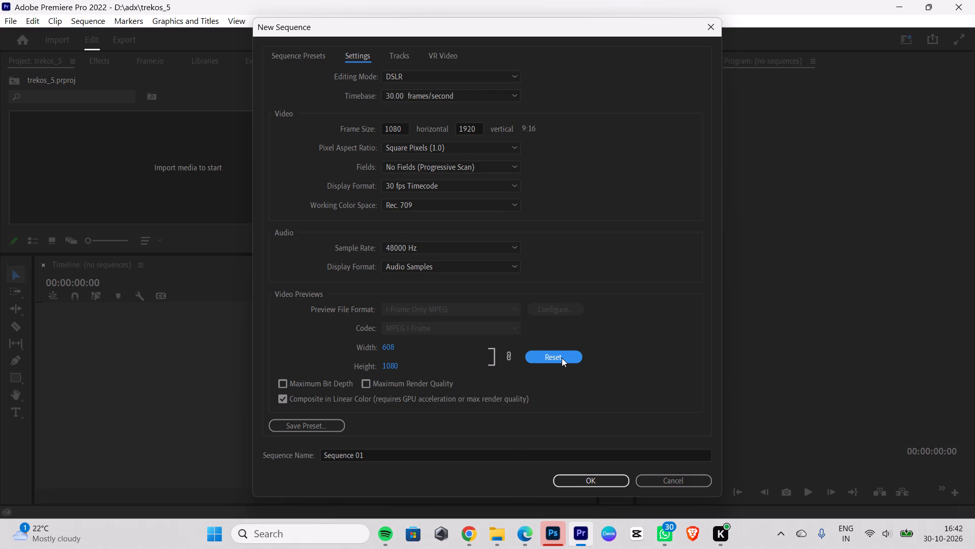
left_click(599, 484)
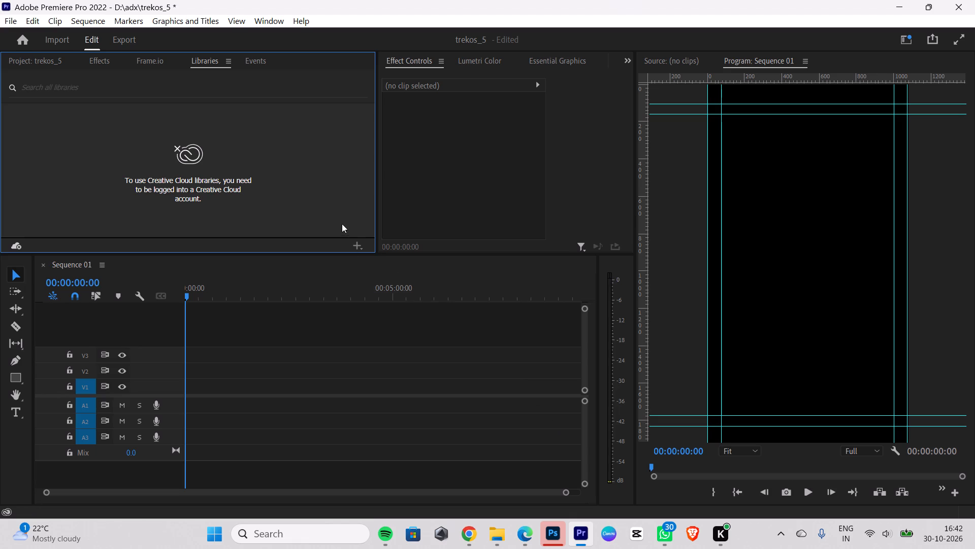
Close the Libraries, Events and Frame.io panels and return to the trekos_5 project contents.
left_click(230, 63)
left_click(258, 55)
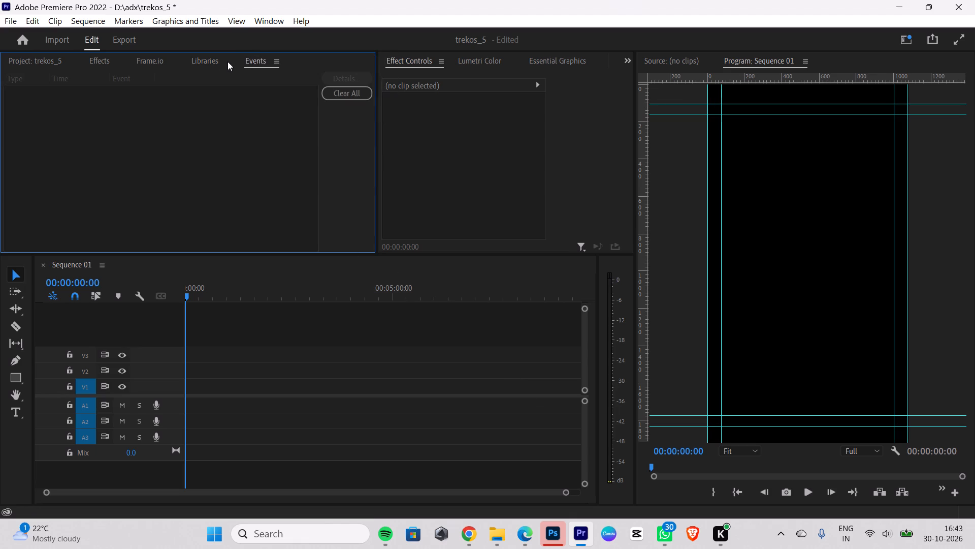
left_click(214, 68)
left_click(223, 65)
left_click(305, 61)
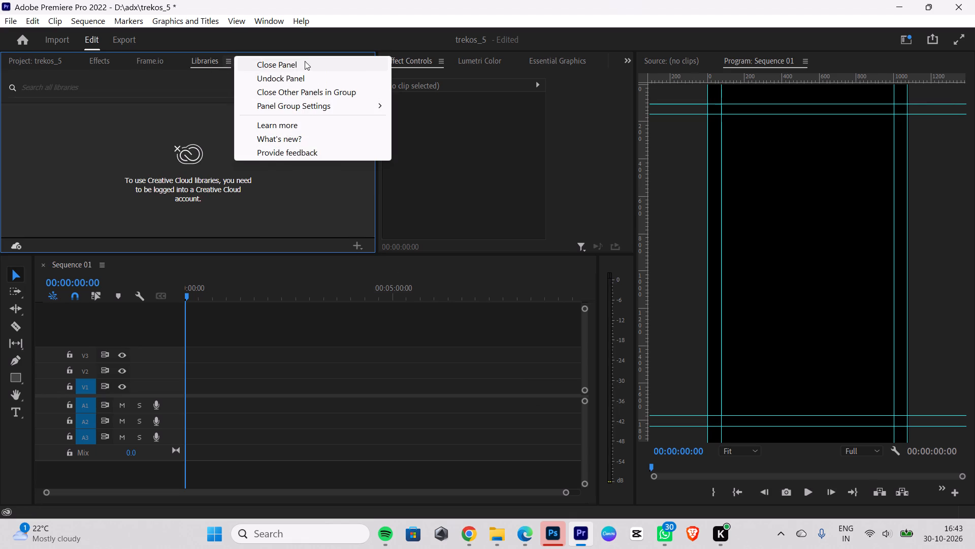
left_click(223, 61)
left_click(266, 65)
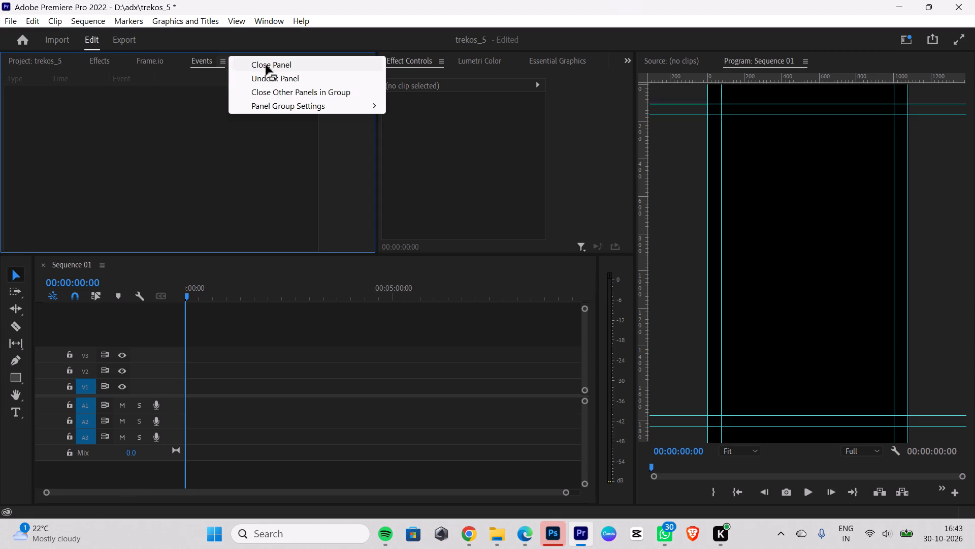
left_click(177, 64)
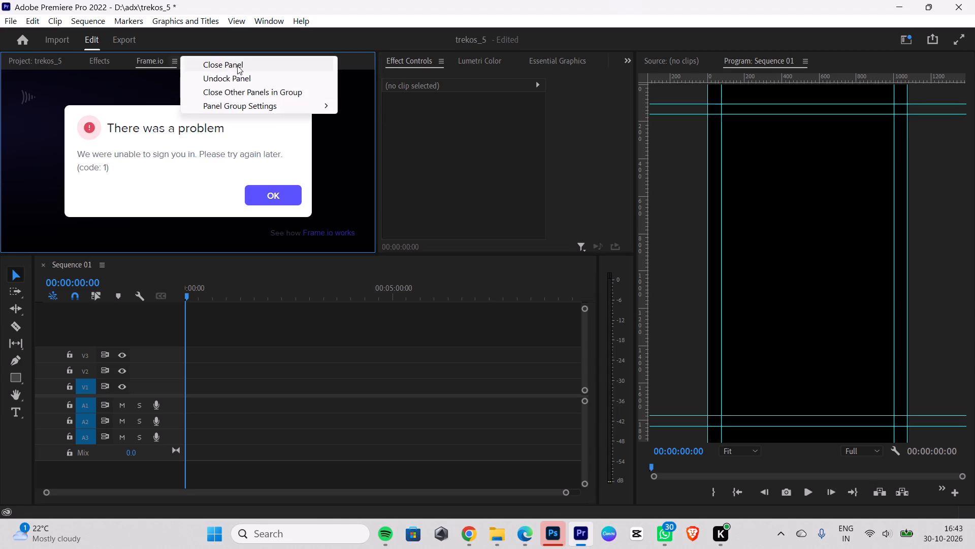
left_click(239, 66)
left_click(59, 62)
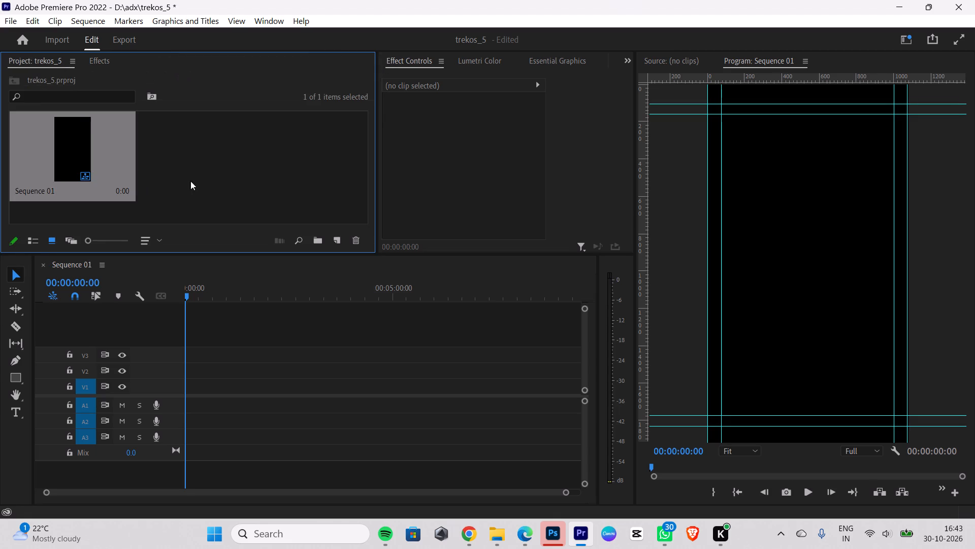
Import the "Life unpredictable hai, Bhai hee lai aj" hiker video from the Downloads folder into the project.
key("ctrl+i")
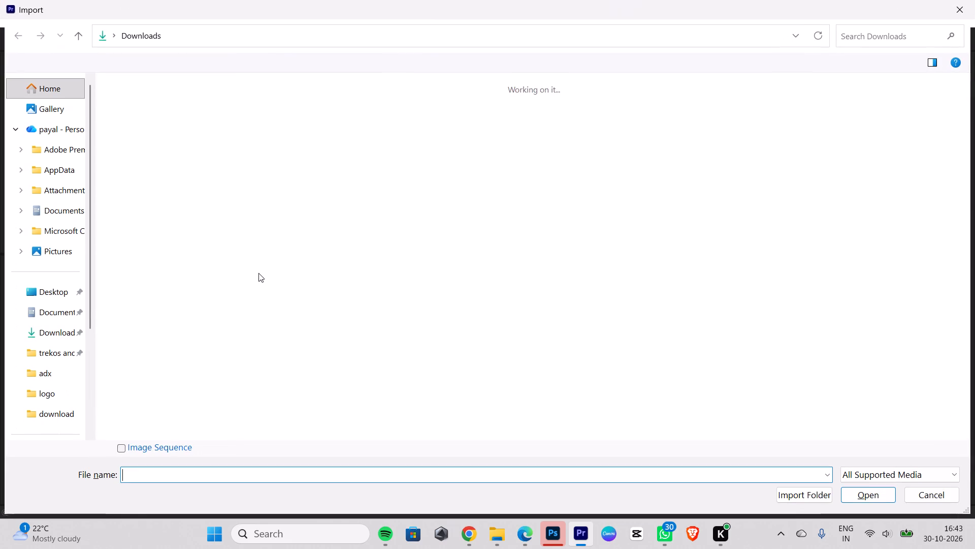
left_click(170, 147)
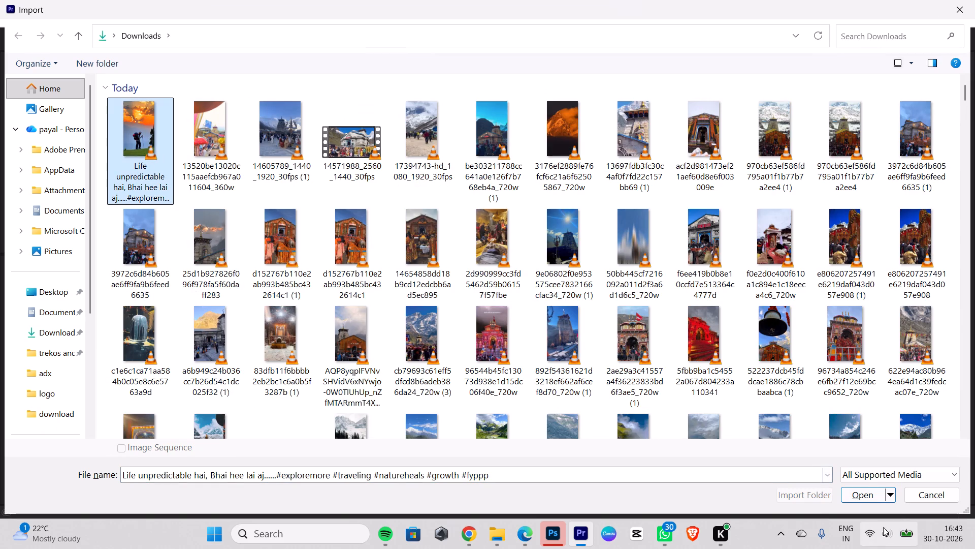
left_click(860, 501)
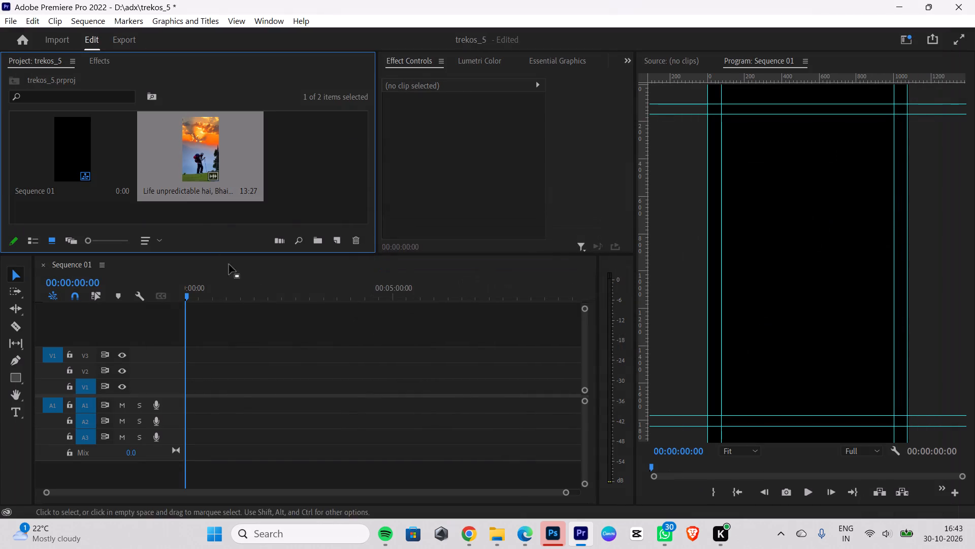
Place the imported hiker video on tracks V1 and A1 at the very start of Sequence 01.
left_click_drag(206, 150, 181, 385)
left_click(613, 294)
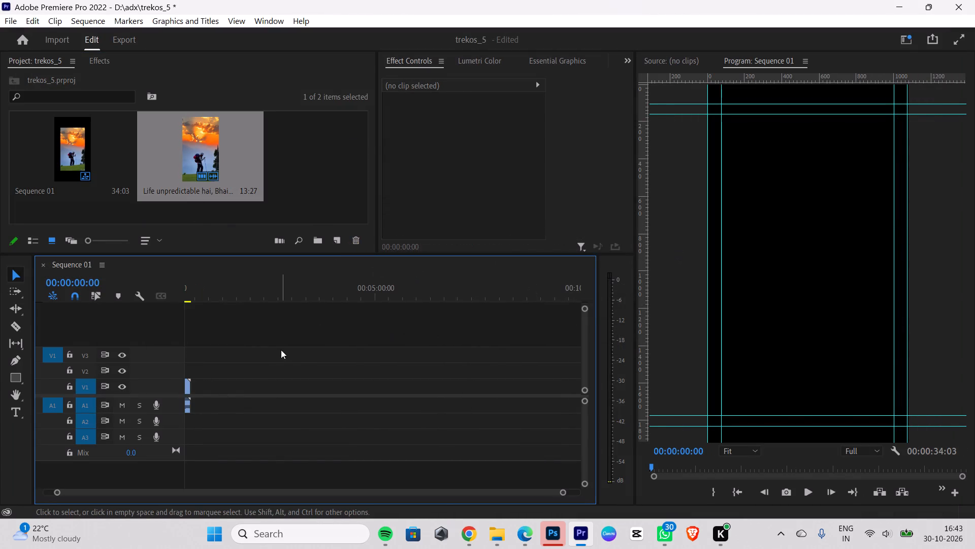
left_click_drag(280, 350, 105, 451)
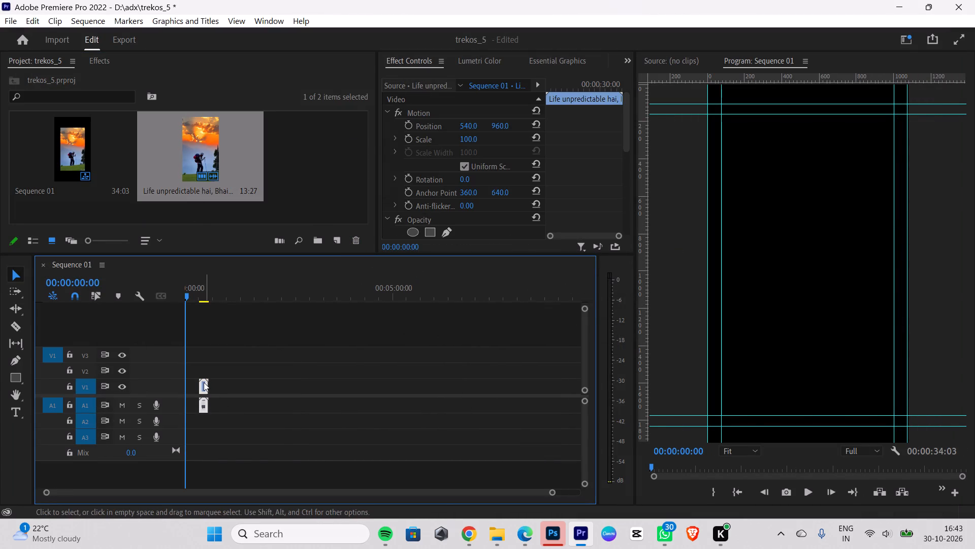
left_click_drag(203, 382, 48, 403)
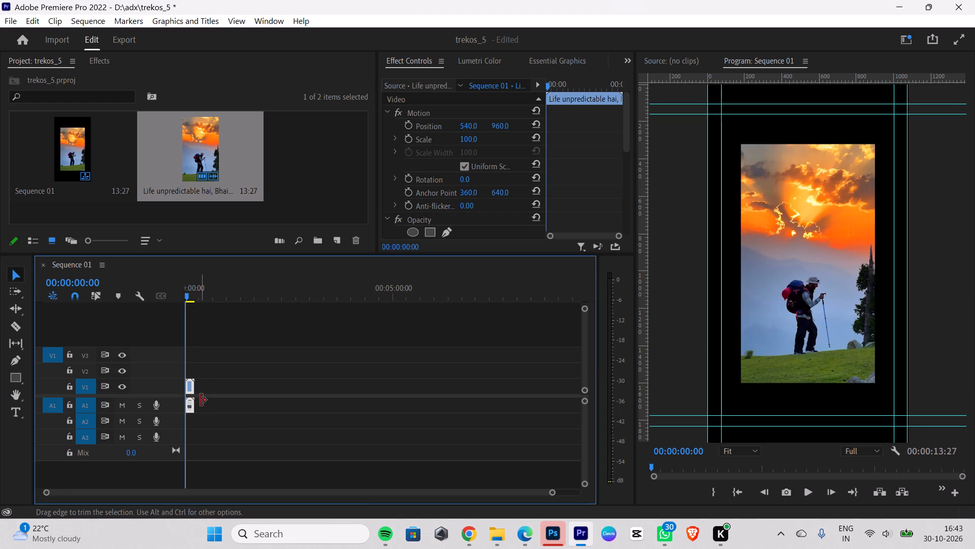
Play the opening of the hiker video and step back frame by frame to 00:00:00:05 to examine it.
key("space")
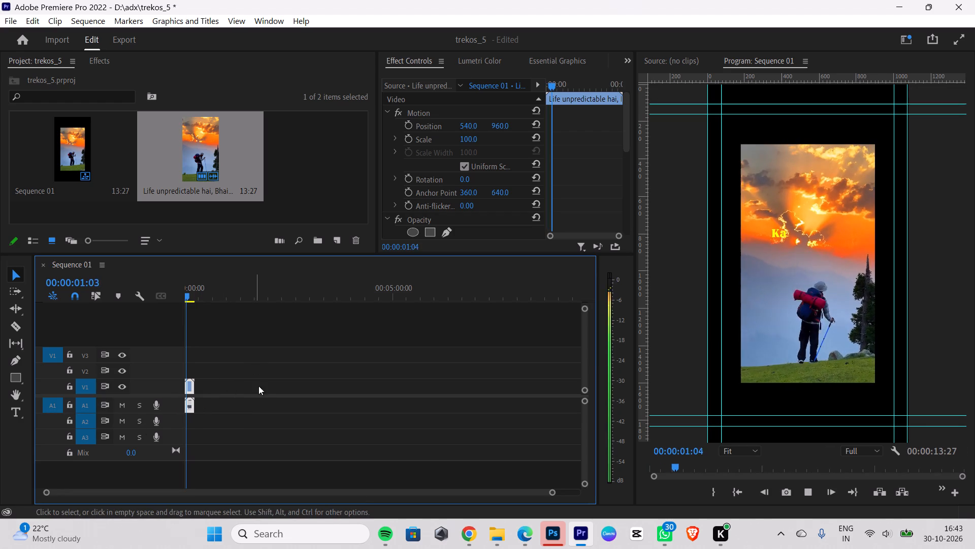
key("space")
key("Left")
key("Left")
key("Left")
key("Left")
key("Left")
key("Left")
key("Left")
key("Left")
key("Left")
key("Left")
key("Left")
key("Left")
key("Left")
key("Left")
key("Left")
key("Left")
key("Left")
key("Left")
key("Left")
key("Left")
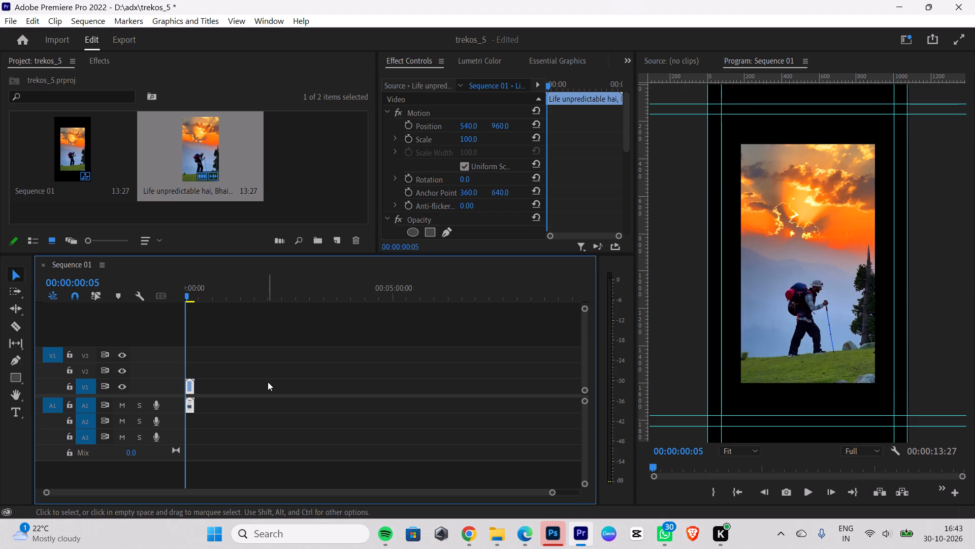
Switch to Chrome and search Pinterest for "trekker walking on the mountains viddeo".
left_click(464, 532)
left_click(270, 3)
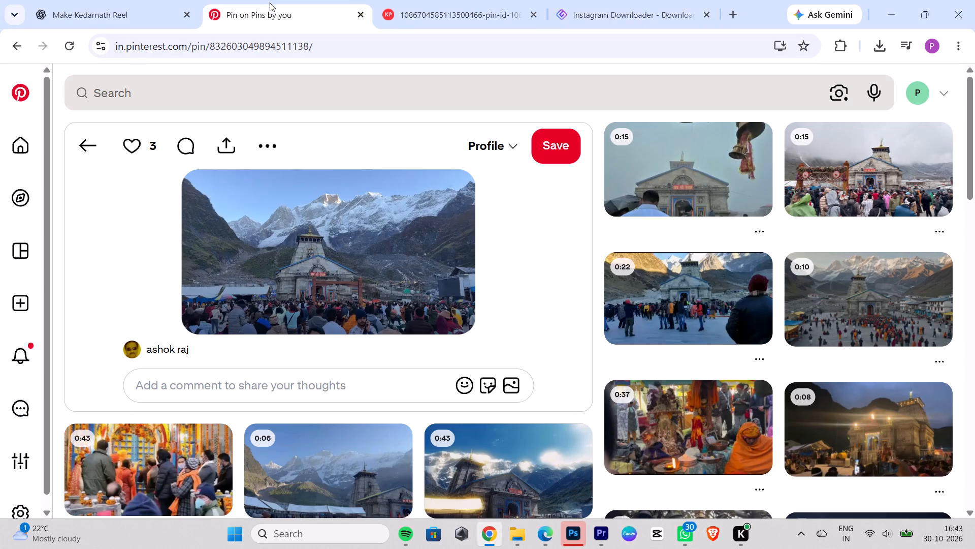
left_click(237, 79)
type("trekker")
key("space")
type("walking on yhempuntains")
key("space")
key("BackSpace")
key("BackSpace")
key("BackSpace")
key("BackSpace")
key("BackSpace")
key("BackSpace")
key("BackSpace")
key("BackSpace")
key("BackSpace")
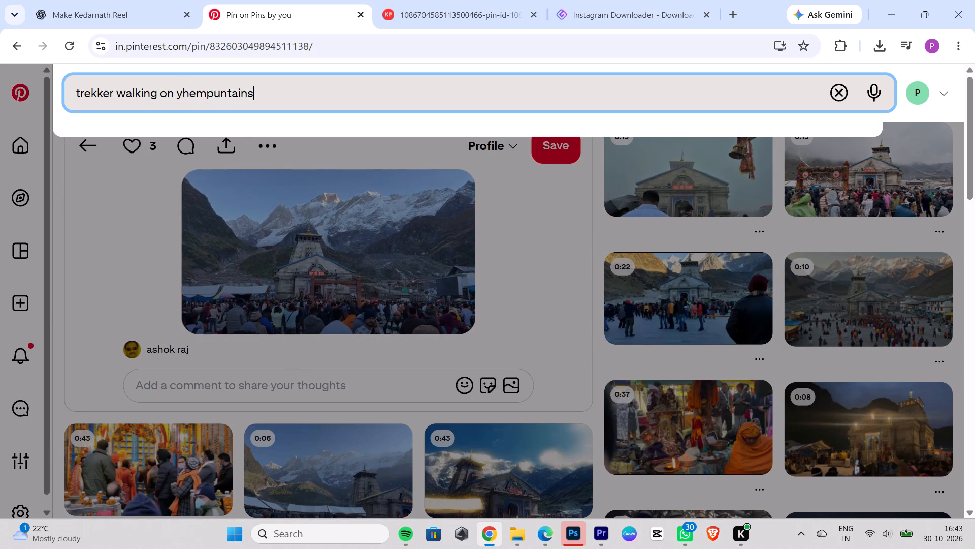
key("BackSpace")
key("BackSpace")
key("BackSpace")
key("BackSpace")
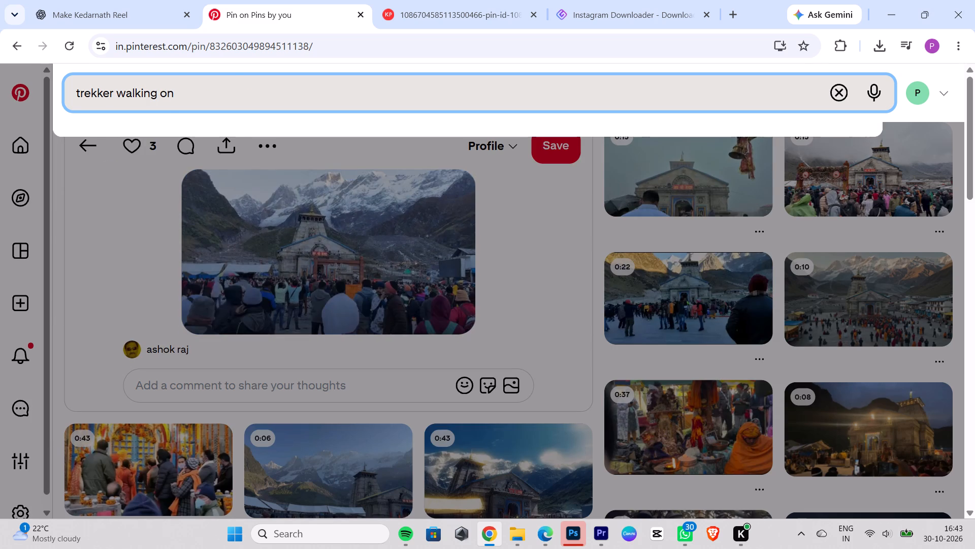
type("the mountains viddeo")
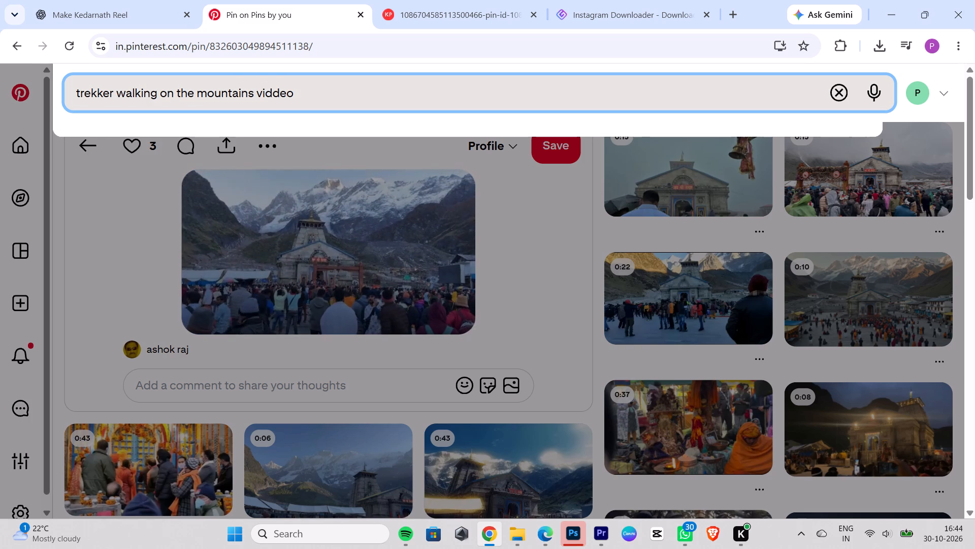
key("Return")
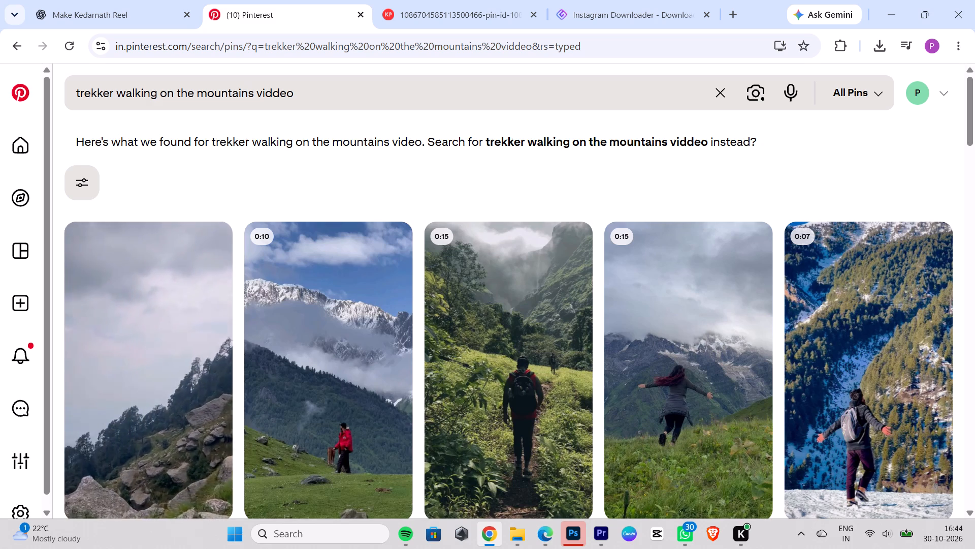
Open the "tungnath trek" video pin of the backpacker in yellow sleeves and expand its comments.
scroll(402, 149, "down", 4)
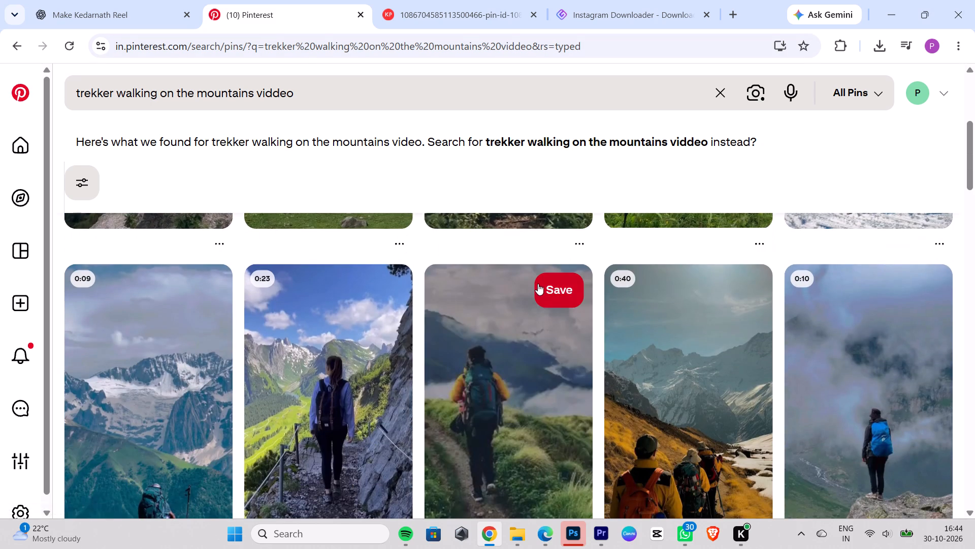
left_click(551, 386)
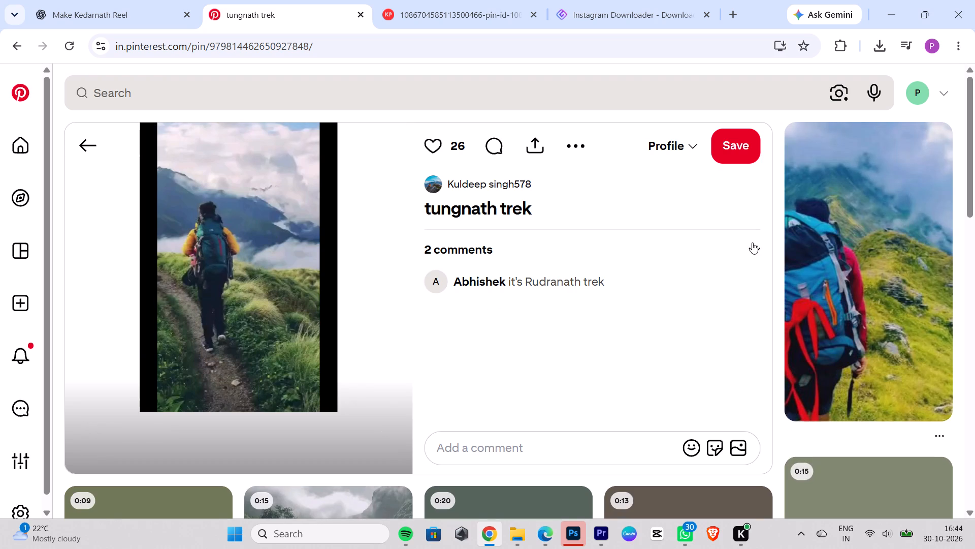
left_click(748, 247)
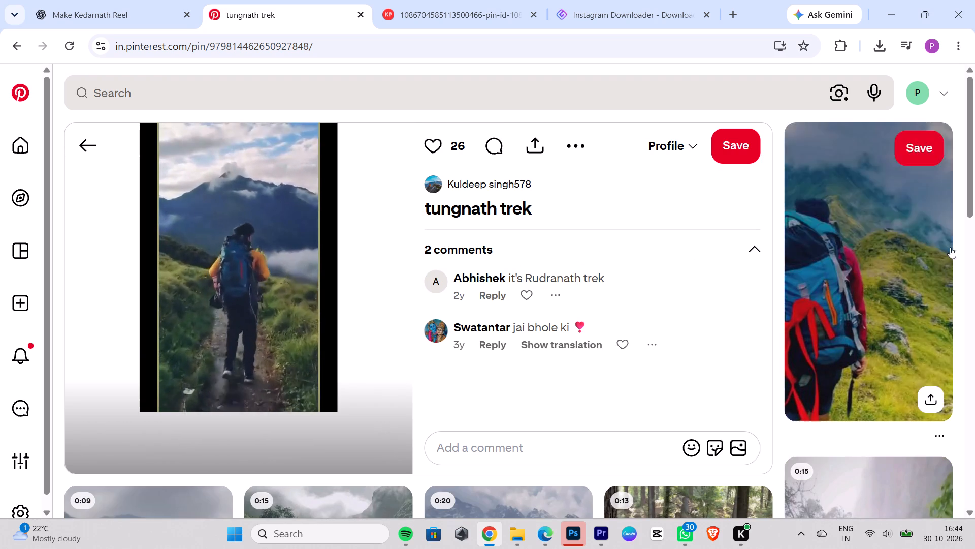
Check the related pin of a lone hiker on a grassy slope and return to the "tungnath trek" pin.
scroll(337, 269, "down", 3)
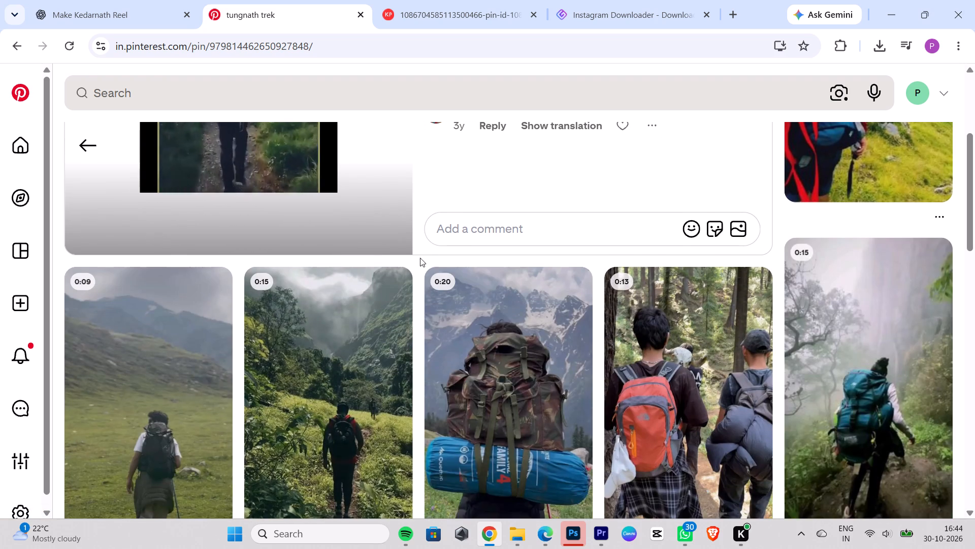
scroll(421, 258, "down", 2)
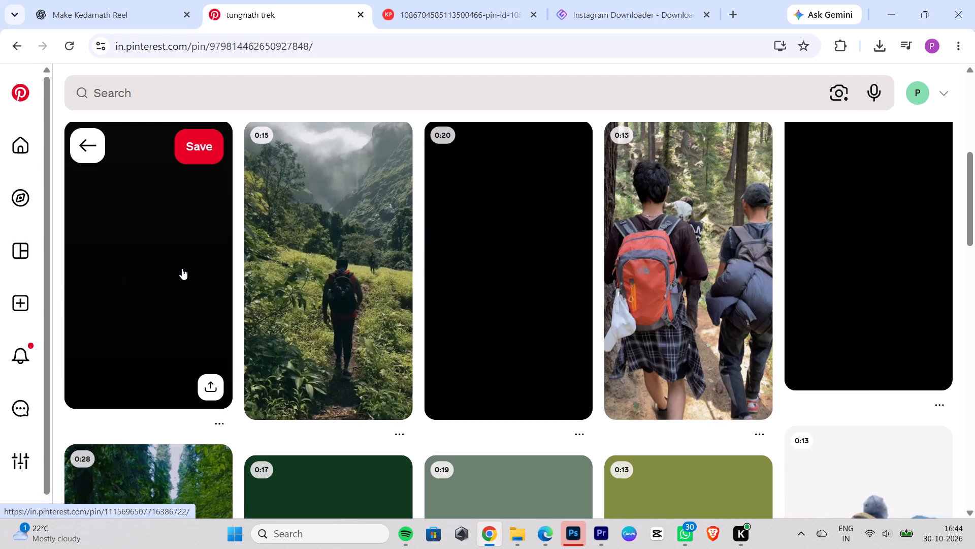
left_click(182, 268)
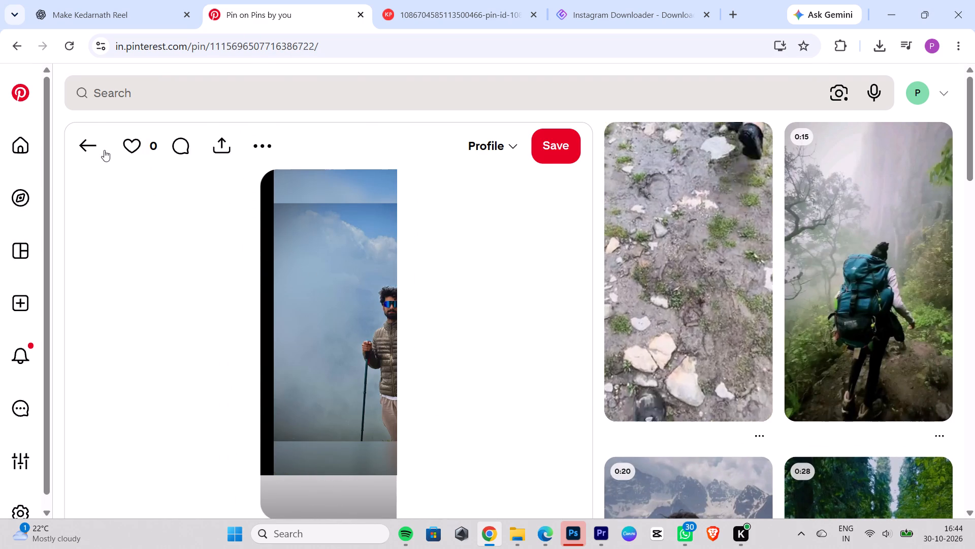
left_click(101, 148)
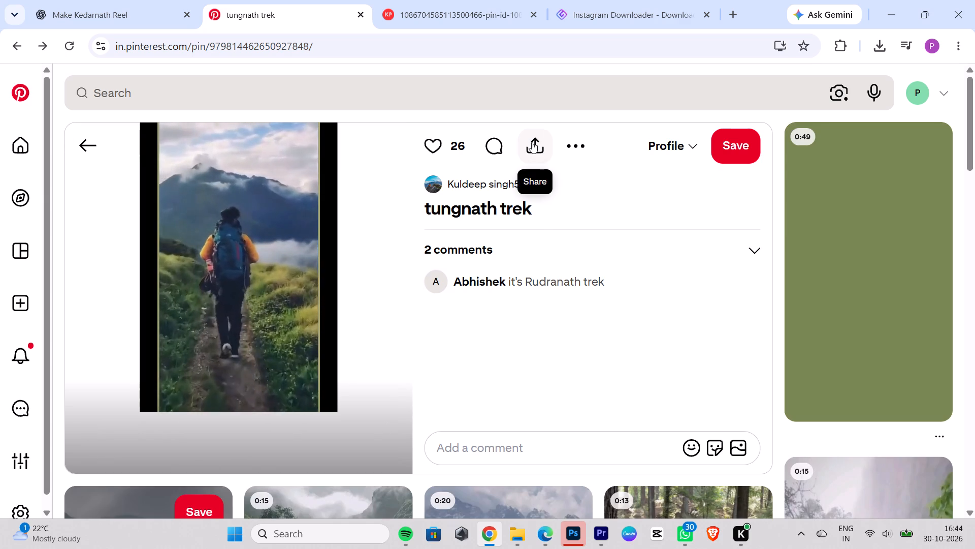
Copy the share link of the "tungnath trek" video pin.
scroll(535, 232, "down", 3)
scroll(527, 235, "up", 5)
left_click(534, 135)
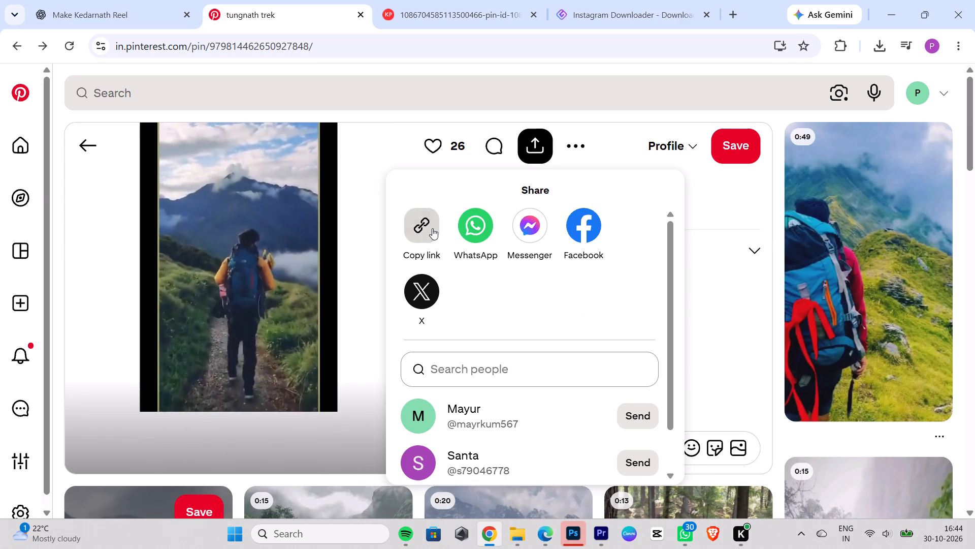
left_click(432, 228)
left_click(417, 226)
triple_click(418, 222)
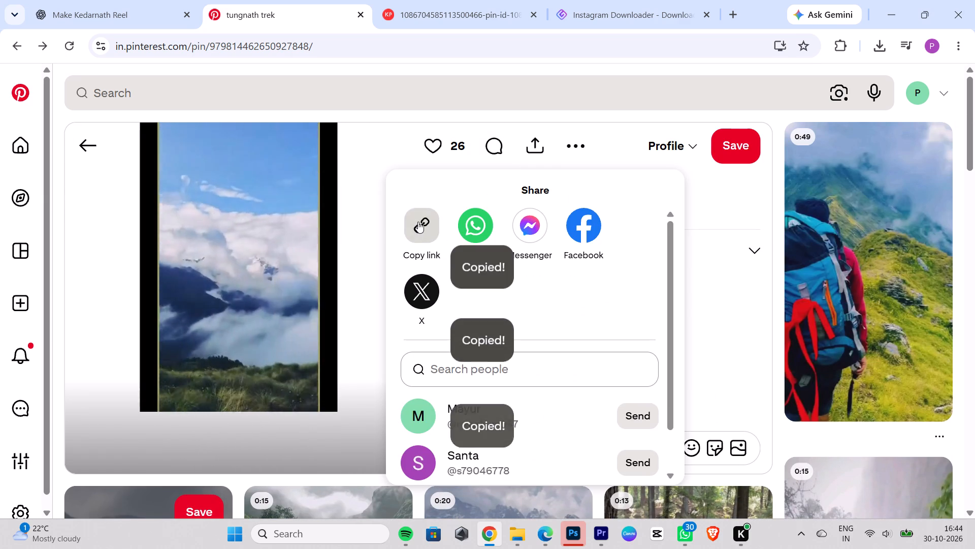
Return to the Pinterest results, search for the exact wording "trekker walking on the mountains viddeo" and browse the trekking videos.
left_click(74, 147)
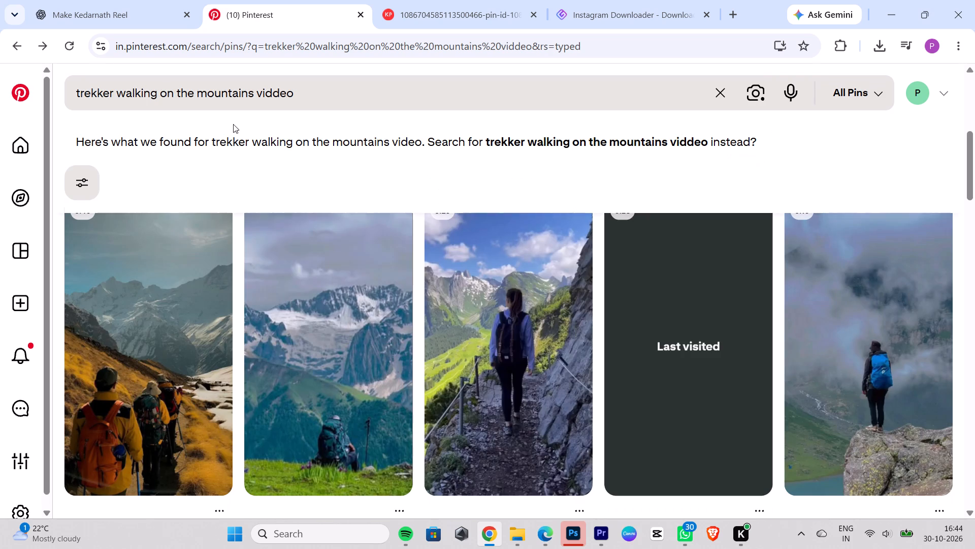
left_click(600, 141)
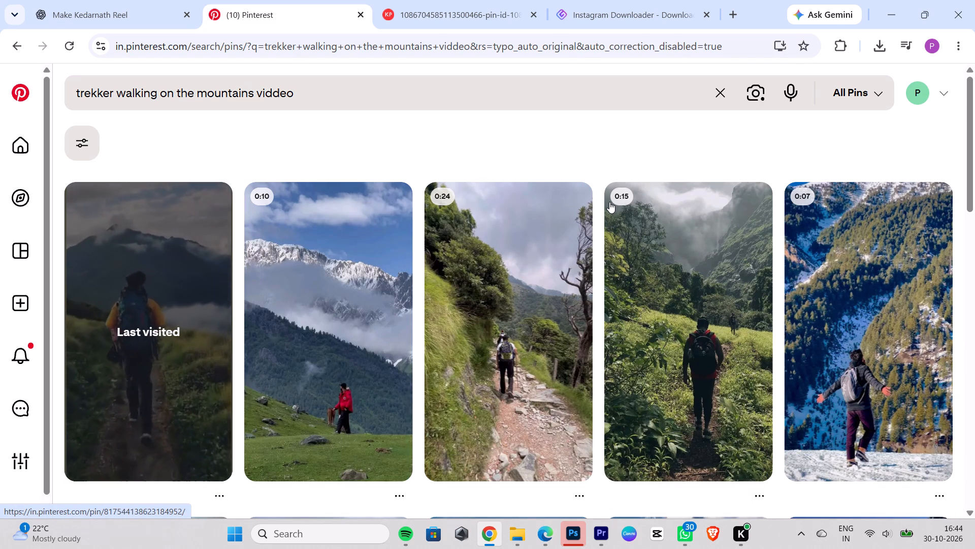
scroll(608, 200, "down", 5)
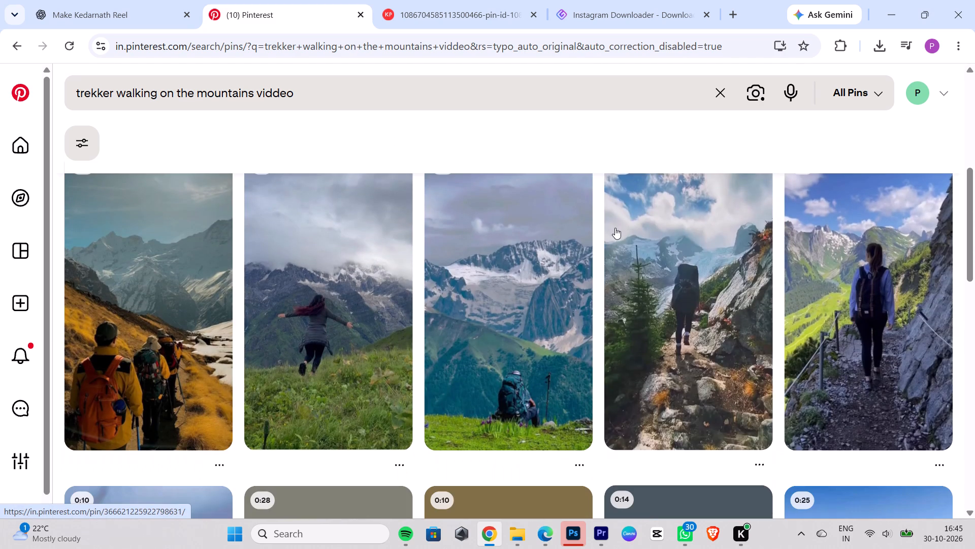
scroll(661, 257, "down", 1)
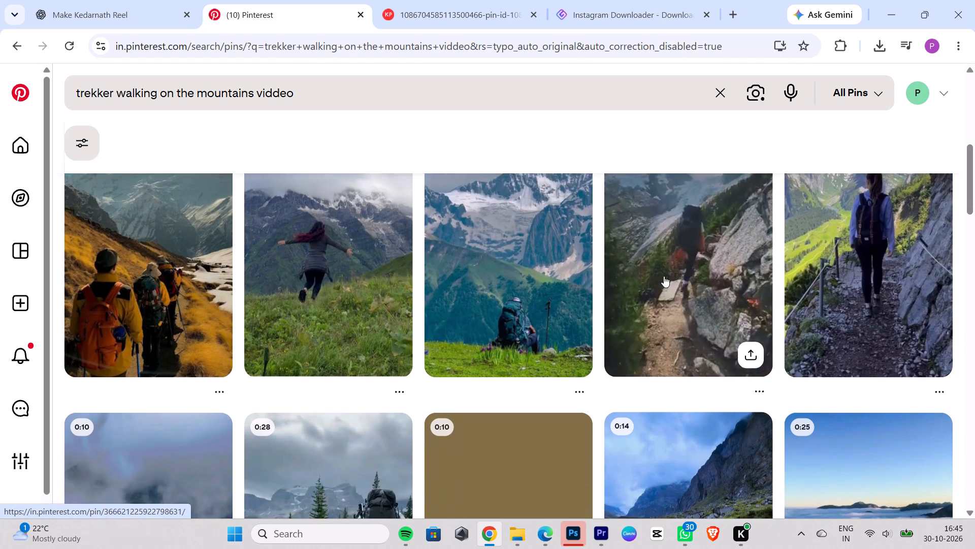
scroll(666, 283, "down", 2)
scroll(617, 314, "down", 2)
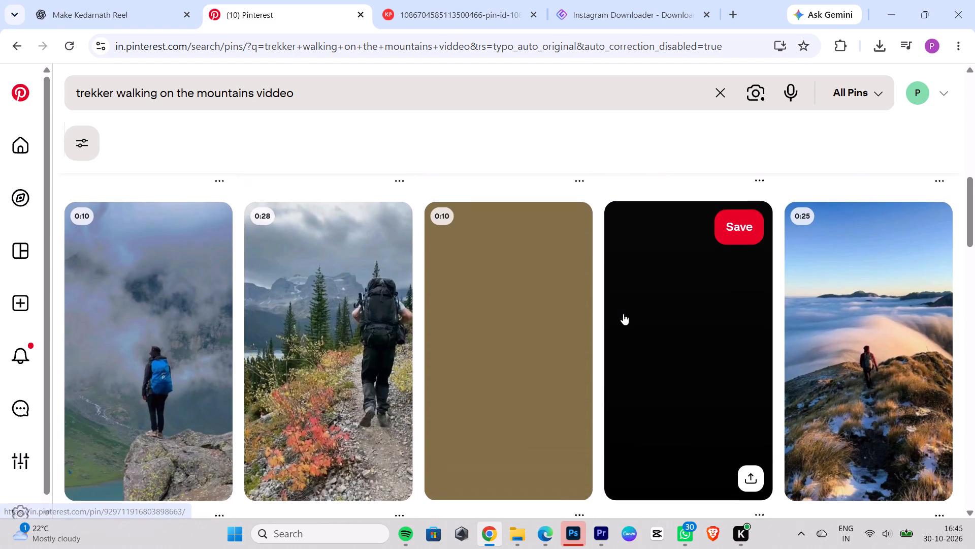
scroll(623, 314, "down", 1)
scroll(641, 256, "down", 4)
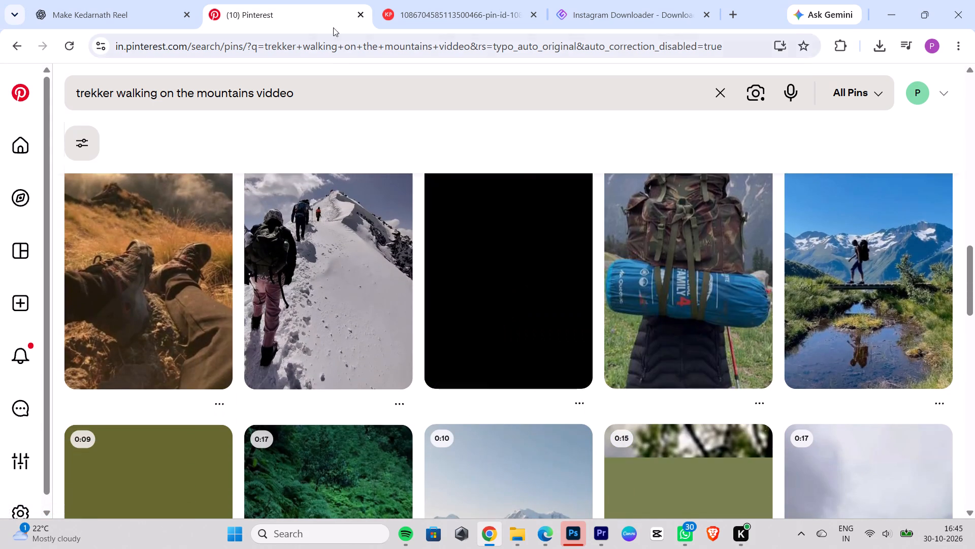
left_click(487, 0)
left_click(17, 52)
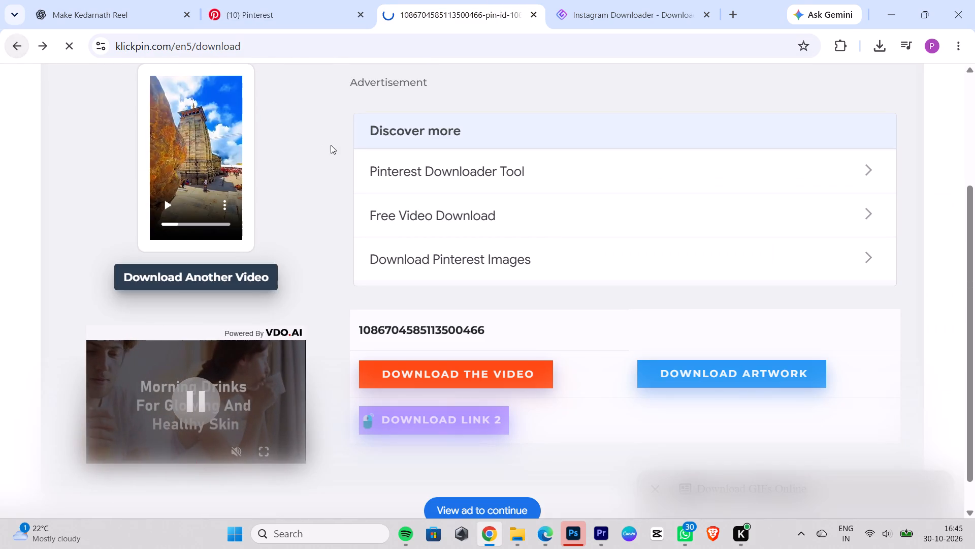
left_click(7, 43)
left_click_drag(334, 271, 332, 271)
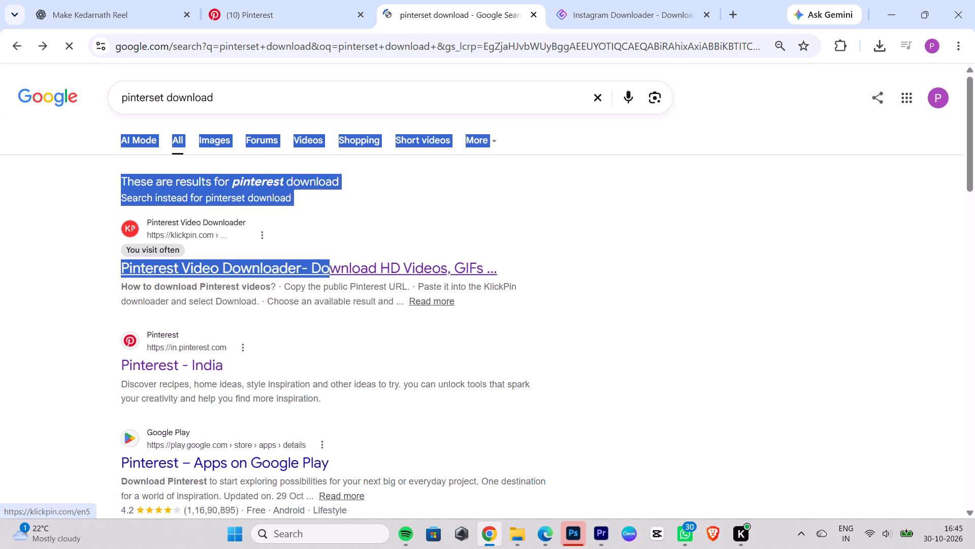
left_click_drag(332, 271, 322, 271)
left_click(406, 271)
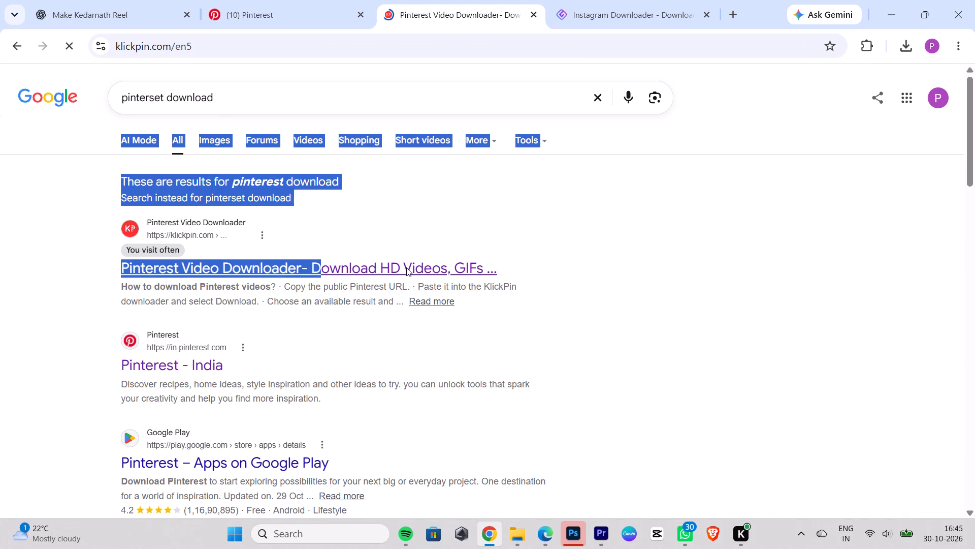
left_click(406, 287)
key("ctrl+v")
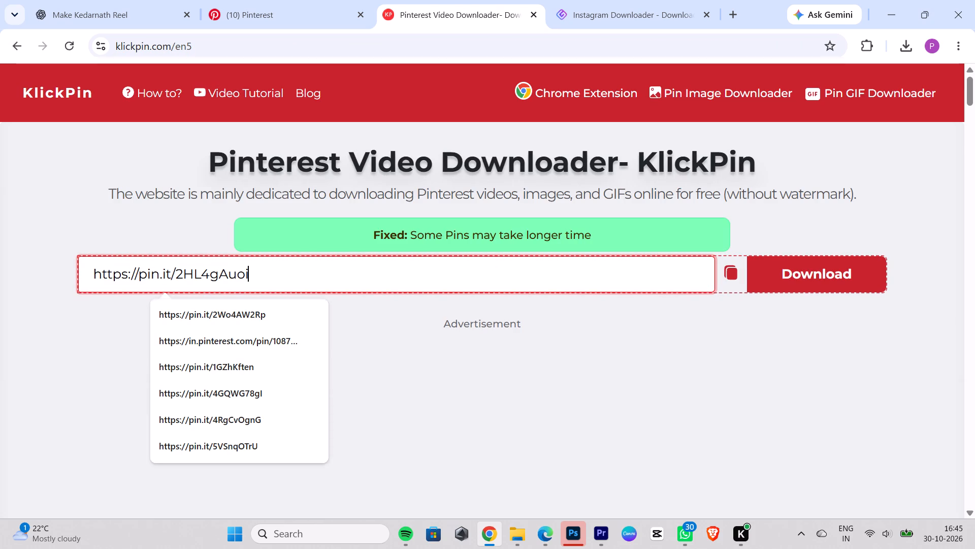
key("Return")
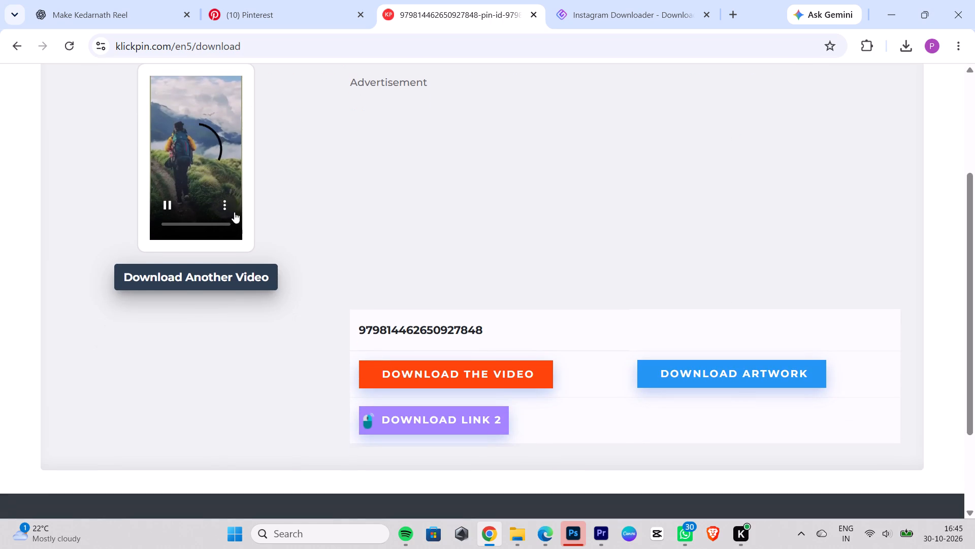
Download the tungnath trek video from its preview player.
left_click(224, 201)
left_click(295, 197)
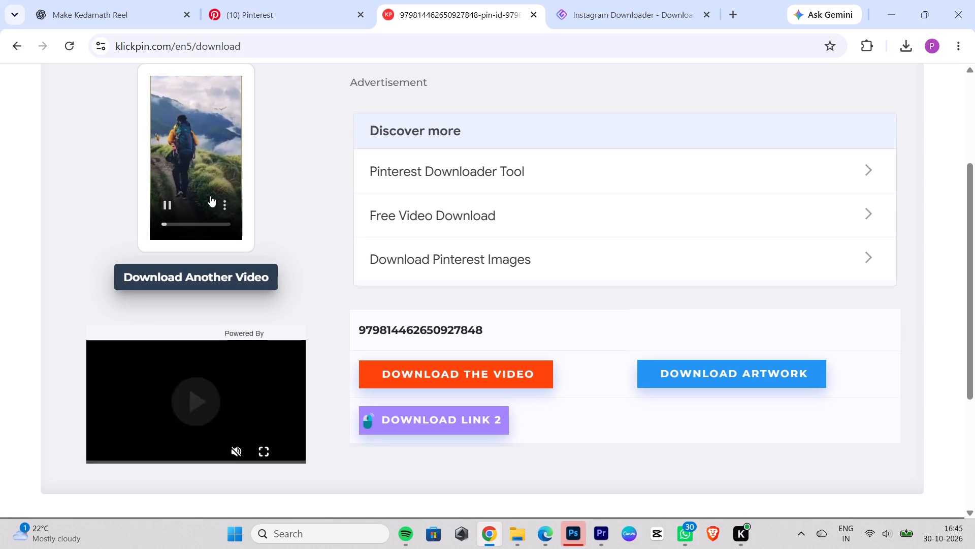
left_click(222, 203)
left_click(160, 101)
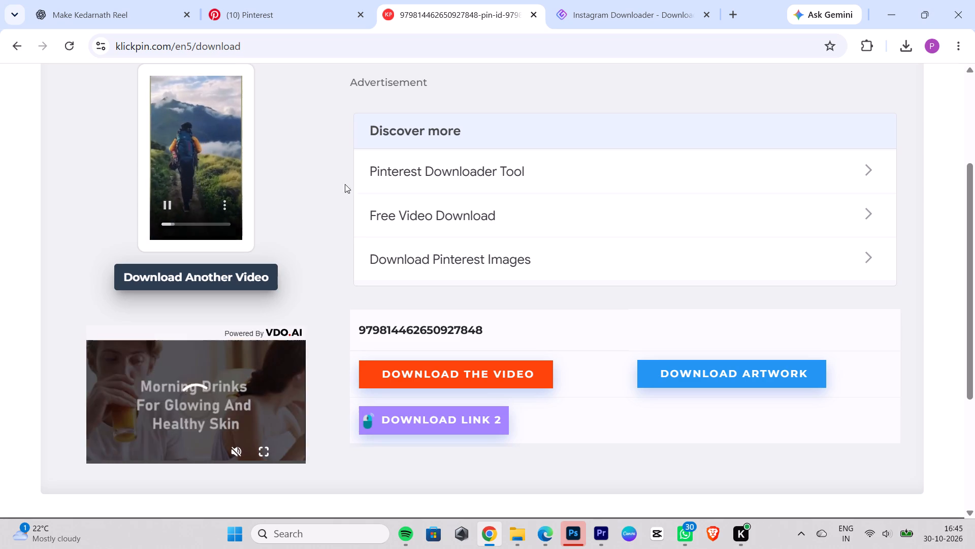
Switch to Premiere Pro and examine the reference video's opening hiker shot frame by frame for its caption animation and timing.
left_click_drag(595, 529, 595, 520)
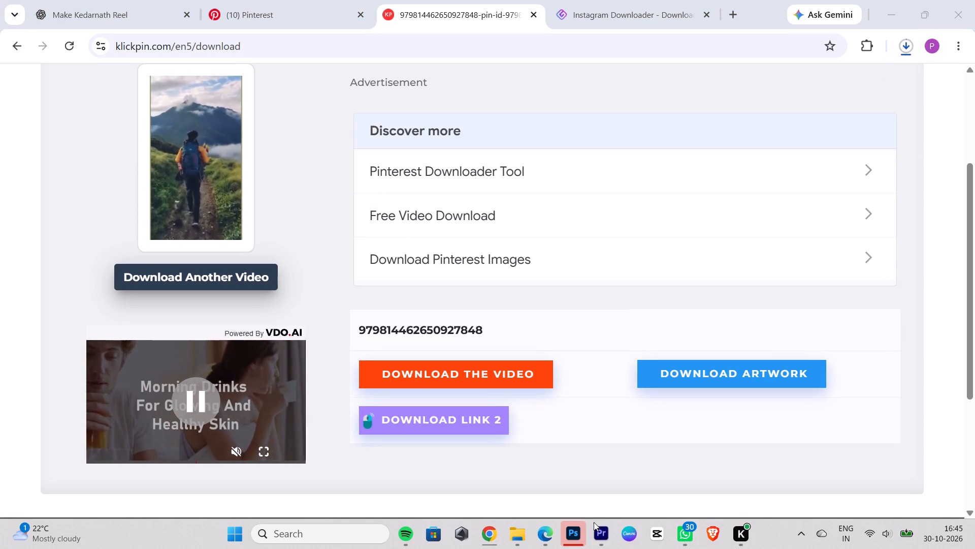
left_click(601, 538)
key("Right")
key("Right")
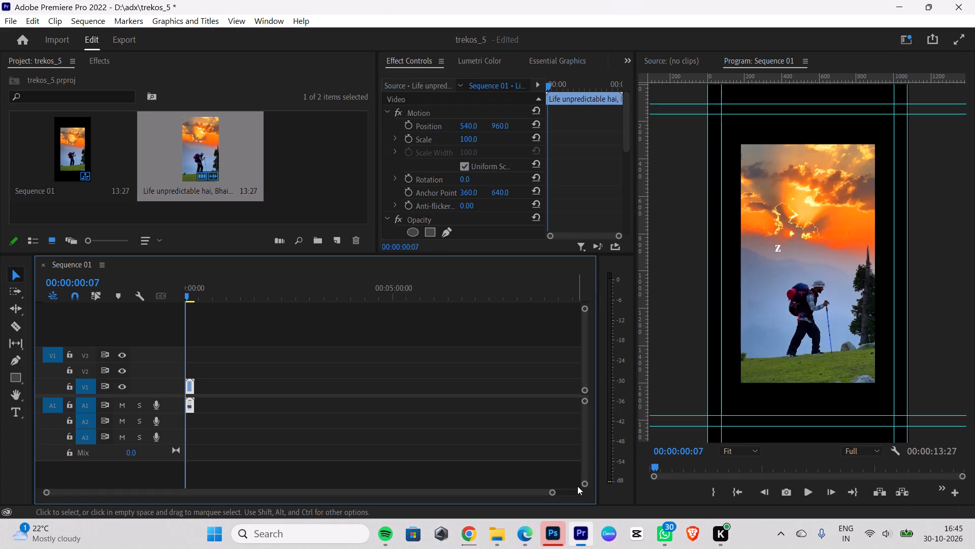
key("Right")
key("Right")
key("Right")
key("Right")
key("Right")
key("Right")
key("Right")
key("Right")
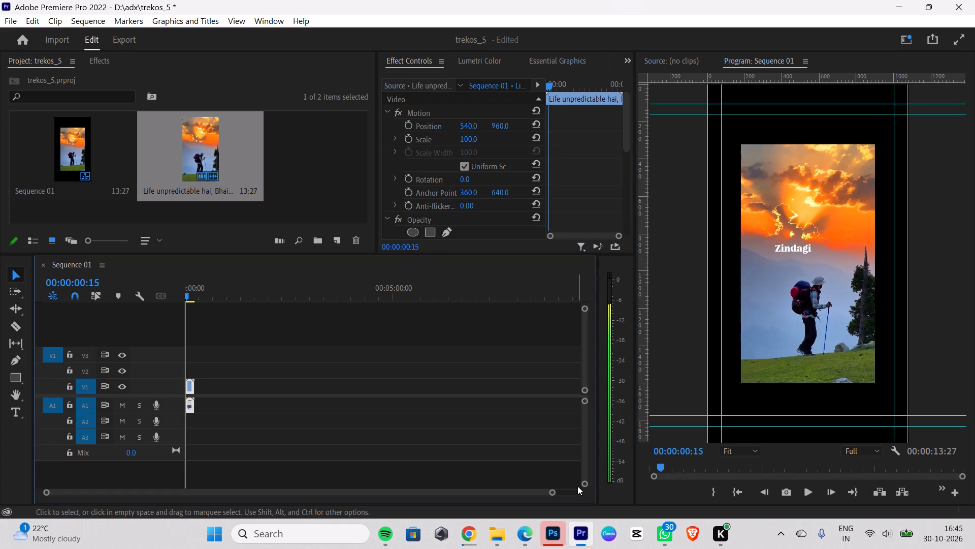
key("Right")
key("Right")
key("Right")
key("Right")
key("Right")
key("Right")
key("Right")
key("Right")
key("Right")
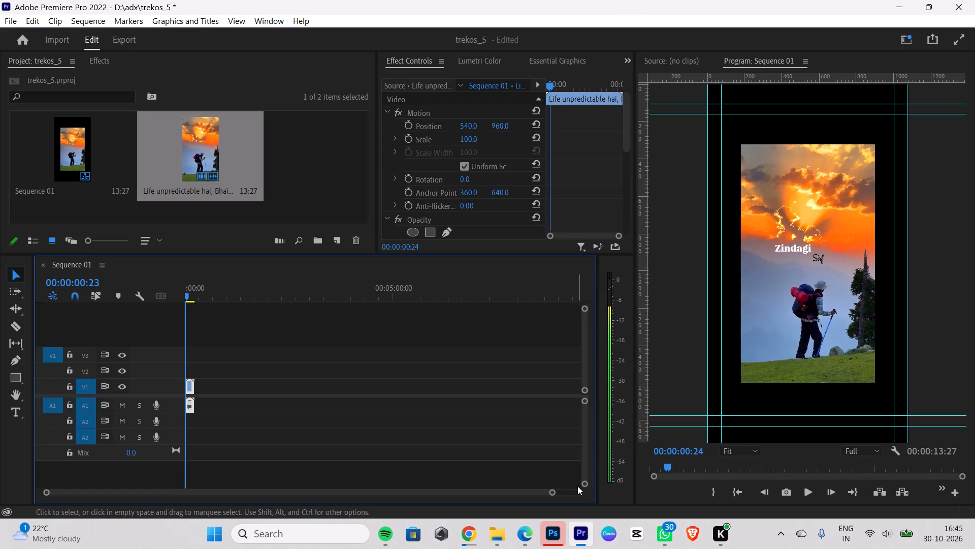
key("Right")
key("Right")
key("Right")
key("Right")
key("Right")
key("Right")
key("Right")
key("Right")
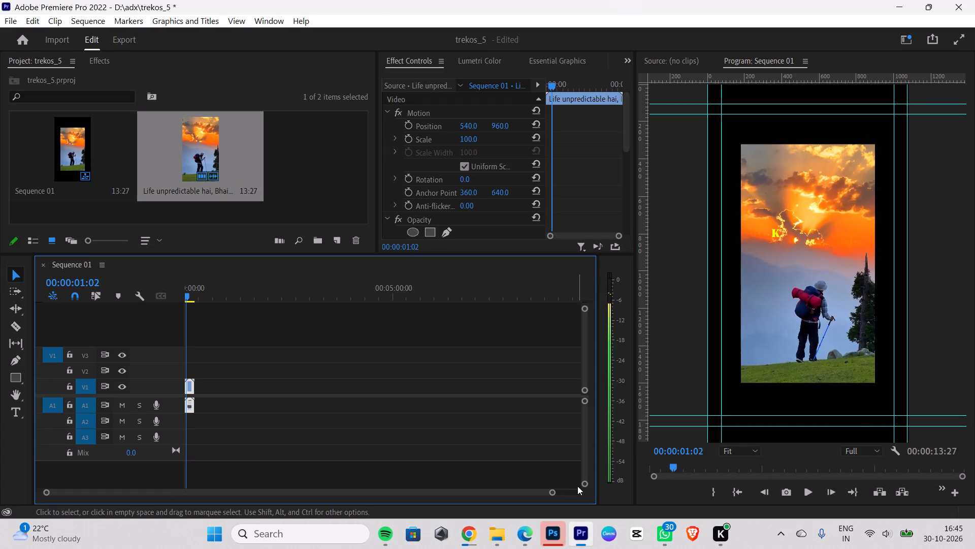
key("Right")
key("Right")
key("Right")
key("Right")
key("Right")
key("Right")
key("Right")
key("Right")
key("Right")
key("Right")
key("Right")
key("Right")
key("Right")
key("Right")
key("Right")
key("Right")
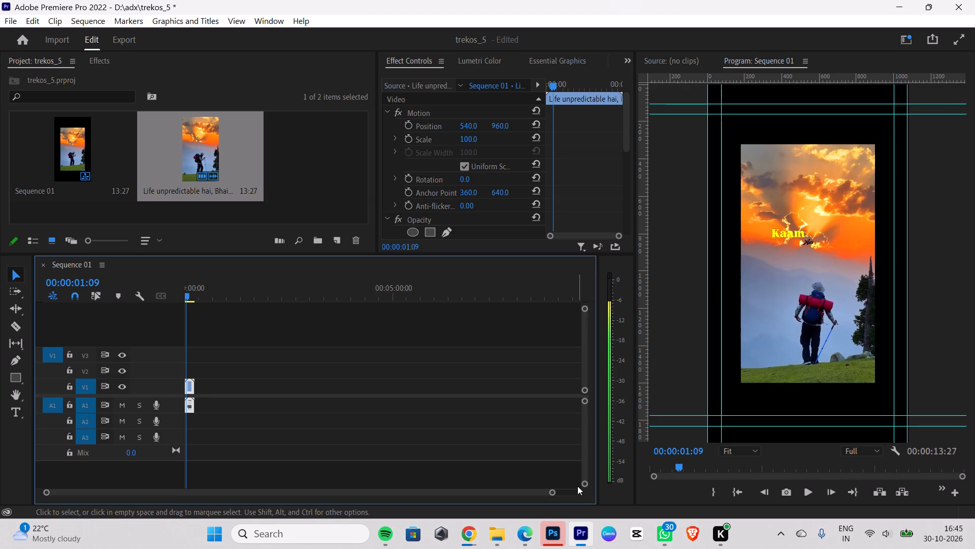
key("Right")
key("Right")
key("Right")
key("Right")
key("Right")
key("Right")
key("Right")
key("Right")
key("Right")
key("Right")
key("Right")
key("Right")
key("Right")
key("Right")
key("Right")
key("Right")
key("Right")
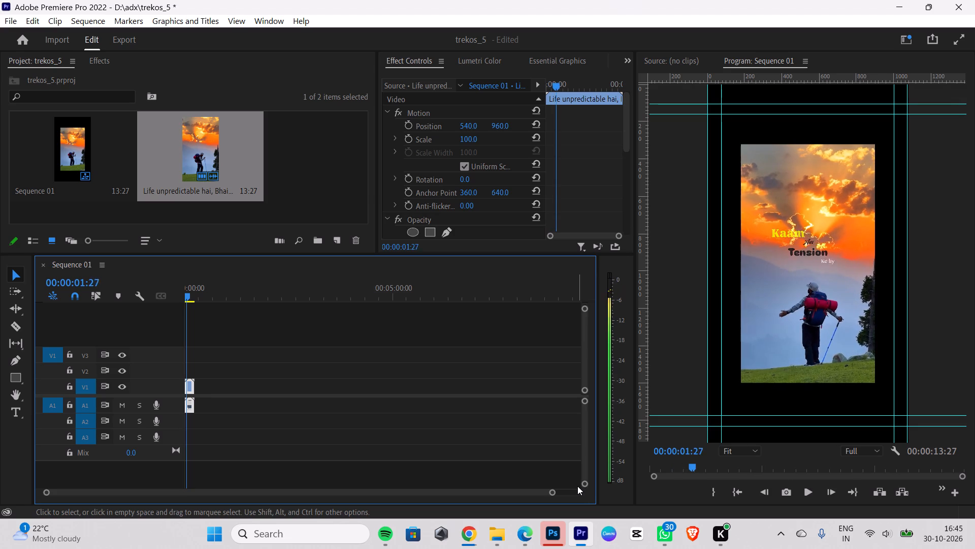
key("Right")
key("Right")
key("Right")
key("Right")
key("Right")
key("Right")
key("Right")
key("Right")
key("Right")
key("Right")
key("Right")
key("Right")
key("Right")
key("Right")
key("Right")
key("Right")
key("Right")
key("Right")
key("Right")
key("Right")
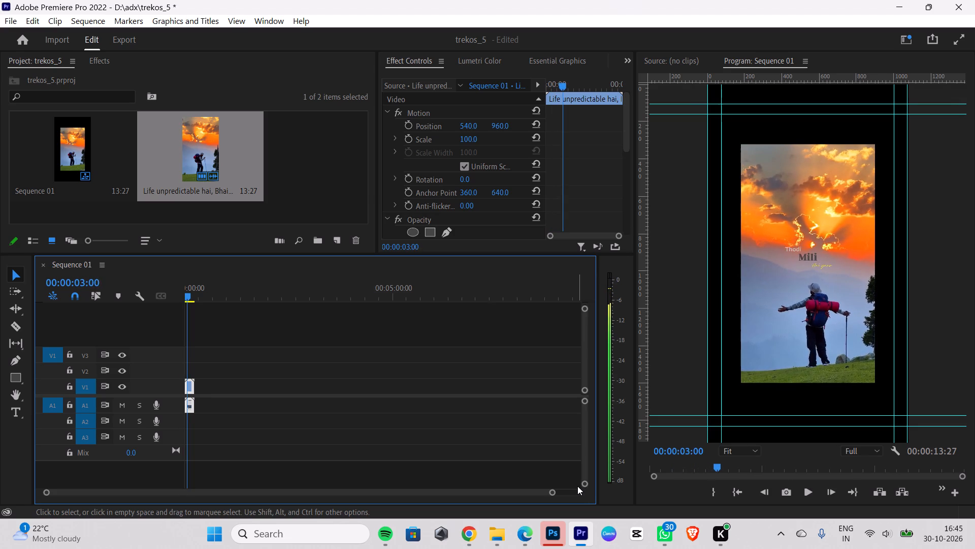
key("Right")
key("Right")
key("Right")
key("Right")
key("Right")
key("Right")
key("Right")
key("Right")
key("Right")
key("Right")
key("Right")
key("Right")
key("Right")
key("Right")
key("Right")
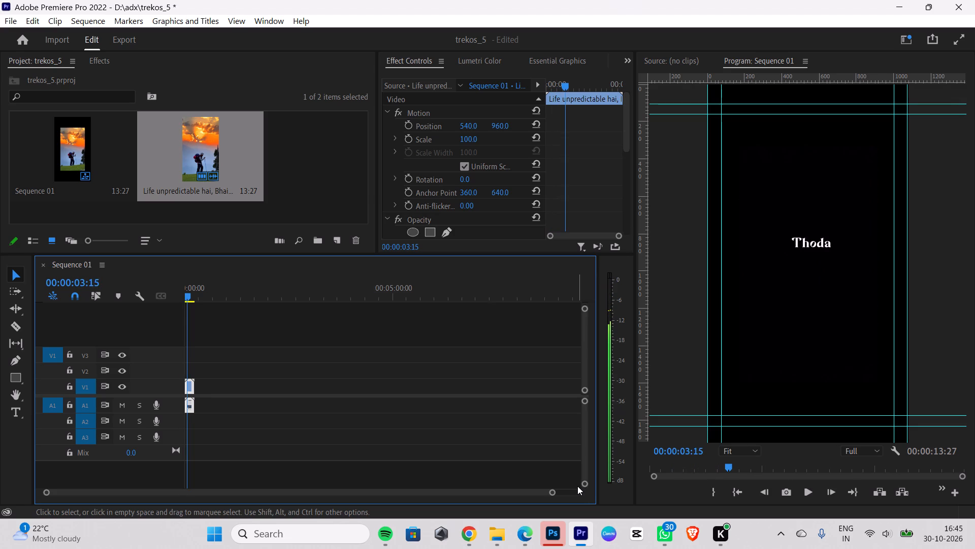
Examine the reference video's black-screen caption sequence frame by frame, from "Thoda" up to the cut to the lakeside hiker shot.
key("Left")
key("Left")
key("Left")
key("Left")
key("Left")
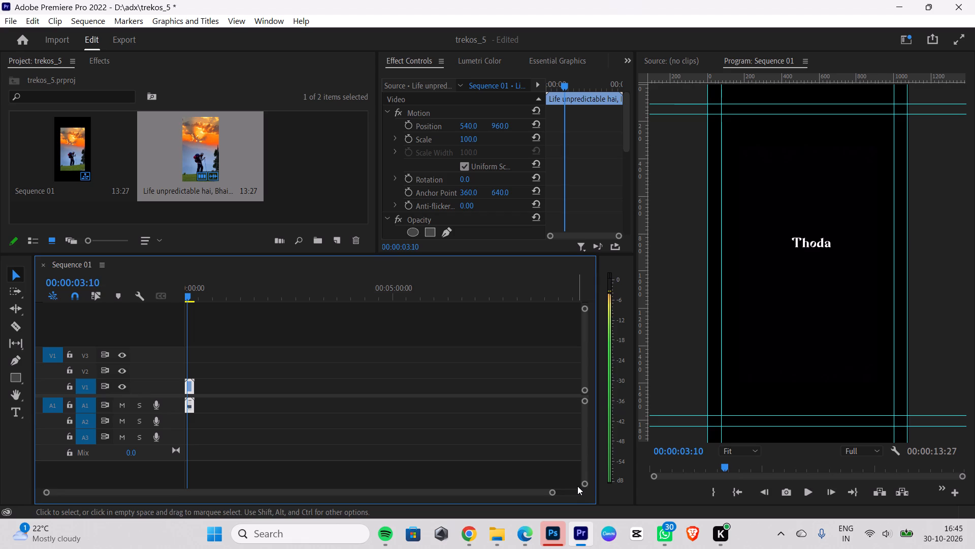
key("Right")
key("Right")
key("Right")
key("Right")
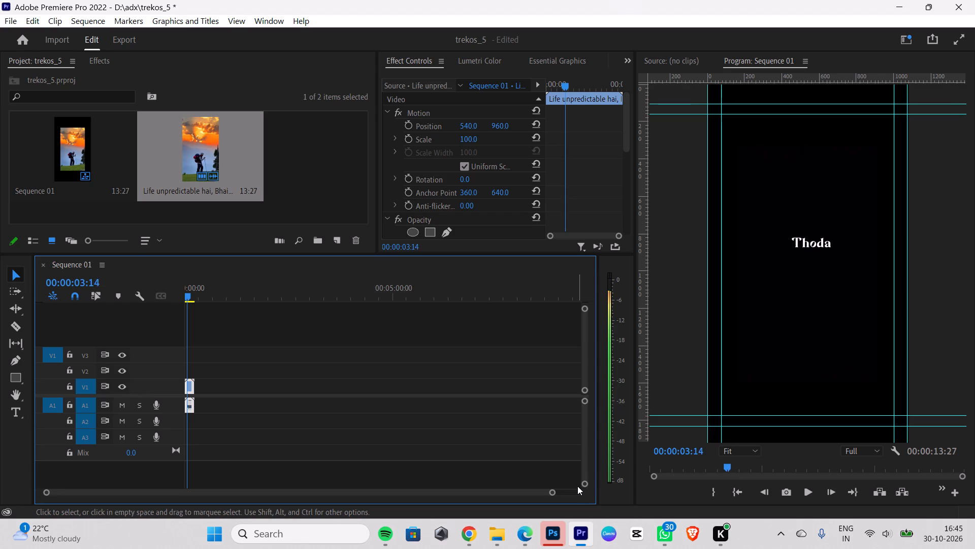
key("Right")
key("Right")
key("Right")
key("Right")
key("Right")
key("Right")
key("Right")
key("Right")
key("Right")
key("Right")
key("Right")
key("Right")
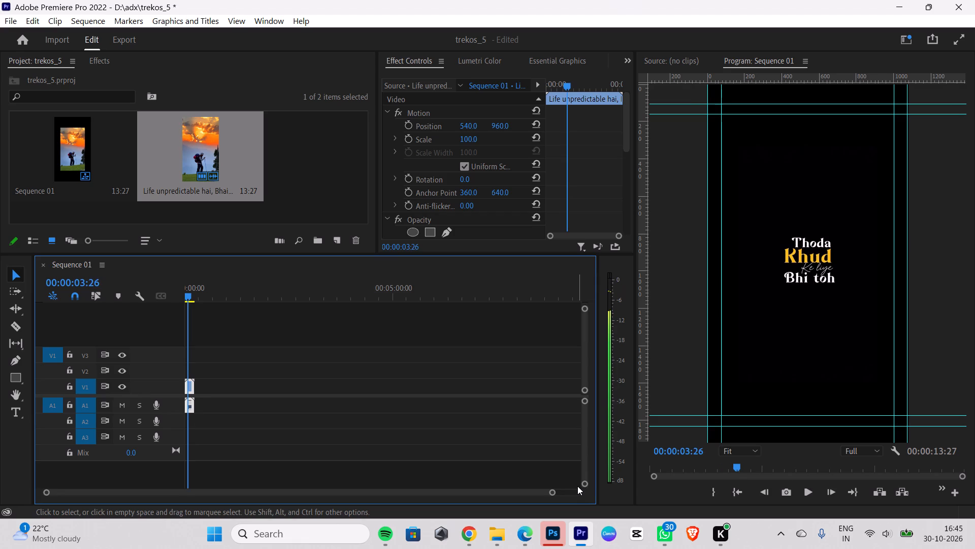
key("Right")
key("Right")
key("Right")
key("Right")
key("Right")
key("Right")
key("Right")
key("Right")
key("Right")
key("Right")
key("Right")
key("Right")
key("Right")
key("Right")
key("Right")
key("Right")
key("Right")
key("Right")
key("Right")
key("Right")
key("Right")
key("Right")
key("Right")
key("Right")
key("Right")
key("Right")
key("Right")
key("Right")
key("Right")
key("Right")
key("Right")
key("Right")
key("Right")
key("Right")
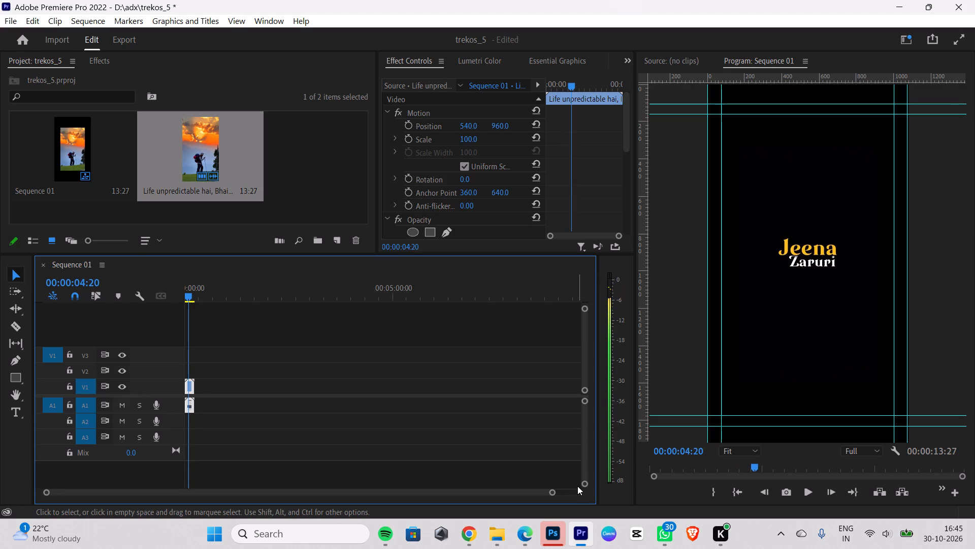
key("Right")
key("Right")
key("Right")
key("Right")
key("Right")
key("Right")
key("Right")
key("Right")
key("Right")
key("Right")
key("Right")
key("Right")
key("Right")
key("Right")
key("Right")
key("Right")
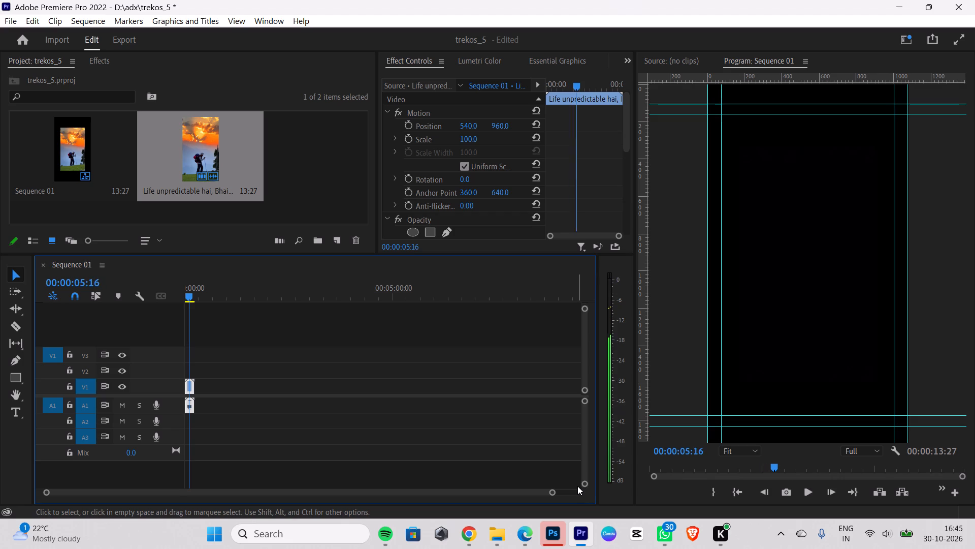
key("Left")
key("Left")
key("Left")
key("Right")
key("Right")
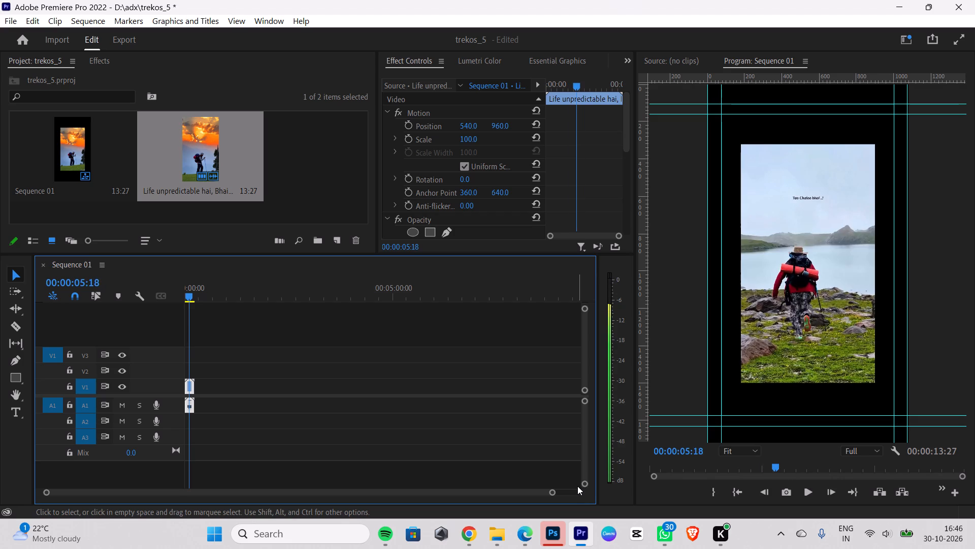
Switch to Chrome and search Pinterest for "trekker running in the mountains".
left_click(471, 526)
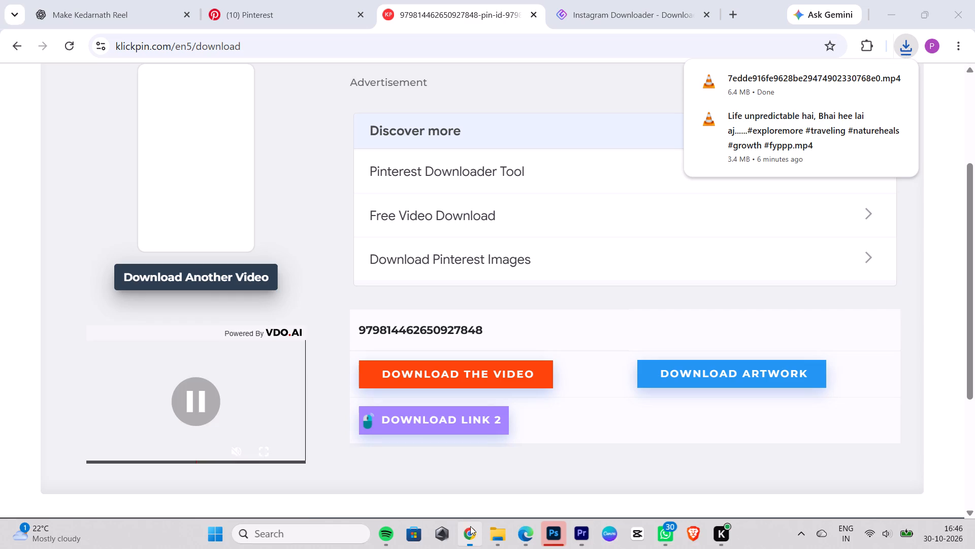
left_click(276, 7)
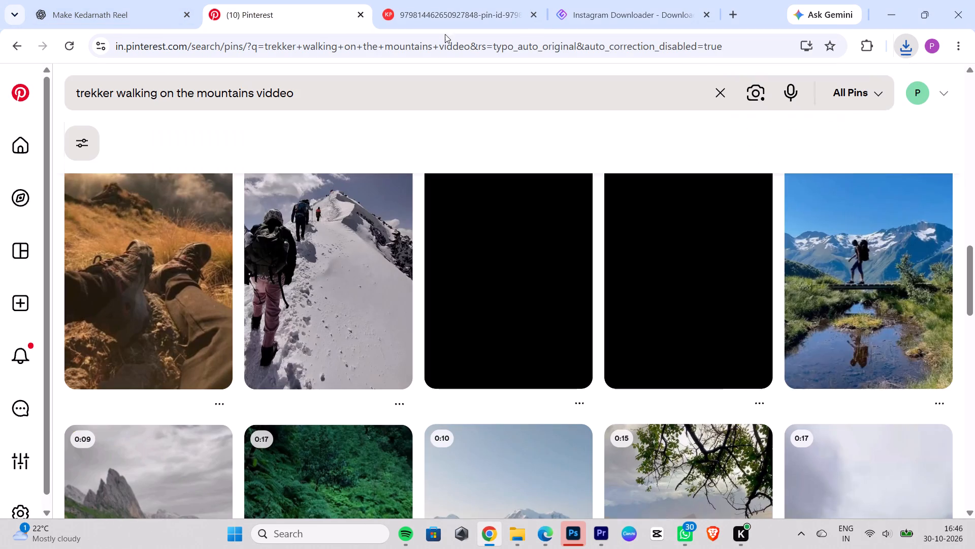
scroll(720, 247, "down", 3)
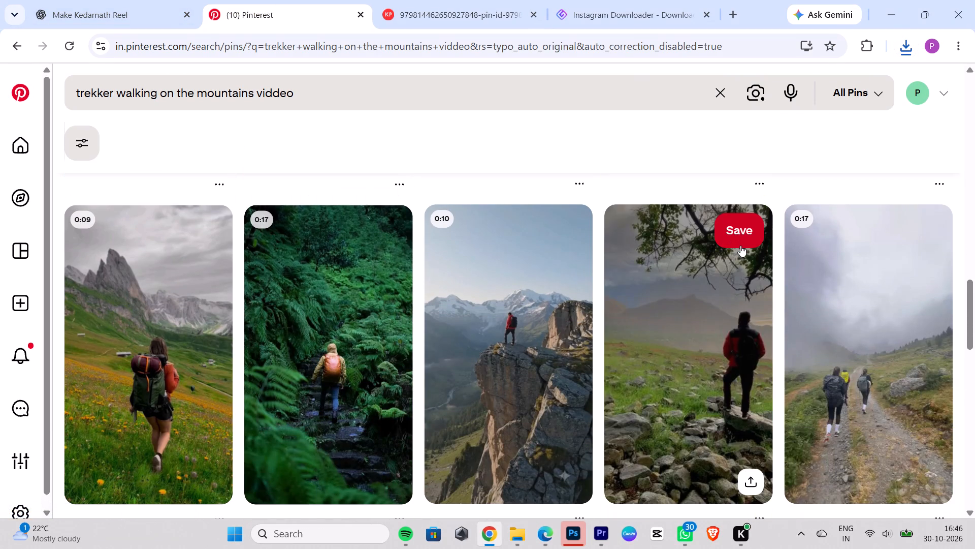
left_click_drag(331, 93, 116, 83)
key("BackSpace")
type("running in the mpountaims")
key("space")
key("BackSpace")
key("BackSpace")
key("BackSpace")
key("BackSpace")
key("BackSpace")
key("BackSpace")
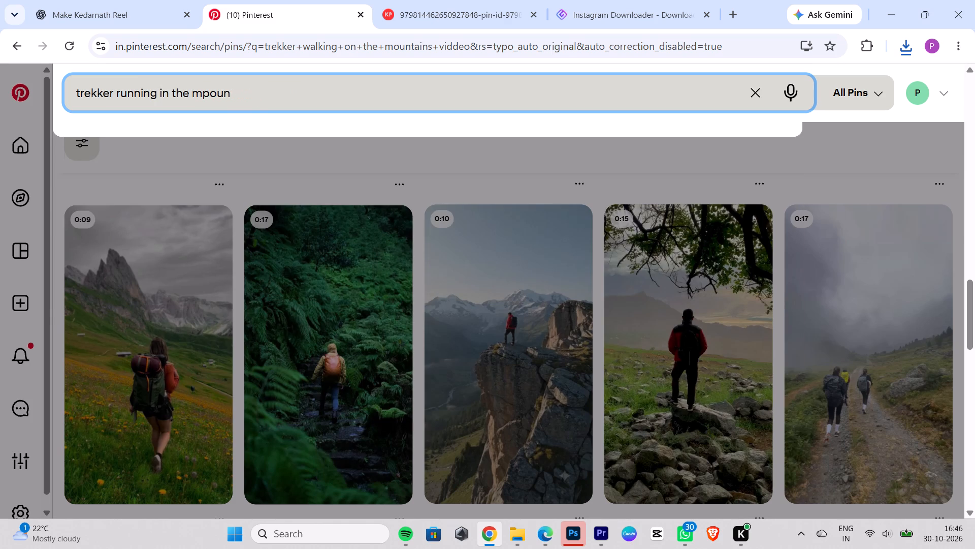
key("BackSpace")
key("BackSpace")
key("BackSpace")
key("BackSpace")
type("ountains")
key("space")
key("Return")
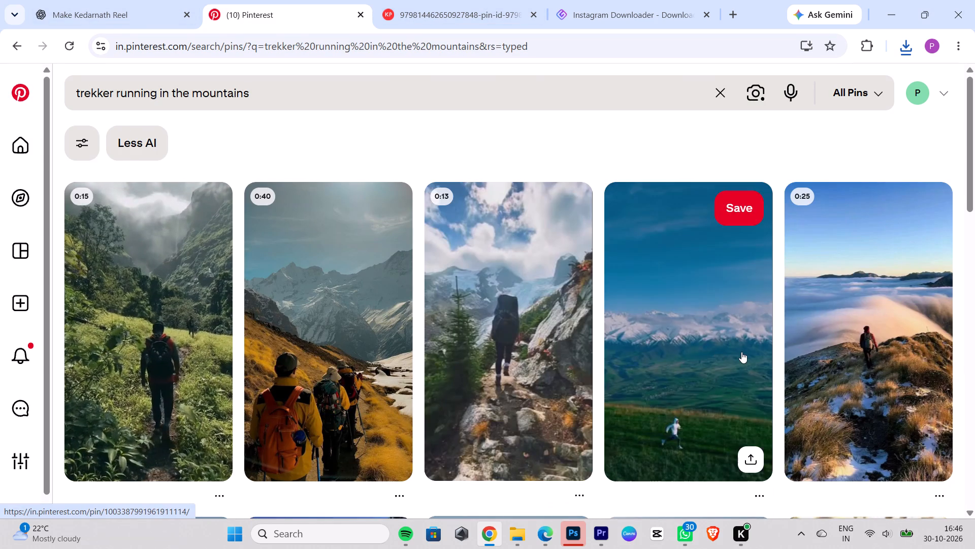
Browse the Pinterest results for video pins of trekkers moving through the mountains.
scroll(741, 352, "down", 5)
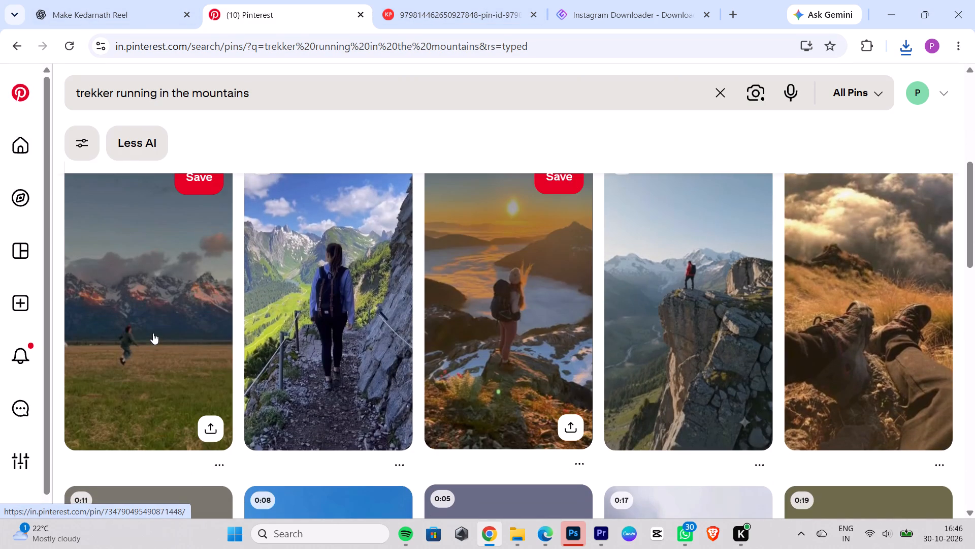
scroll(738, 313, "down", 4)
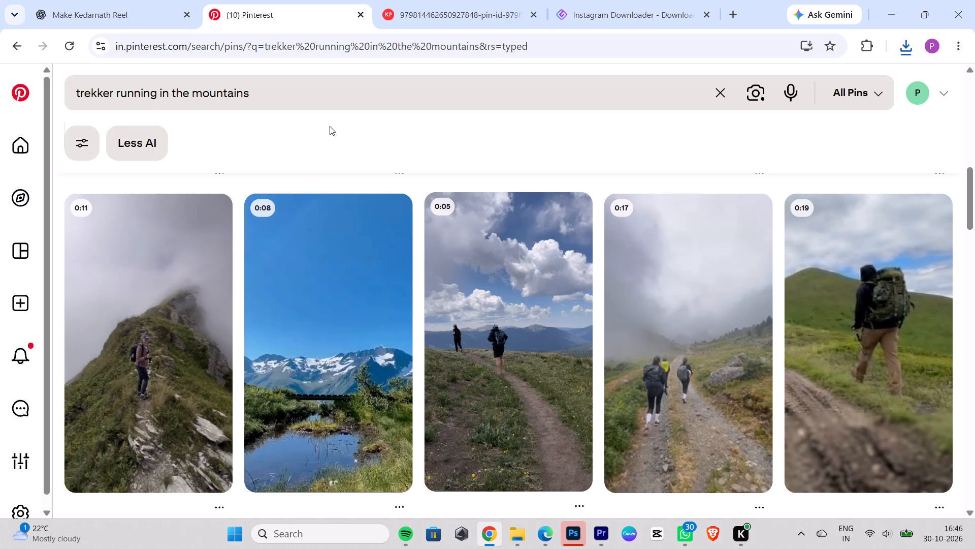
scroll(362, 158, "down", 5)
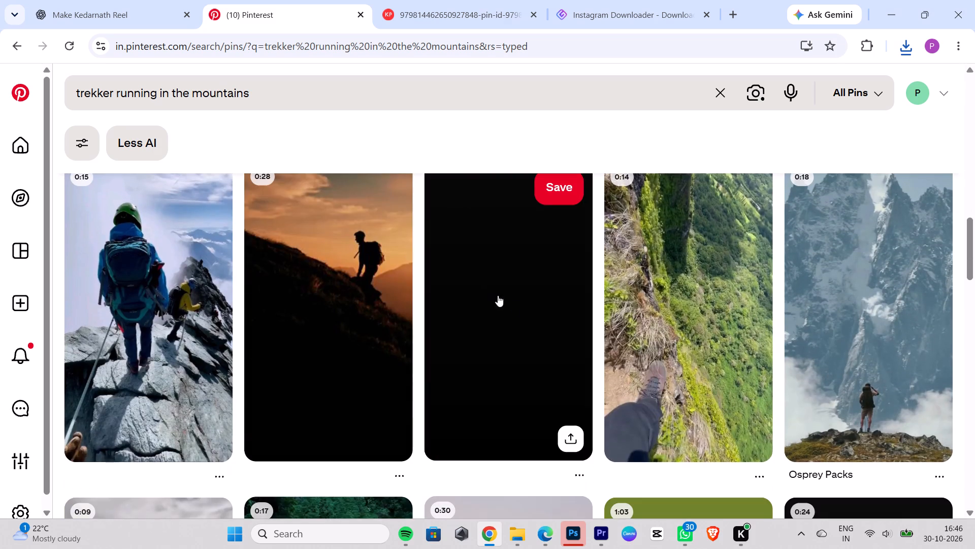
scroll(638, 309, "down", 8)
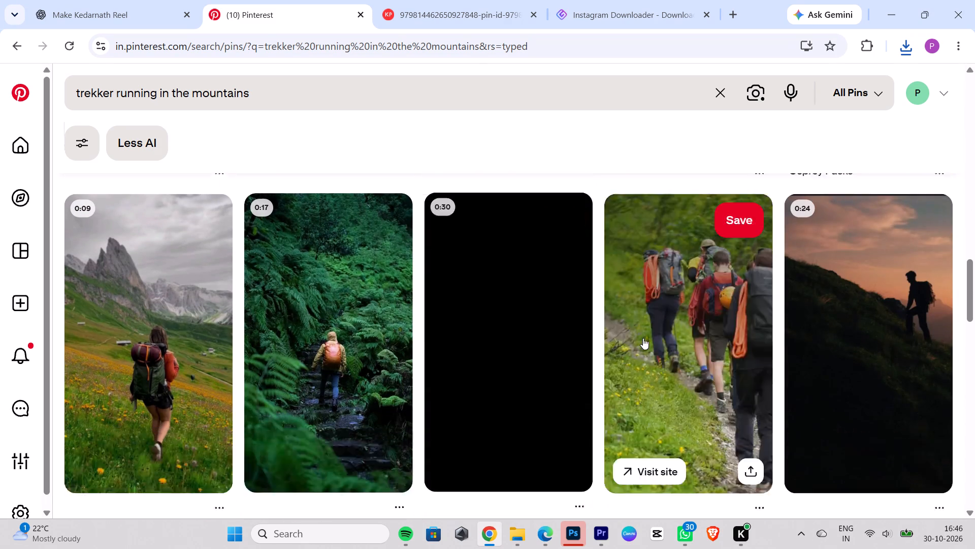
scroll(651, 337, "down", 9)
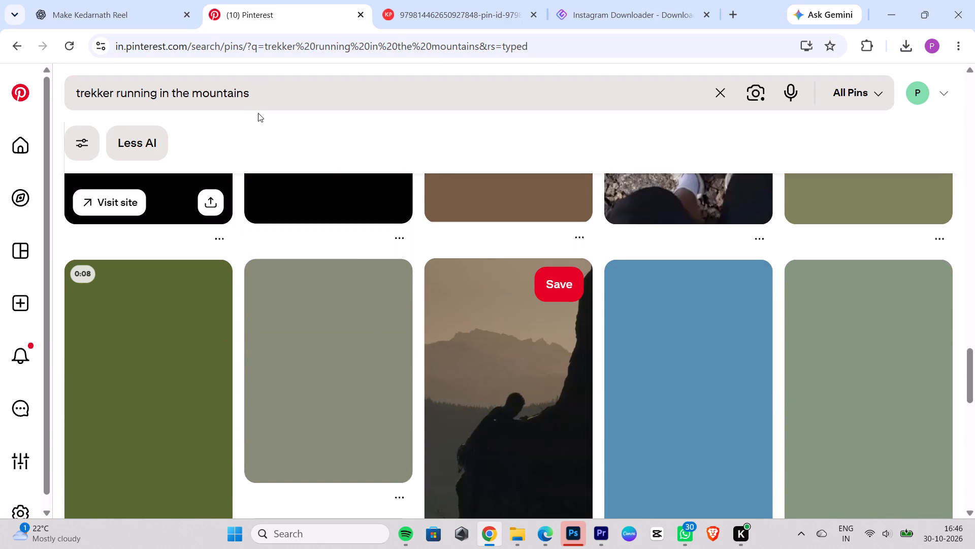
Replace the Pinterest search with one for videos of trekkers running in mountains.
left_click_drag(276, 96, 0, 95)
key("BackSpace")
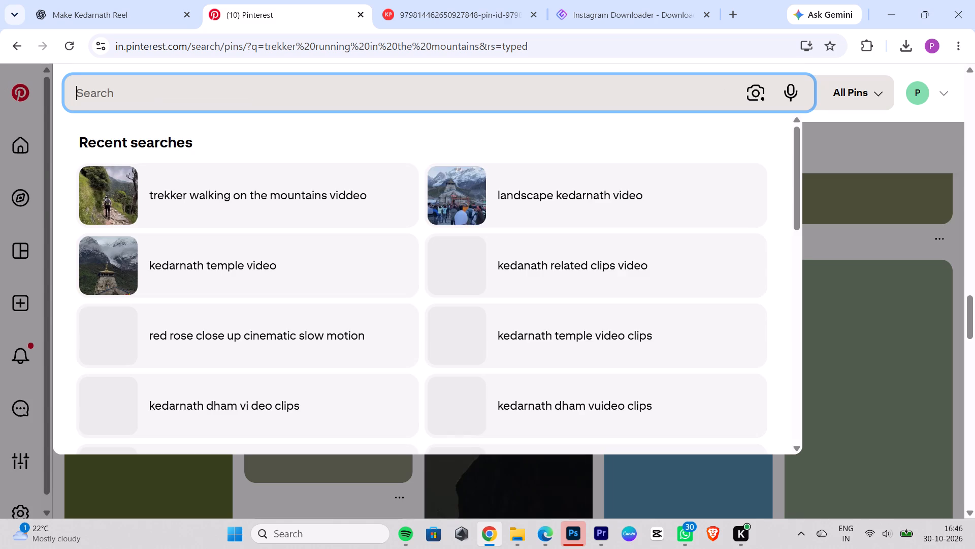
type("trekkers running in mohnatins voideo")
key("space")
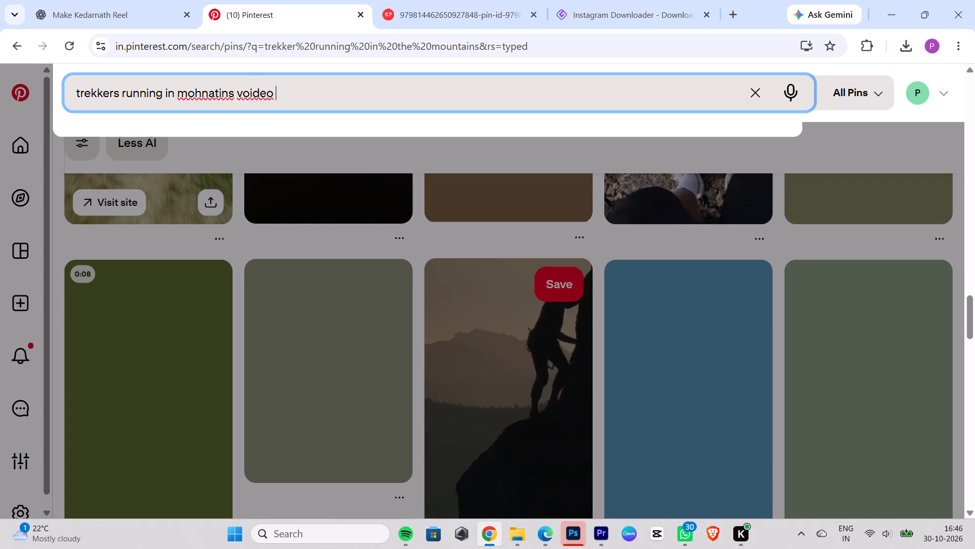
key("Return")
key("4")
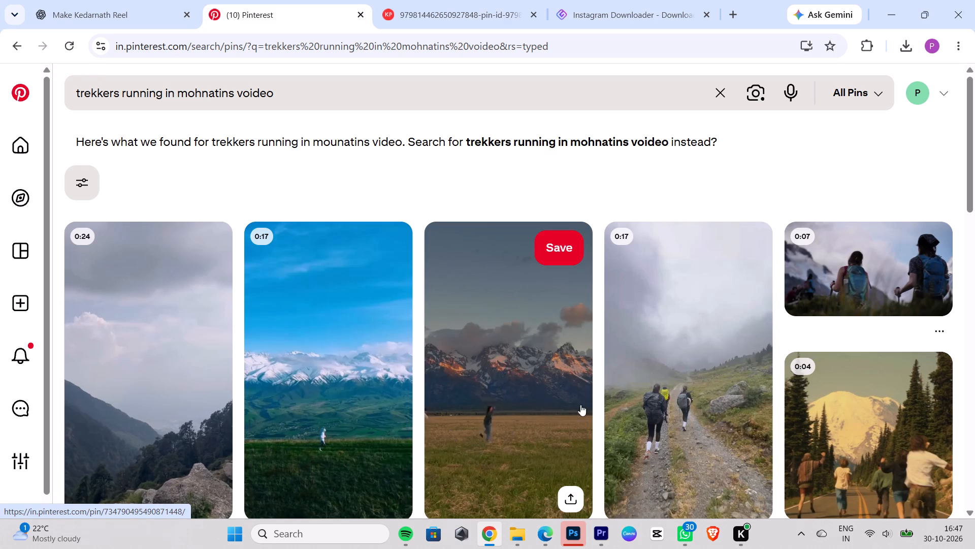
Browse the Pinterest results for a video pin of someone running through the mountains.
scroll(686, 346, "down", 6)
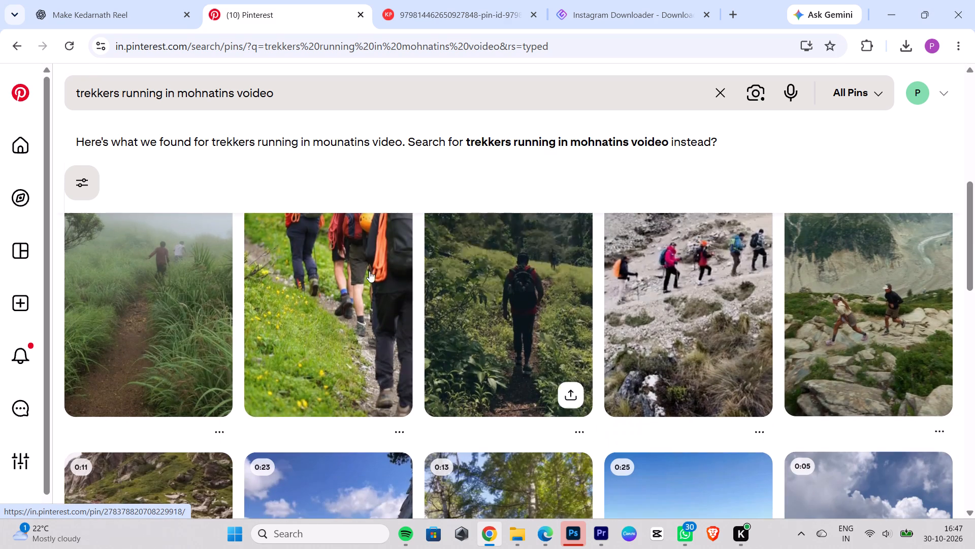
scroll(645, 289, "down", 4)
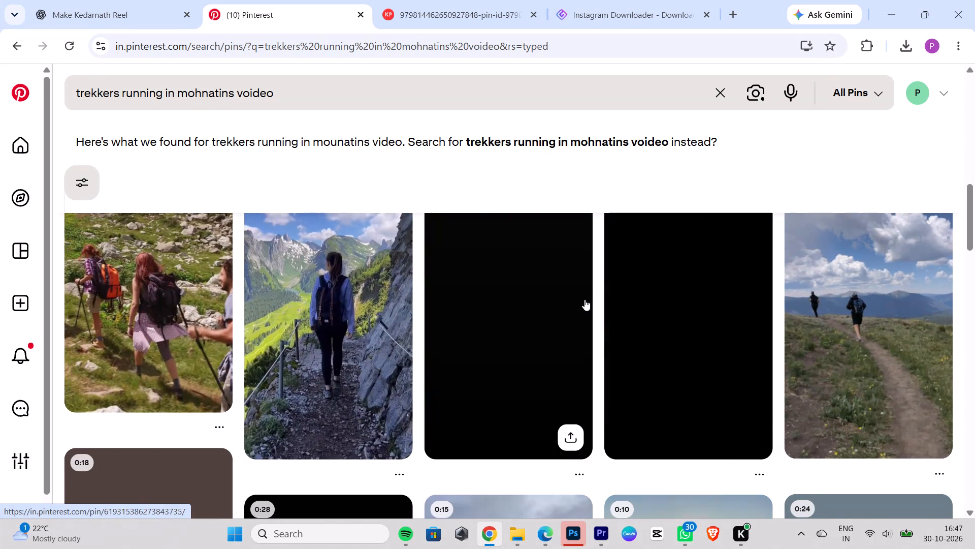
scroll(735, 454, "down", 1)
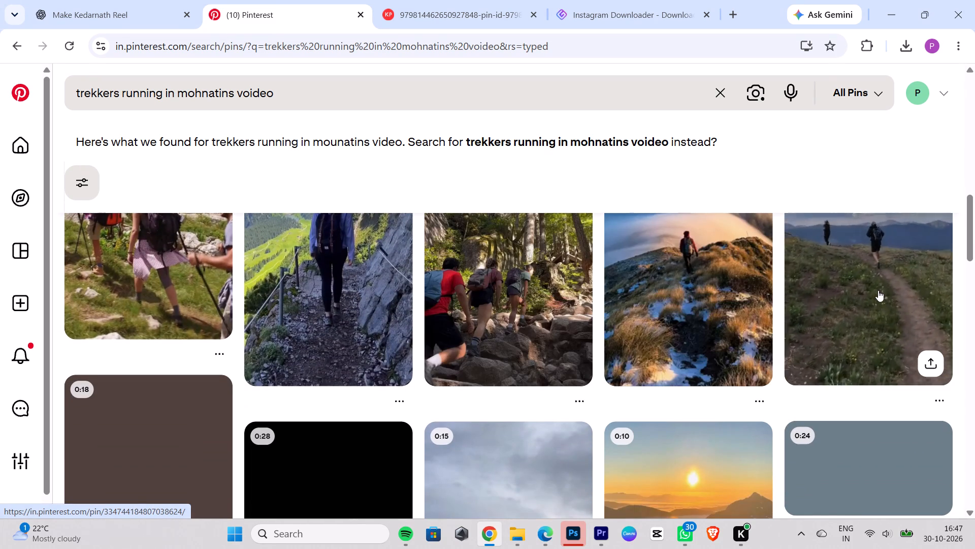
scroll(732, 314, "down", 6)
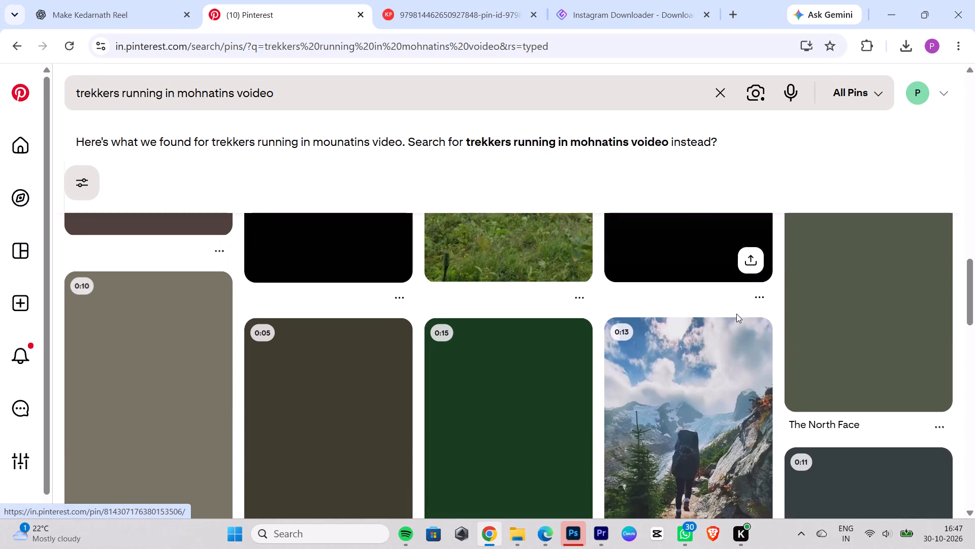
scroll(528, 273, "up", 2)
Open the "10 days Annapurna Base Camp Trek via Poon Hill" video pin, mute it and copy its share link.
left_click(530, 315)
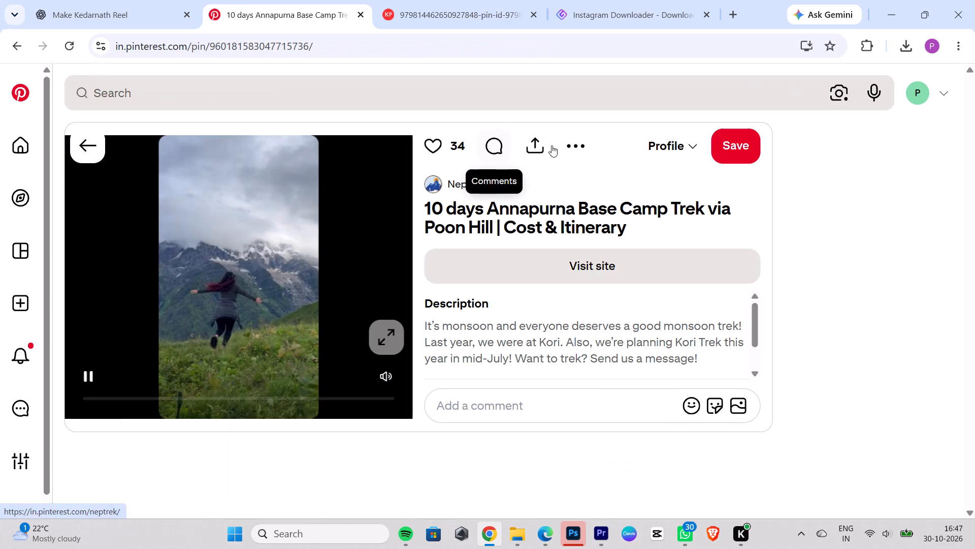
double_click(537, 141)
left_click(537, 141)
triple_click(424, 225)
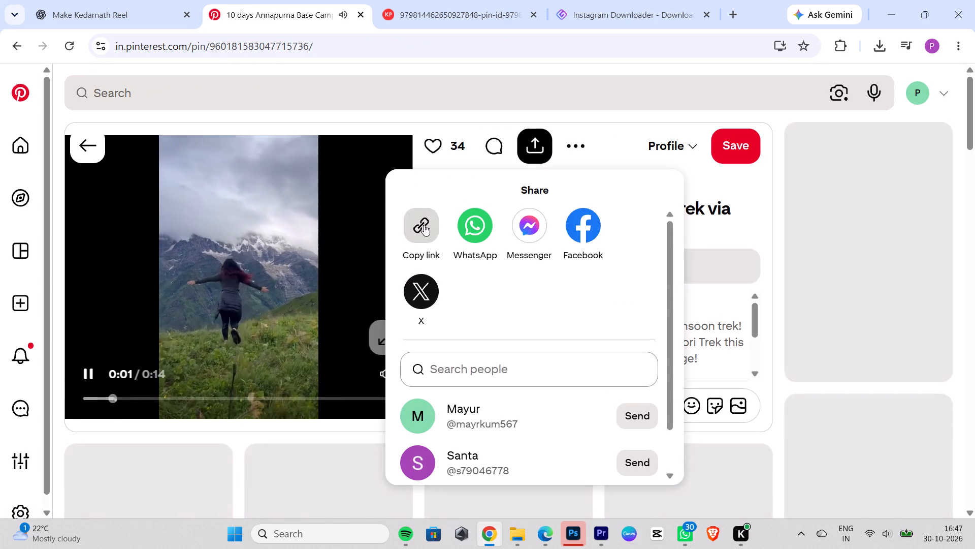
triple_click(423, 225)
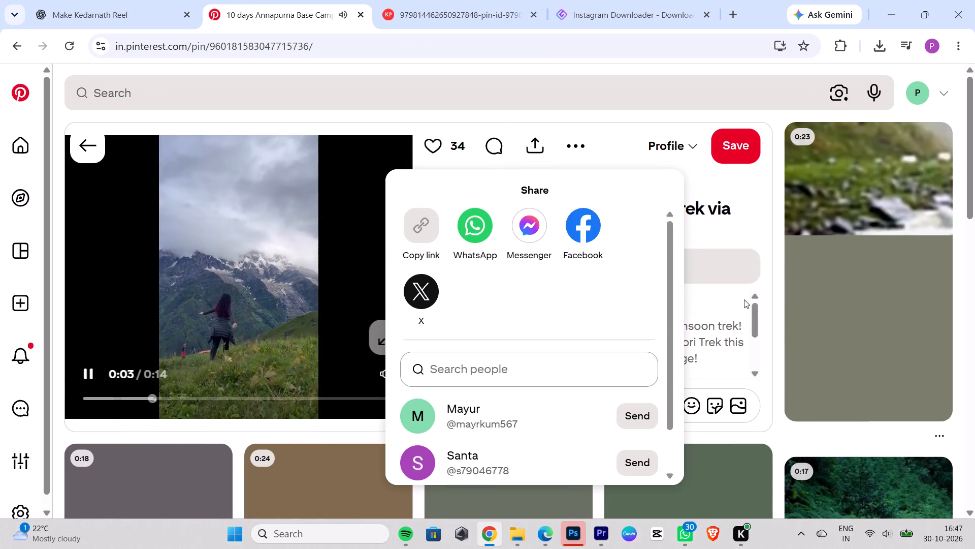
left_click(729, 300)
left_click(389, 379)
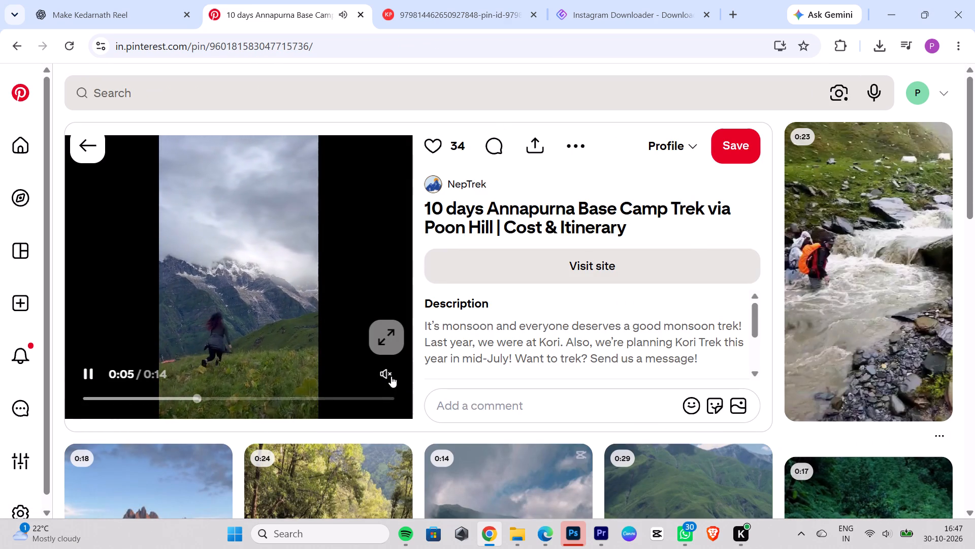
left_click(523, 138)
left_click(425, 220)
triple_click(425, 220)
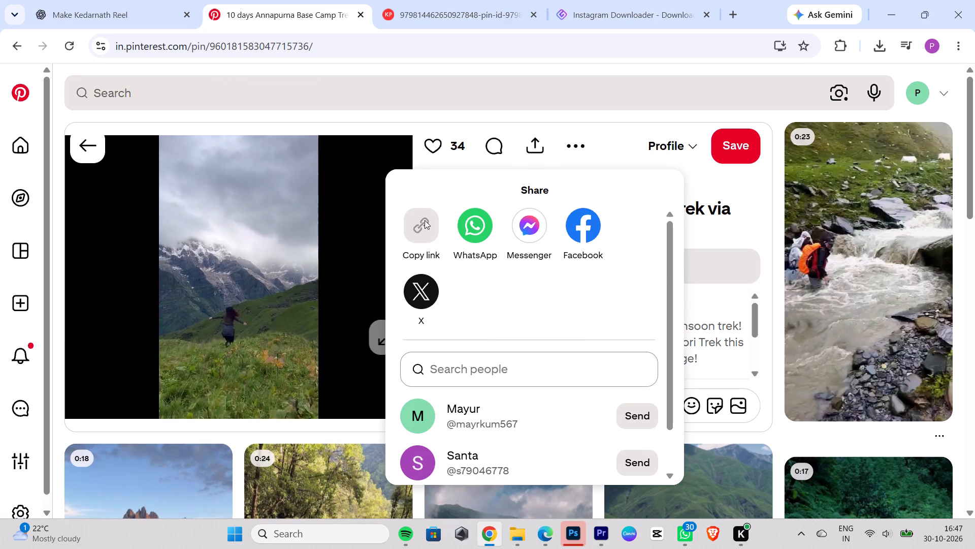
double_click(425, 220)
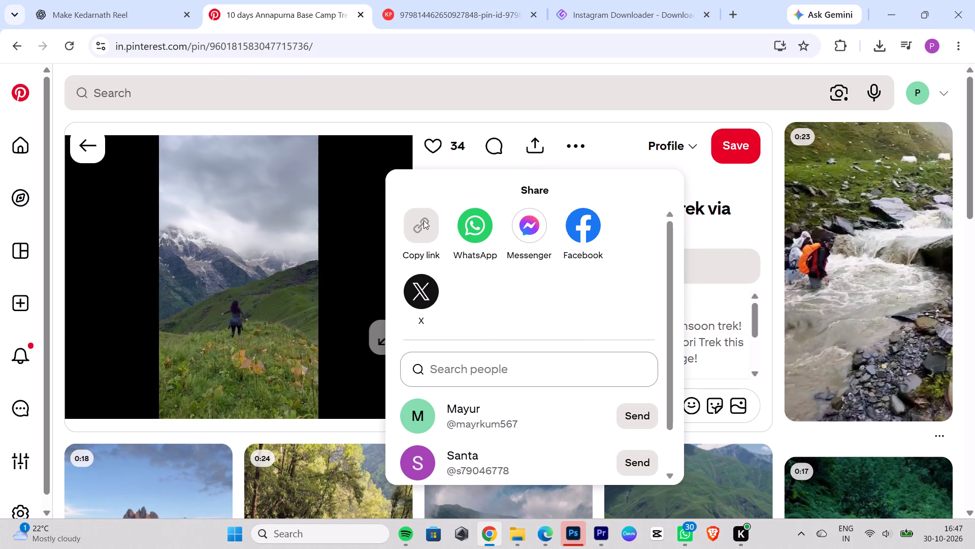
double_click(411, 226)
left_click_drag(411, 225, 413, 230)
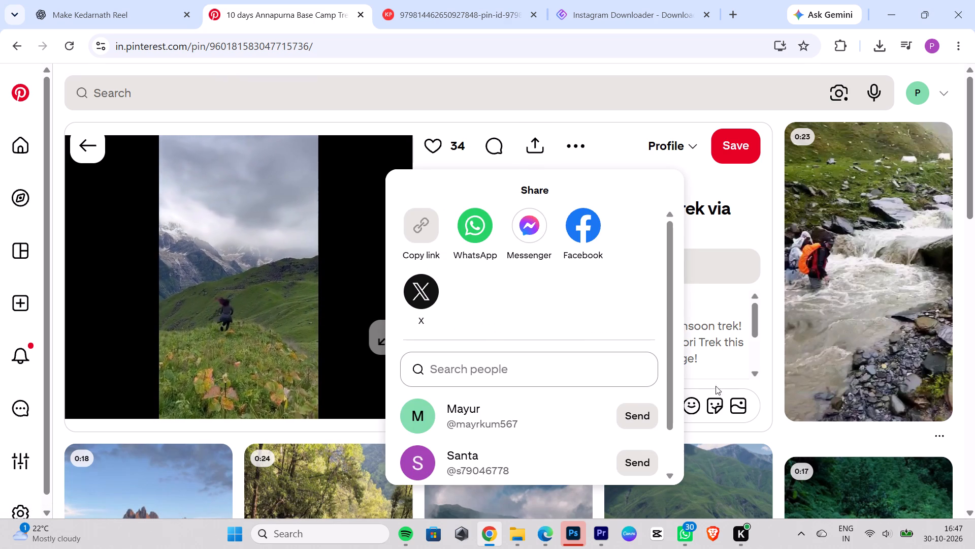
left_click(725, 371)
Check the related pins below the Annapurna Base Camp video and copy that video's share link again.
scroll(693, 372, "down", 8)
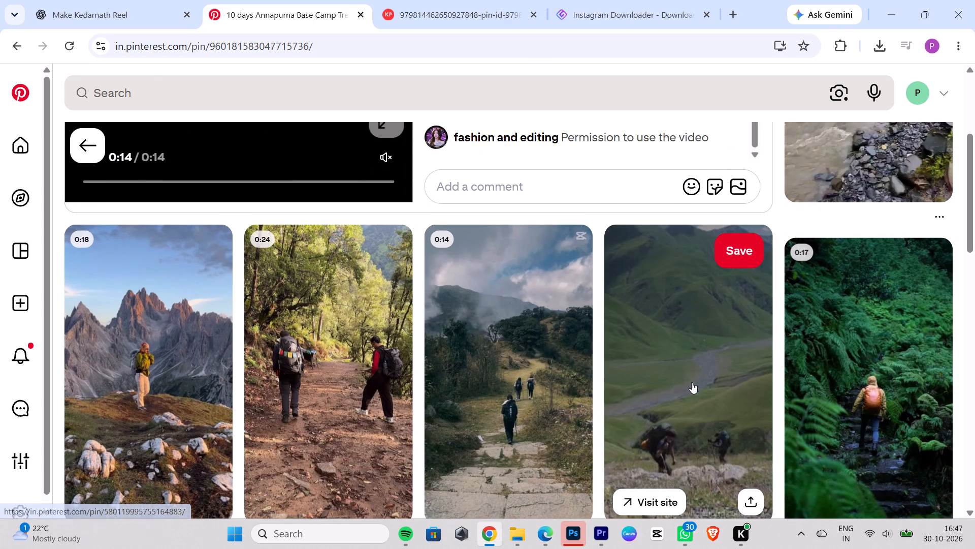
scroll(666, 433, "up", 1)
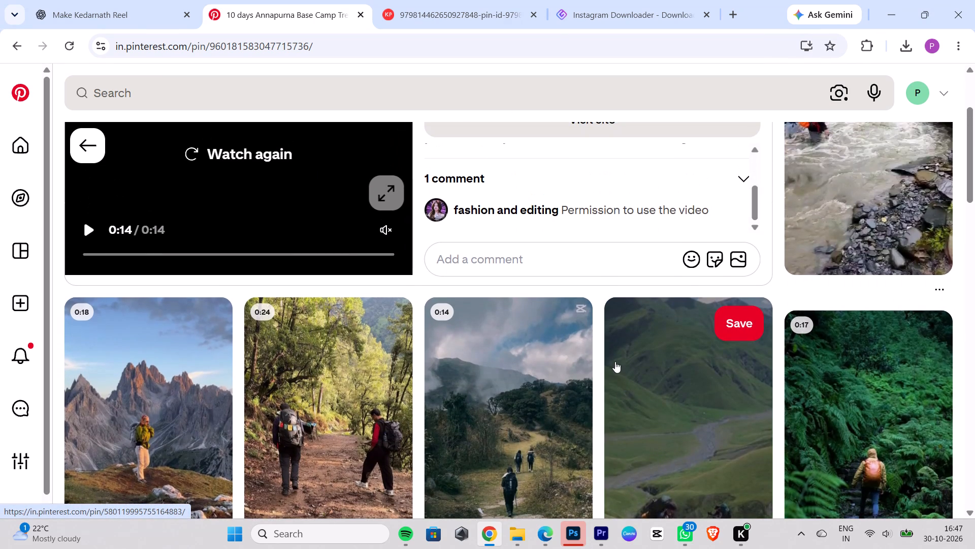
scroll(614, 381, "down", 2)
scroll(614, 383, "up", 11)
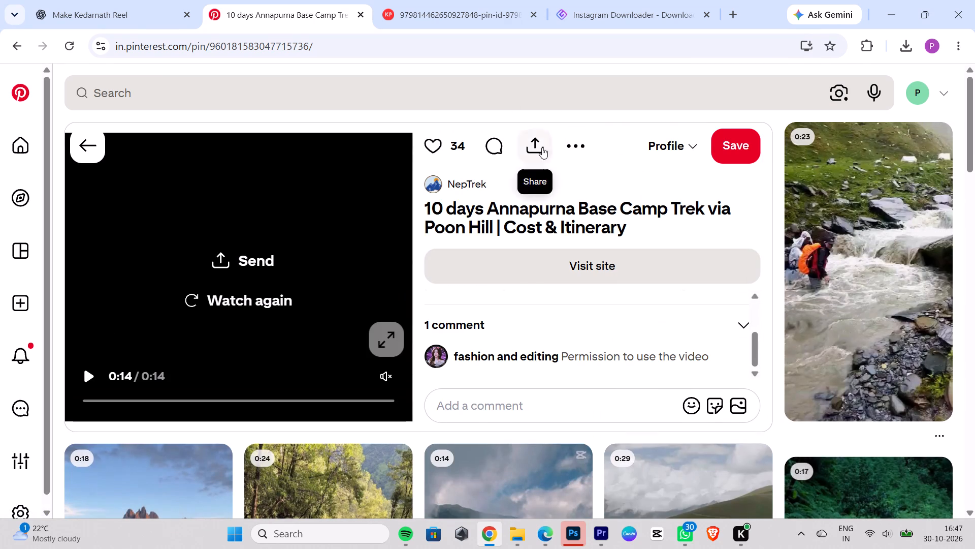
left_click(544, 146)
triple_click(419, 229)
left_click(419, 229)
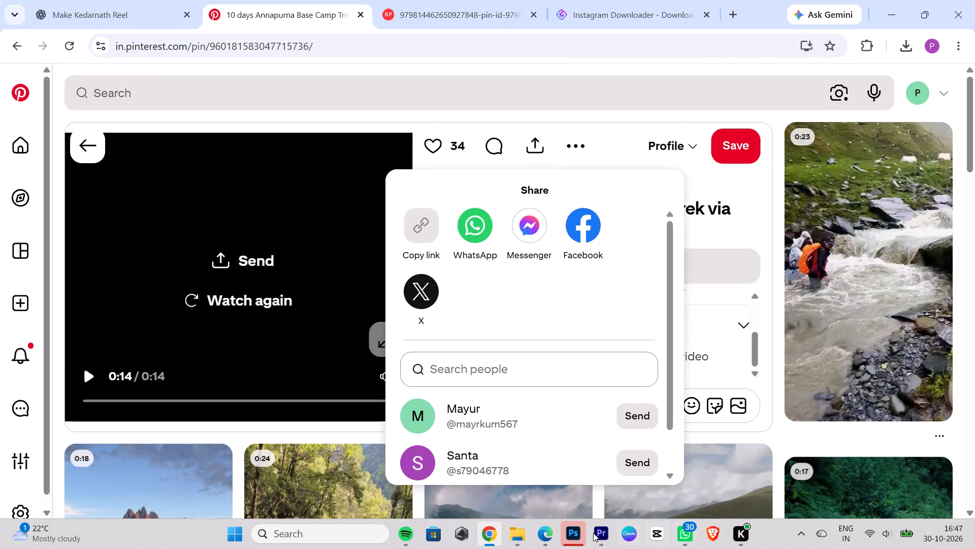
Switch to Premiere Pro and advance the reference video in Sequence 01 by one frame at the lakeside hiker shot.
left_click(603, 536)
key("Right")
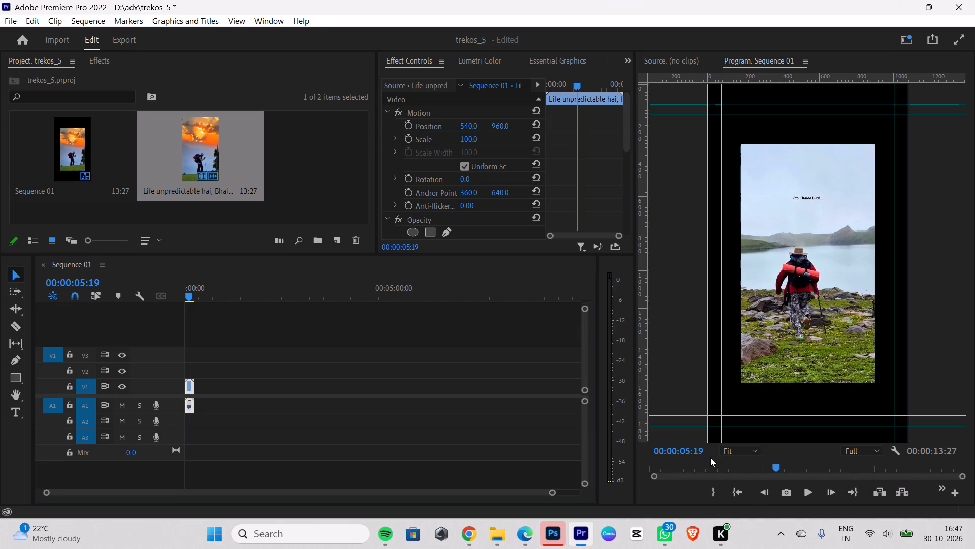
Switch to Premiere Pro and examine the reference's lakeside hiker shot and its cut to the raised-poles shot frame by frame.
key("Right")
key("Right")
key("Right")
key("Right")
key("Right")
key("Right")
key("Right")
key("Right")
key("Right")
key("Right")
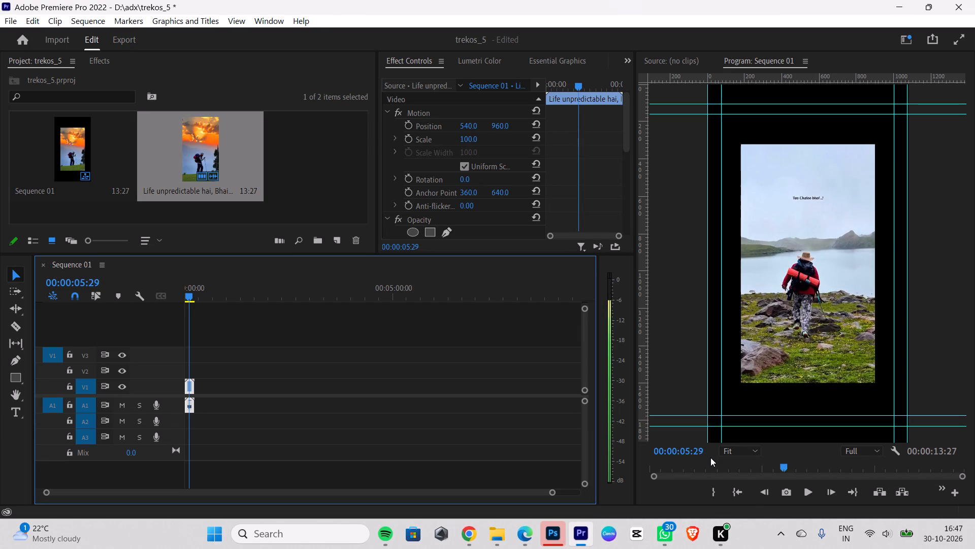
key("Right")
key("Right")
key("Right")
key("Right")
key("Right")
key("Right")
key("Right")
key("Right")
key("Right")
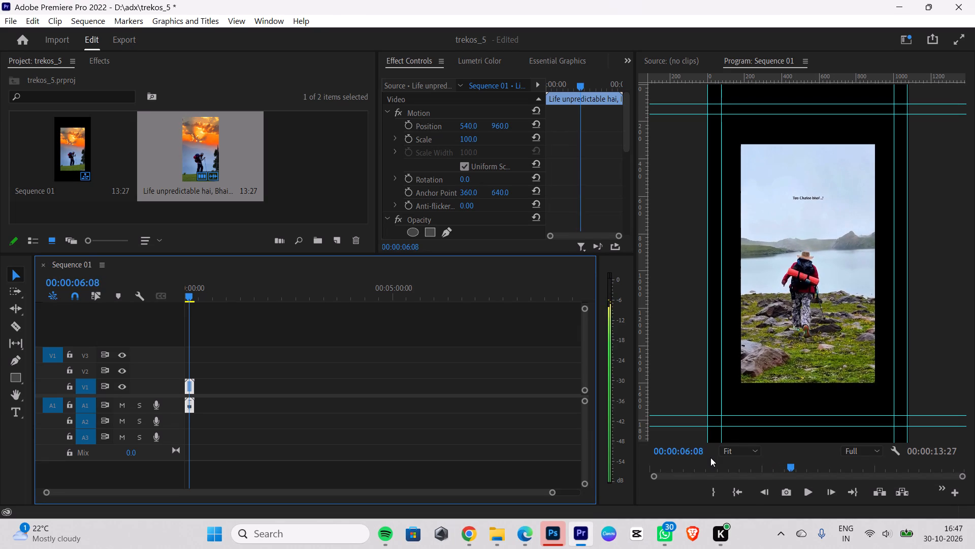
key("Right")
key("Right")
key("Right")
key("Right")
key("Right")
key("Right")
key("Right")
key("Right")
key("Right")
key("Right")
key("Right")
key("Right")
key("Right")
key("Right")
key("Right")
key("Right")
key("Right")
key("Left")
key("Left")
key("Left")
key("Left")
key("Left")
key("Left")
key("Left")
key("Left")
key("Left")
key("Left")
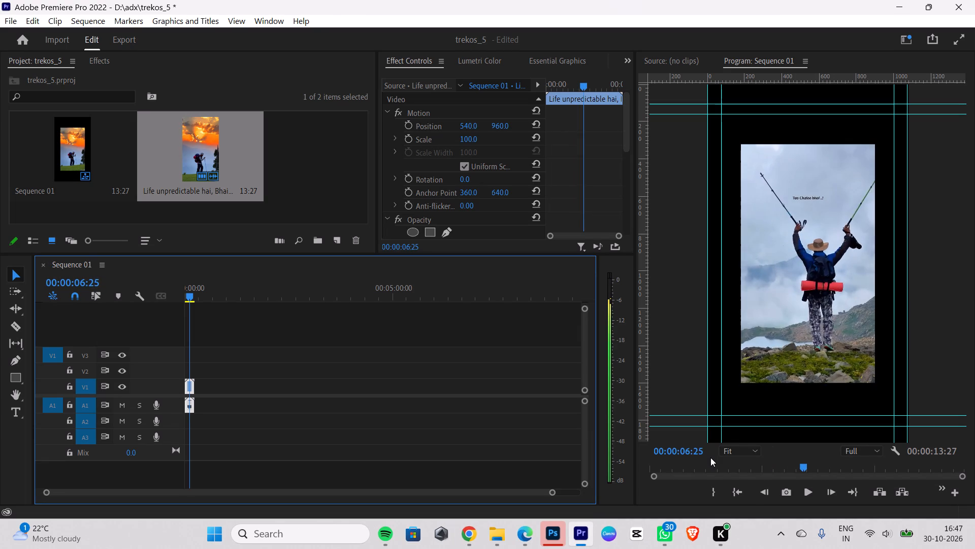
key("Right")
key("Right")
key("Right")
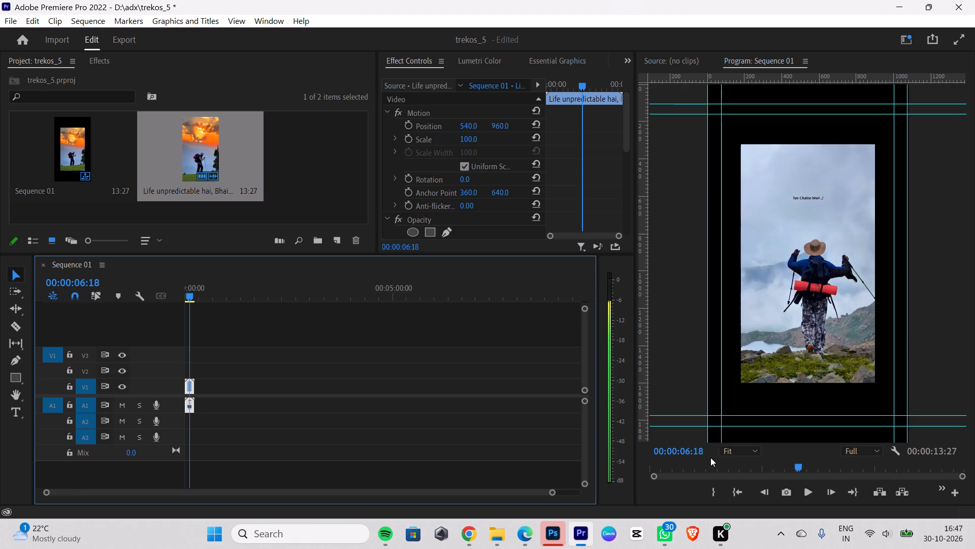
Examine the reference's raised-poles shot and its cut to the hiker resting among pink flowers frame by frame.
key("Right")
key("Right")
key("Right")
key("Right")
key("Right")
key("Right")
key("Right")
key("Right")
key("Right")
key("Right")
key("Right")
key("Right")
key("Right")
key("Right")
key("Right")
key("Right")
key("Right")
key("Right")
key("Right")
key("Right")
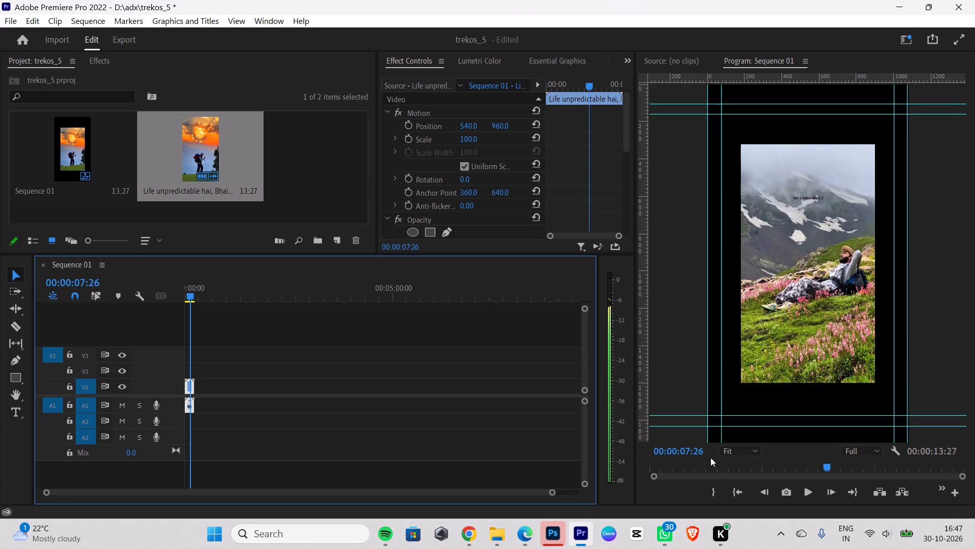
key("Left")
key("Left")
key("Left")
key("Left")
key("Left")
key("Left")
key("Left")
key("Left")
key("Left")
key("Left")
key("Left")
key("Left")
key("Left")
key("Left")
key("Left")
key("Left")
key("Left")
key("Left")
key("Left")
key("Left")
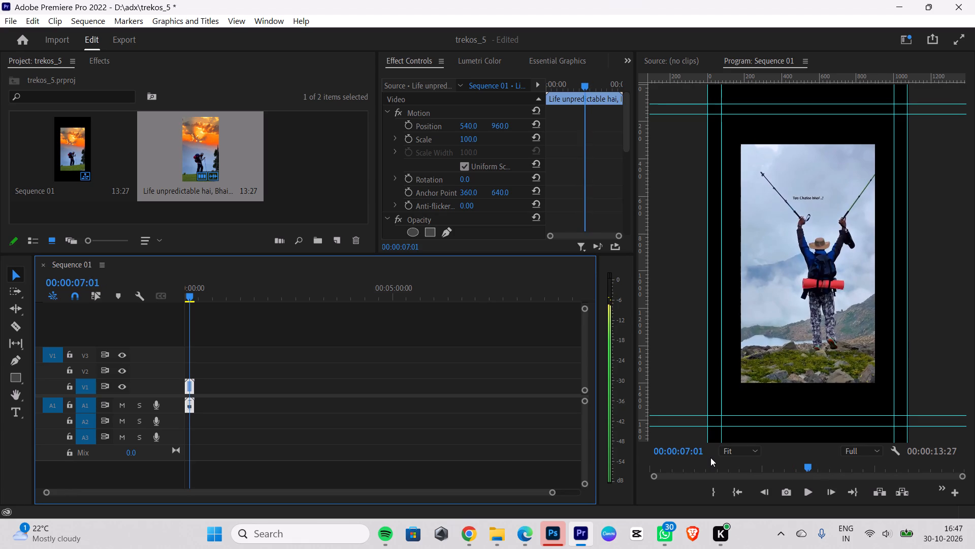
Switch to Chrome, leave the open Annapurna pin and replace the Pinterest search with "treks on the mounatins".
left_click(469, 546)
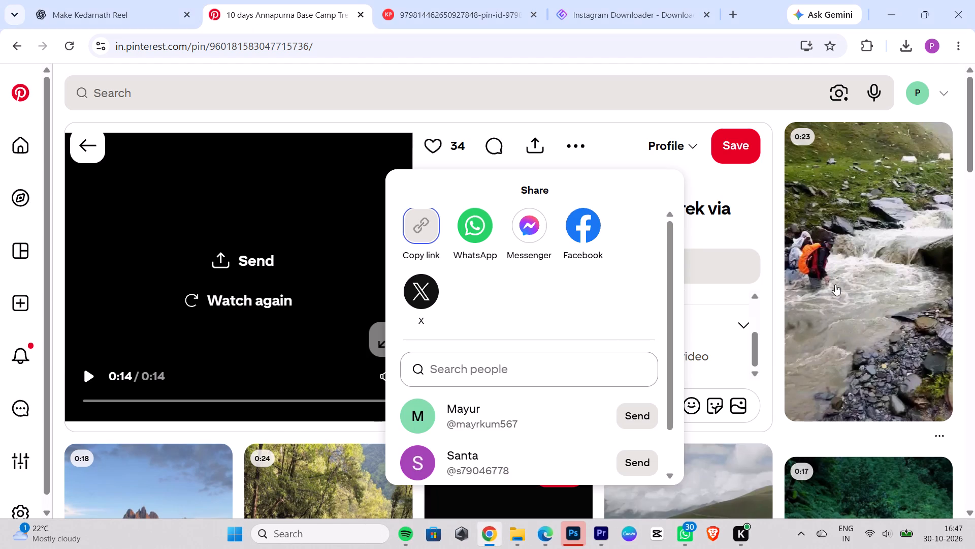
scroll(782, 351, "down", 4)
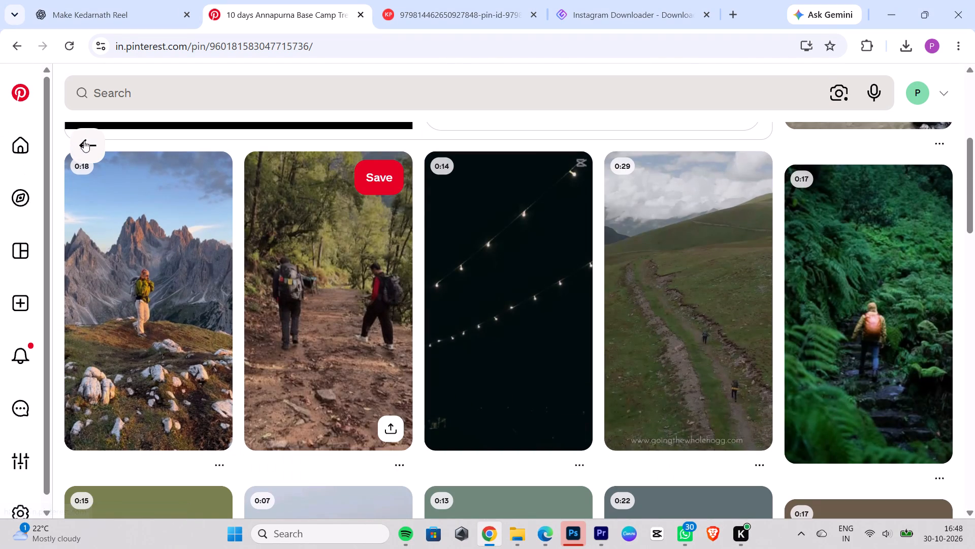
left_click(85, 145)
left_click(183, 90)
left_click_drag(298, 93, 0, 93)
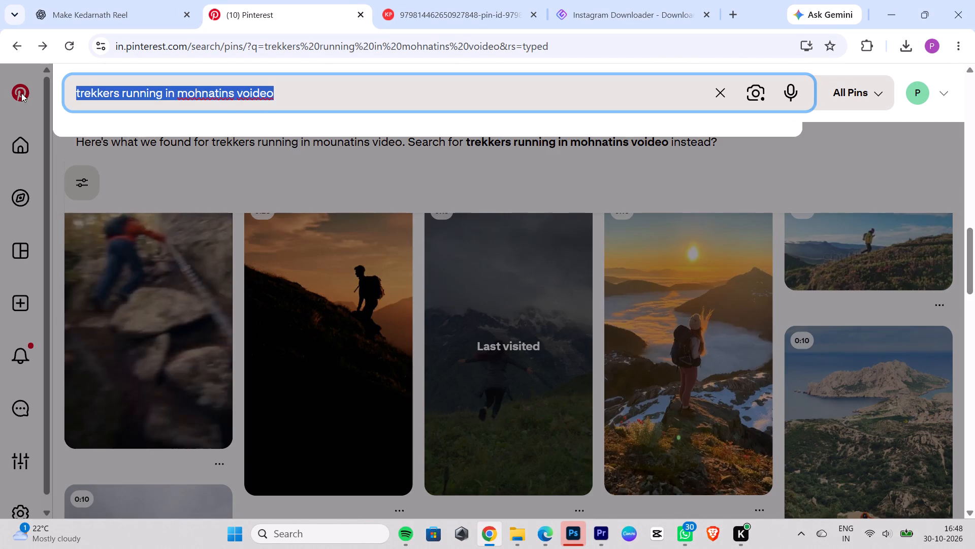
key("BackSpace")
type("treks on the mounatins")
key("space")
key("Return")
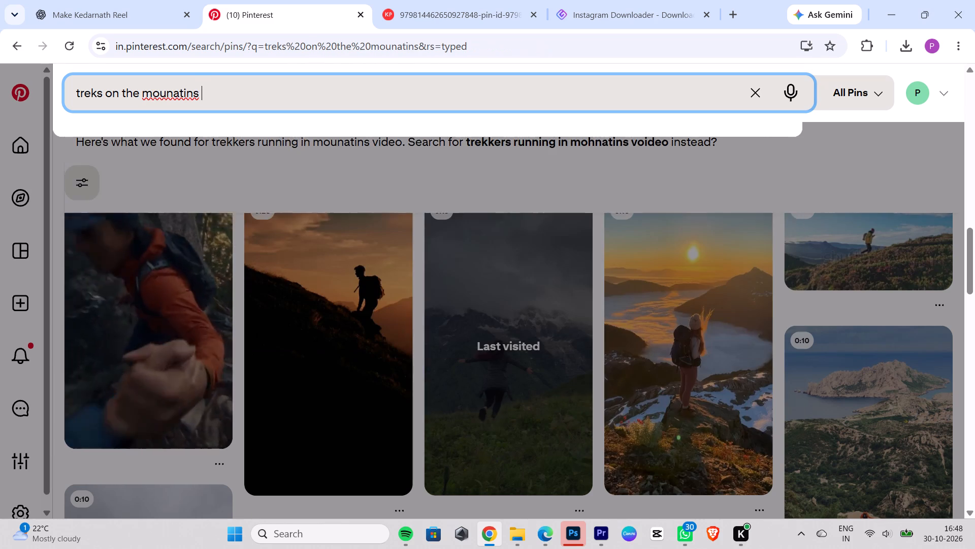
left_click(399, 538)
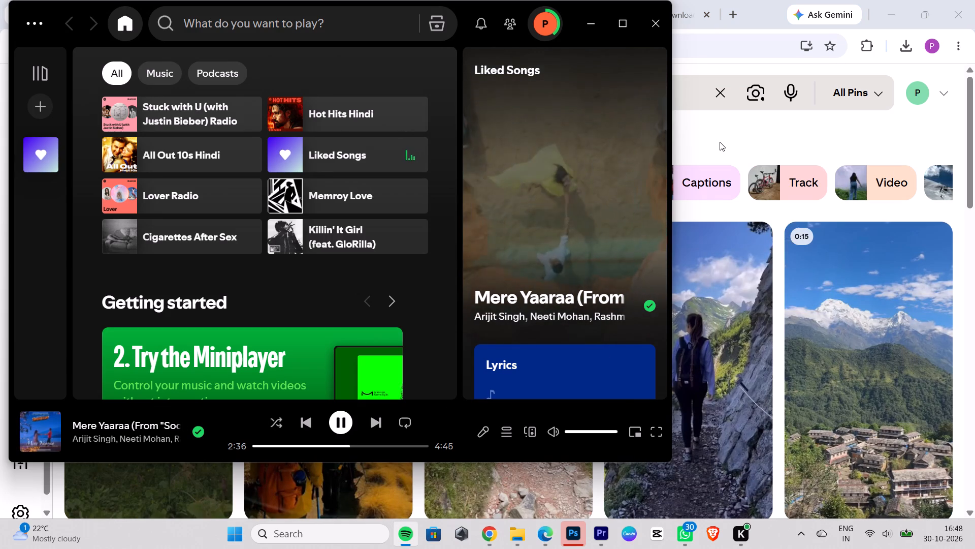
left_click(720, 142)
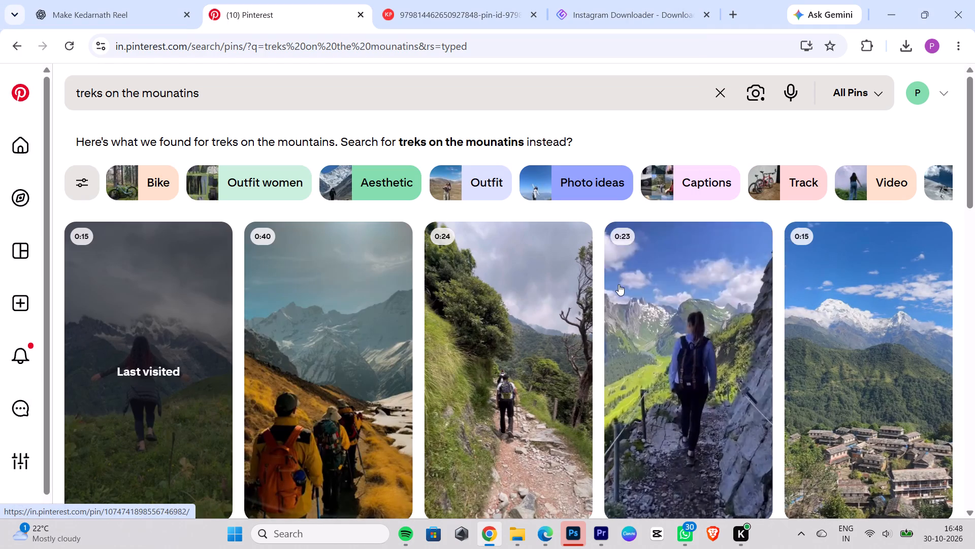
Browse the Pinterest results for video pins of trekkers on mountain trails that suit the reel.
scroll(644, 335, "down", 5)
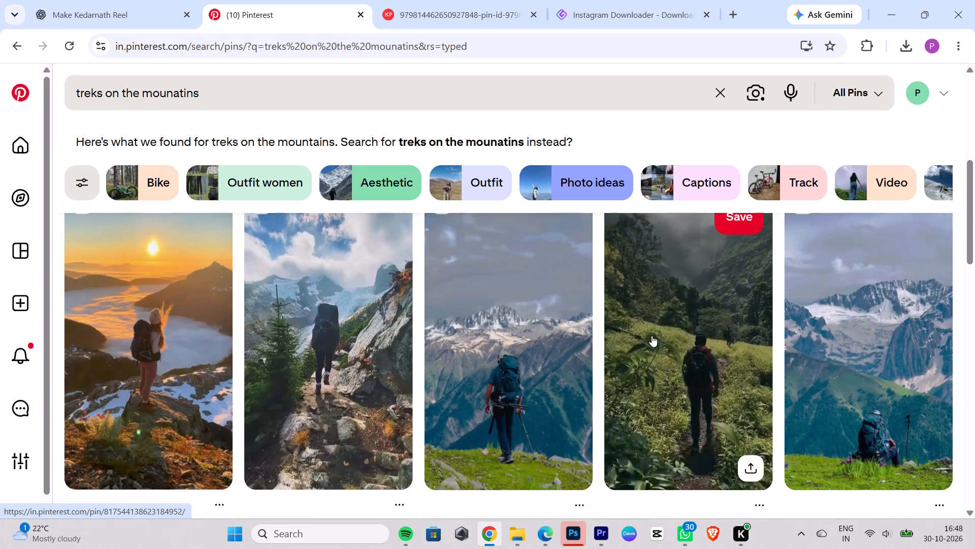
scroll(663, 243, "down", 3)
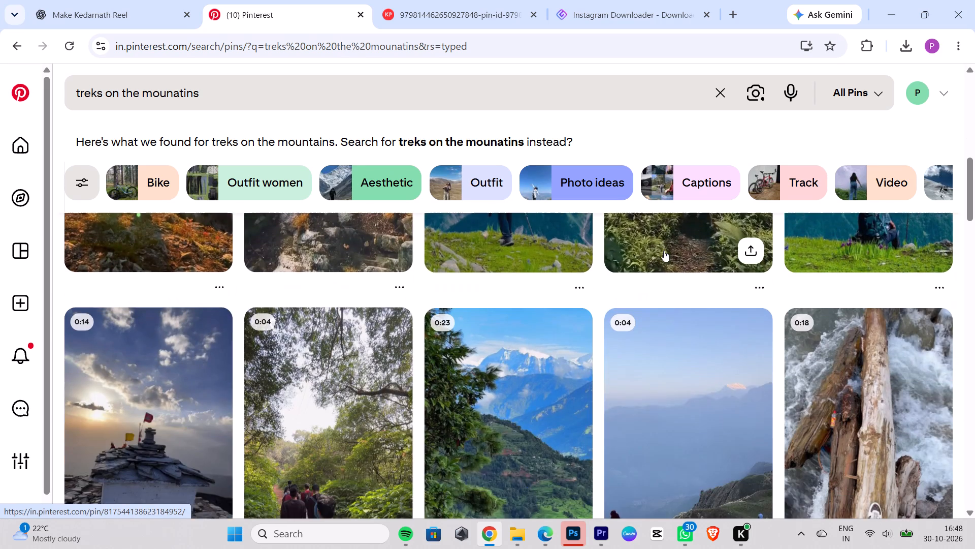
scroll(622, 248, "down", 3)
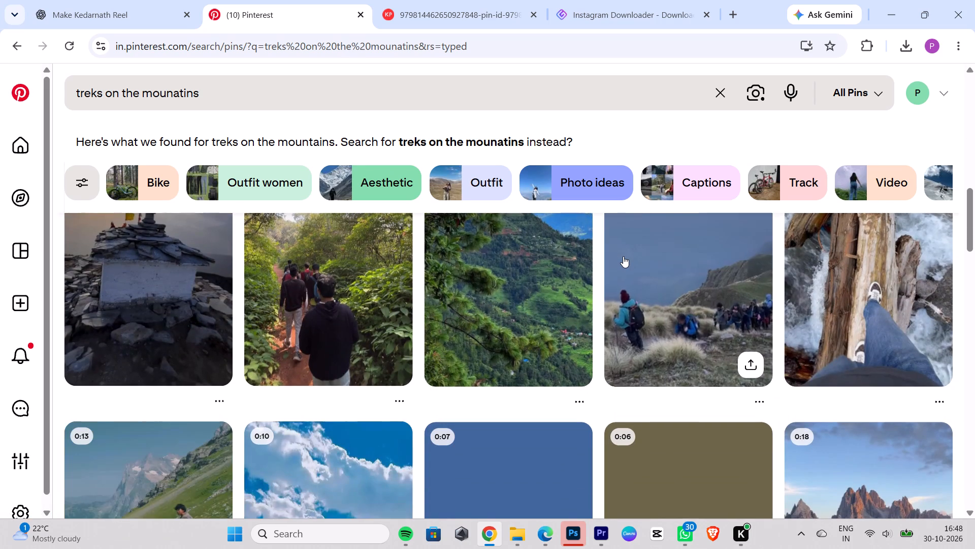
scroll(614, 288, "down", 4)
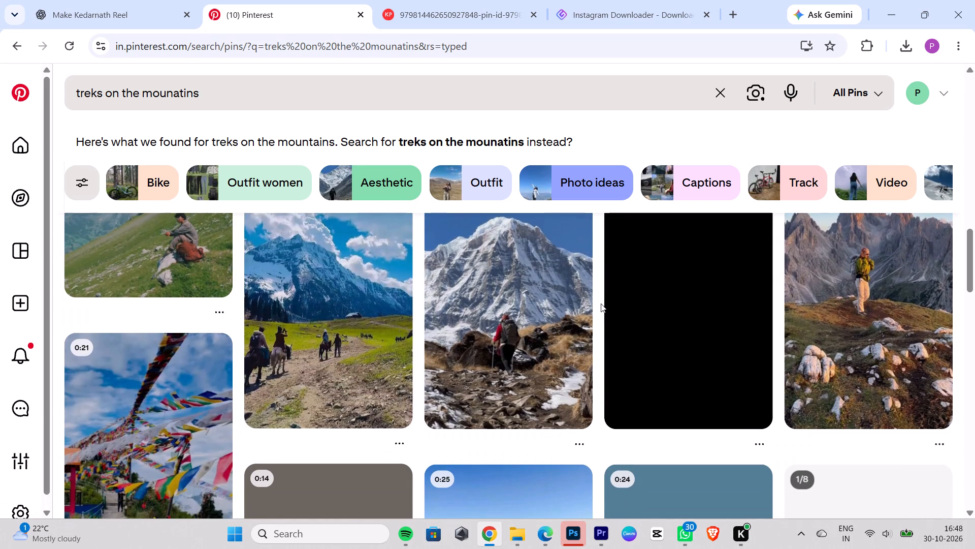
scroll(533, 303, "down", 3)
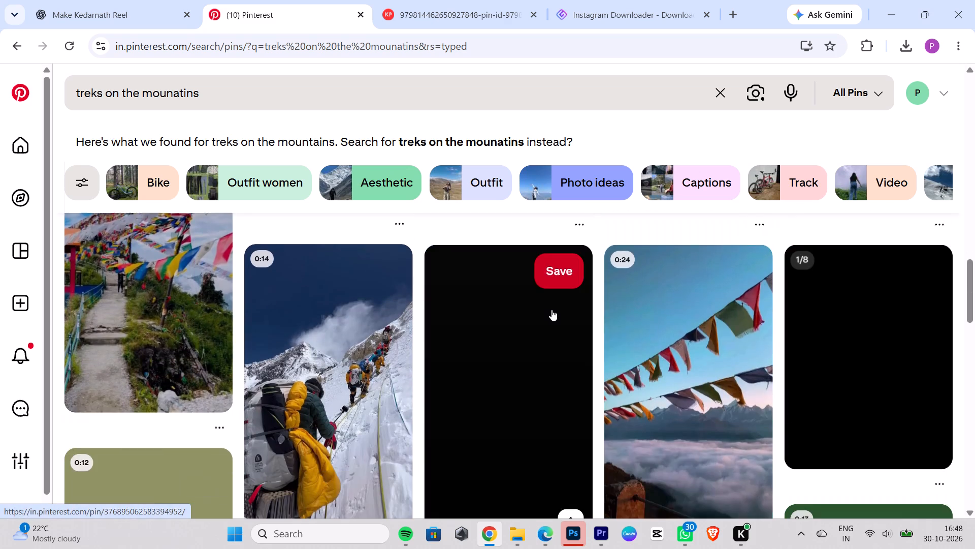
scroll(551, 310, "down", 7)
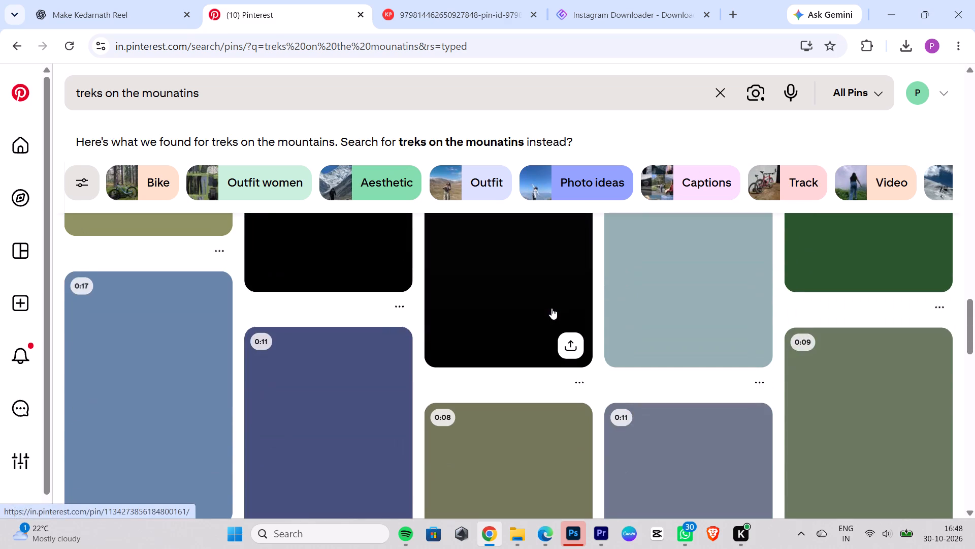
scroll(551, 308, "up", 5)
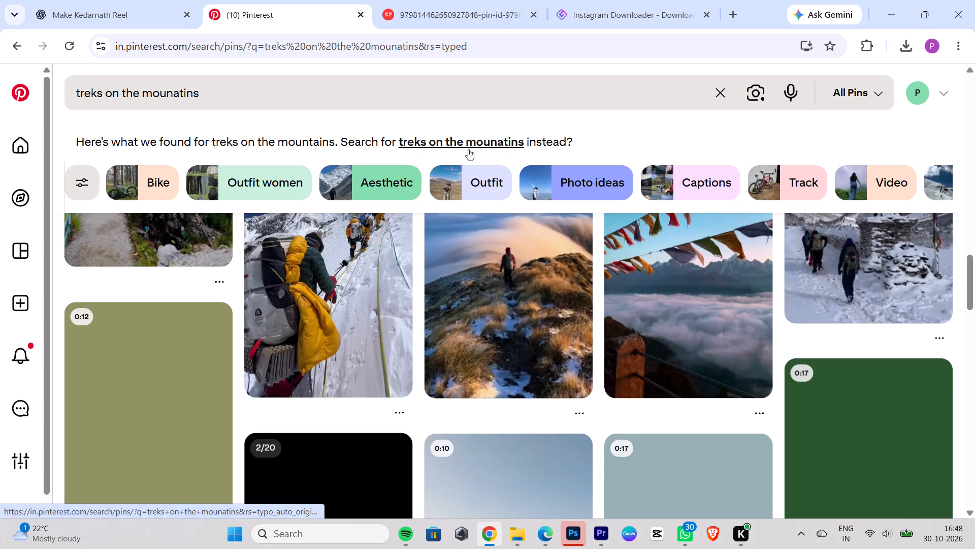
left_click(470, 147)
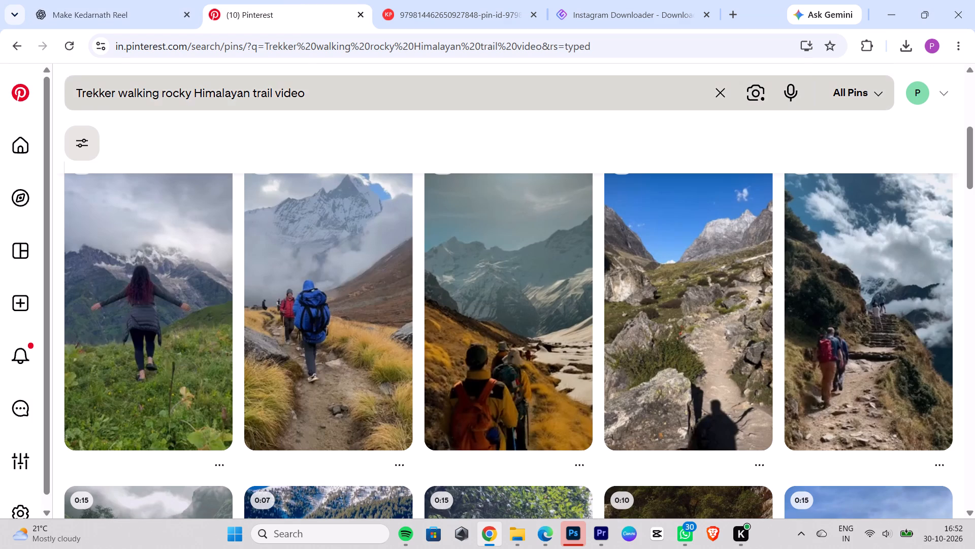
left_click_drag(239, 102, 0, 150, "ctrl")
key("ctrl+BackSpace")
key("ctrl+v")
key("space")
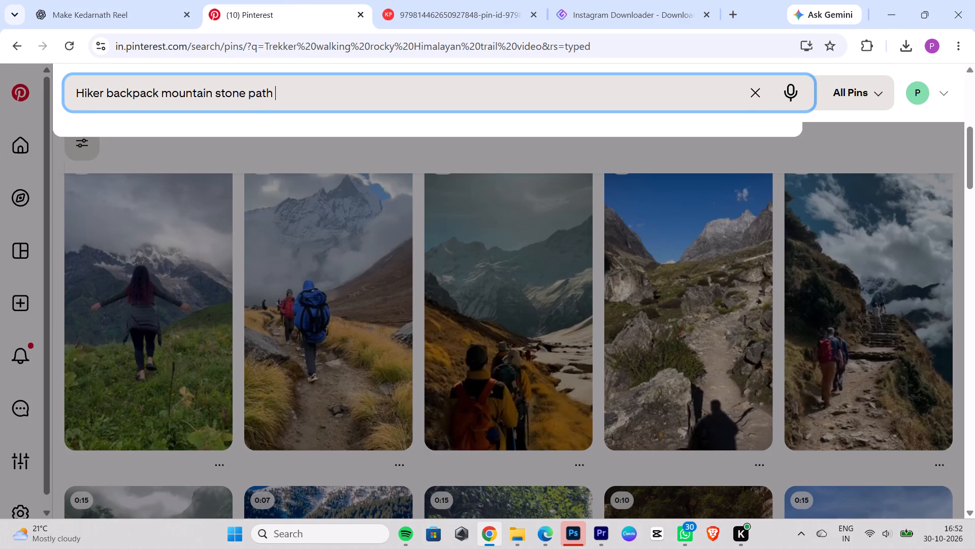
type("video")
key("space")
key("Return")
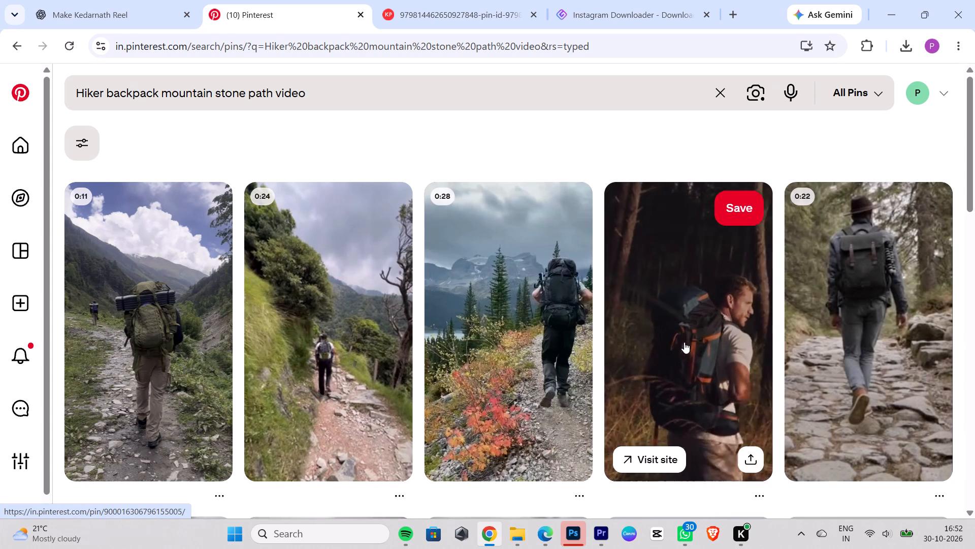
Browse from the teal-backpack hiker pin through "Abc trek during a monsoon" and open the stone-steps pin "No rush. No traffic. No noise.".
scroll(542, 328, "down", 4)
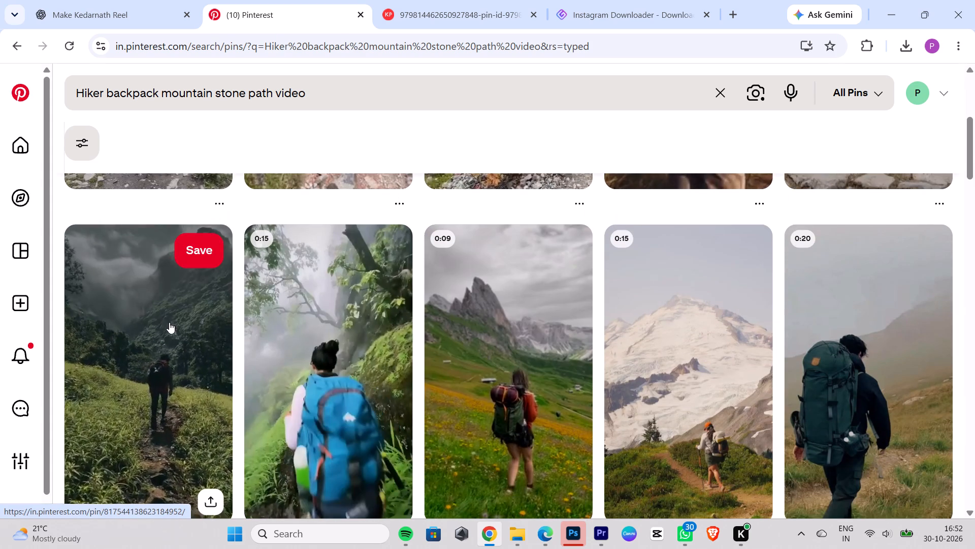
left_click(865, 379)
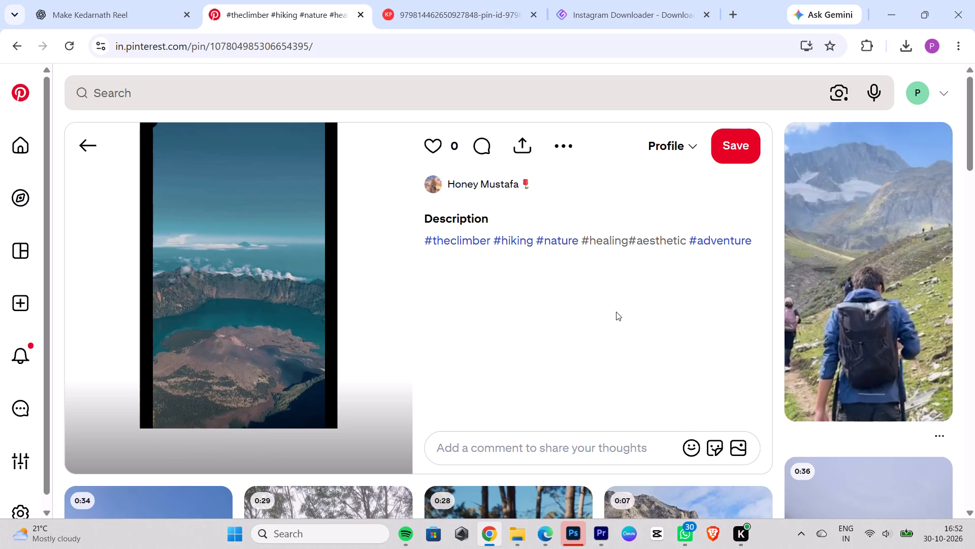
scroll(616, 311, "down", 3)
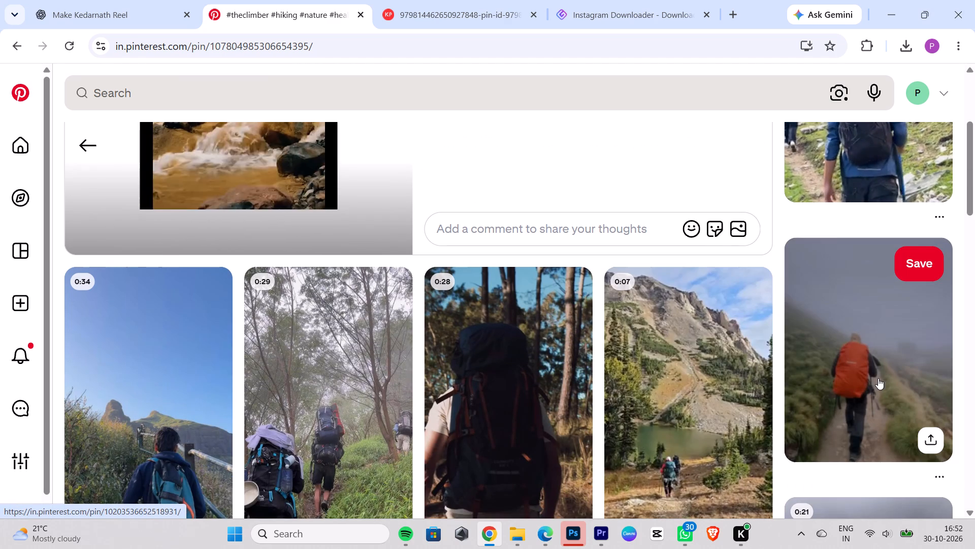
left_click(878, 378)
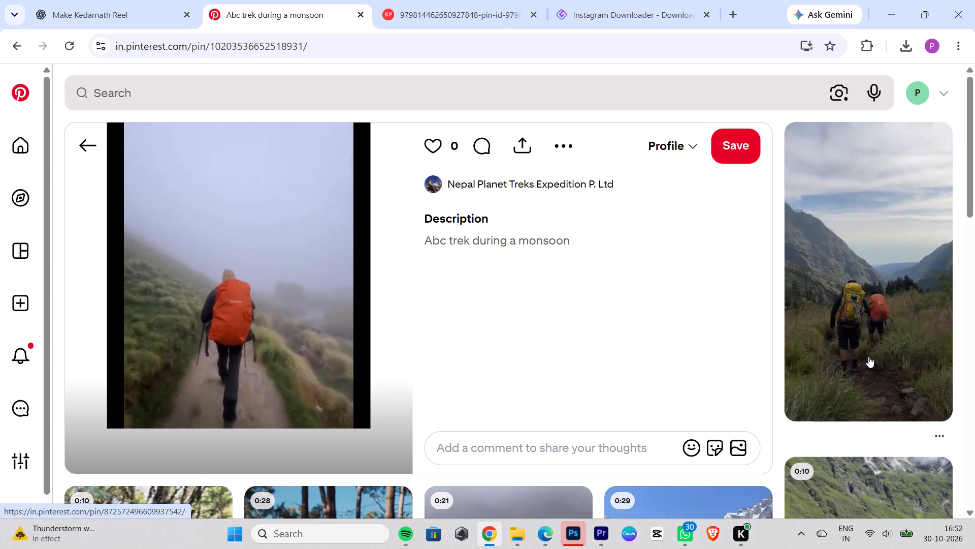
scroll(610, 268, "down", 4)
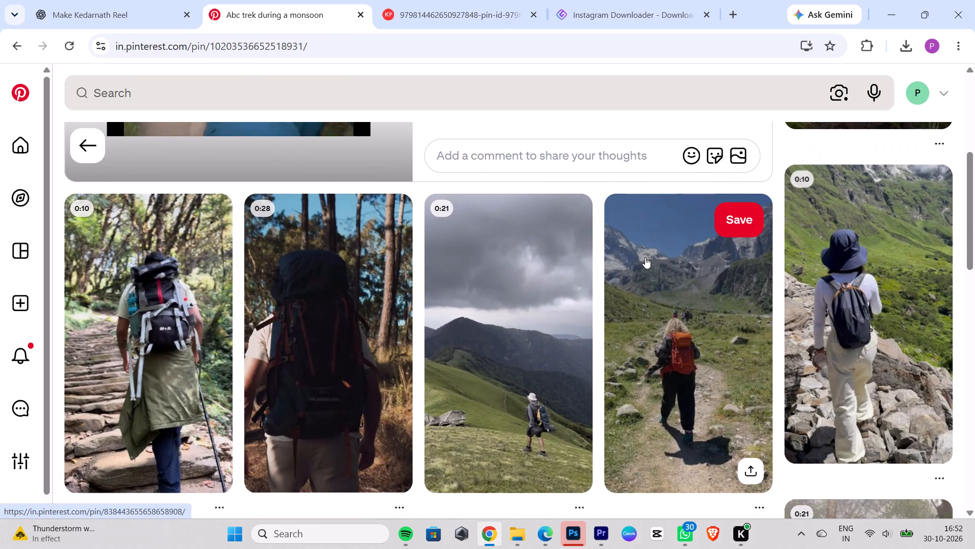
left_click(197, 363)
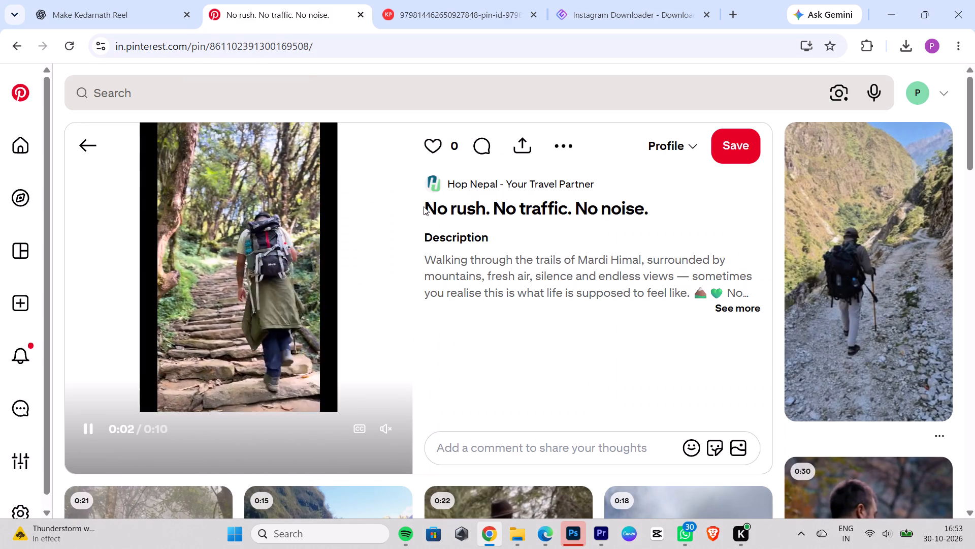
Copy the link of the "No rush. No traffic. No noise." pin and switch to the KlickPin downloader page.
left_click(522, 137)
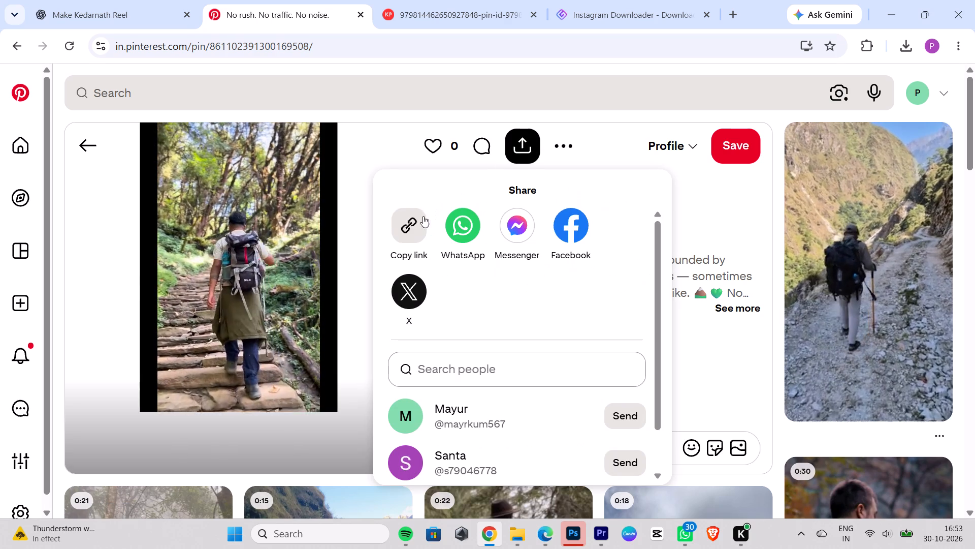
left_click(412, 220)
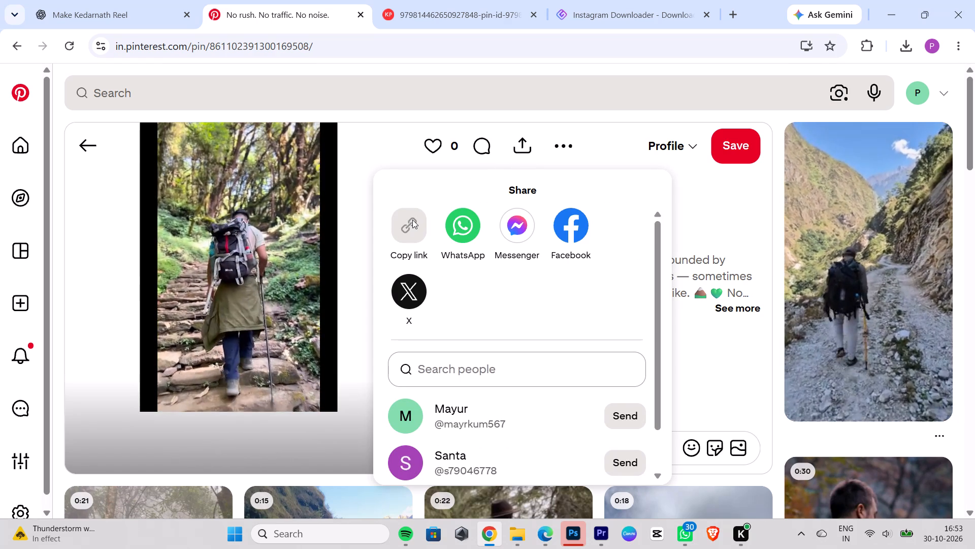
left_click(412, 220)
left_click(412, 220)
right_click(412, 220)
left_click(412, 220)
triple_click(412, 223)
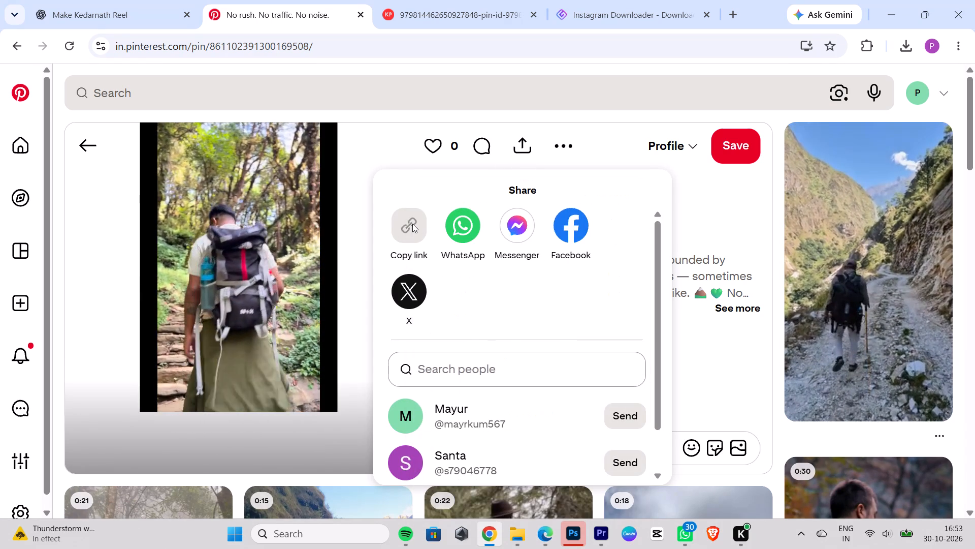
triple_click(412, 224)
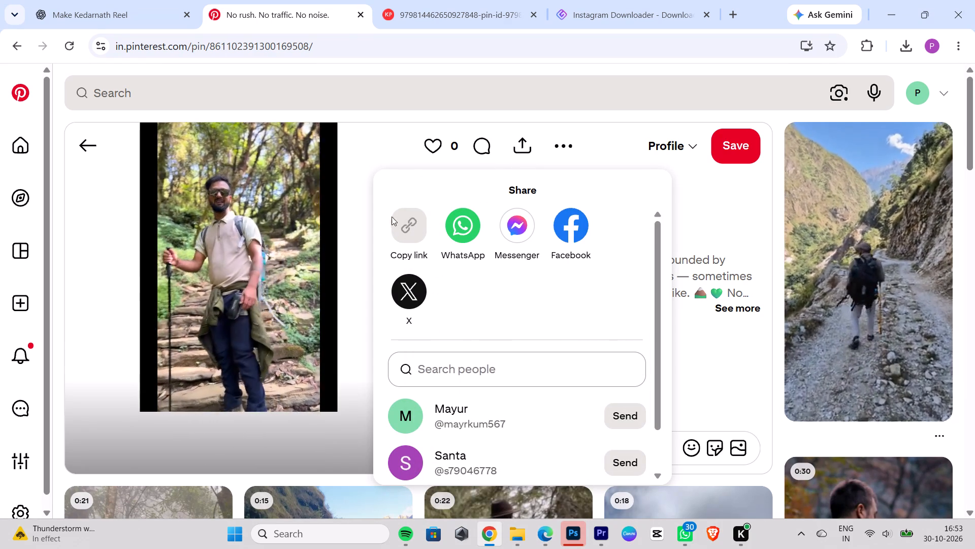
triple_click(409, 225)
left_click(409, 225)
scroll(840, 286, "down", 4)
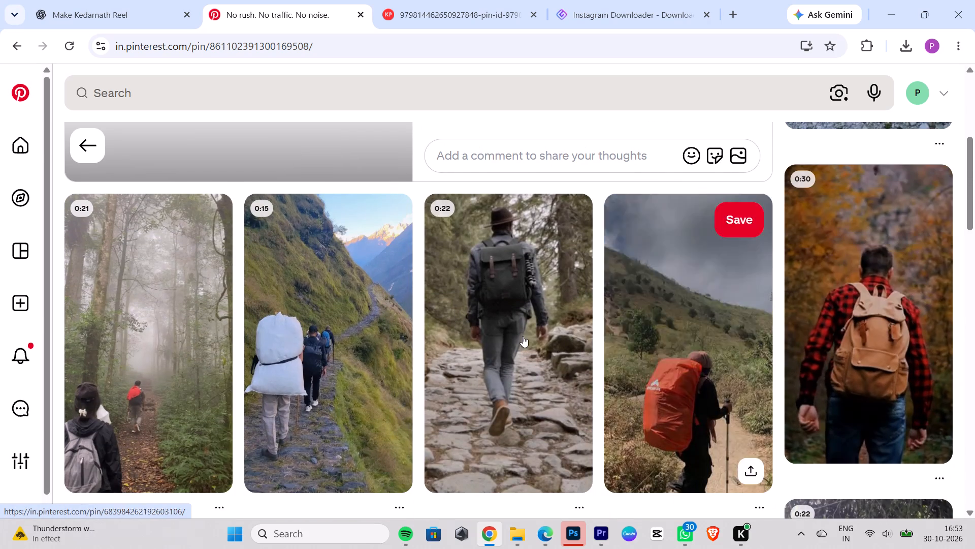
scroll(348, 345, "up", 12)
left_click(530, 150)
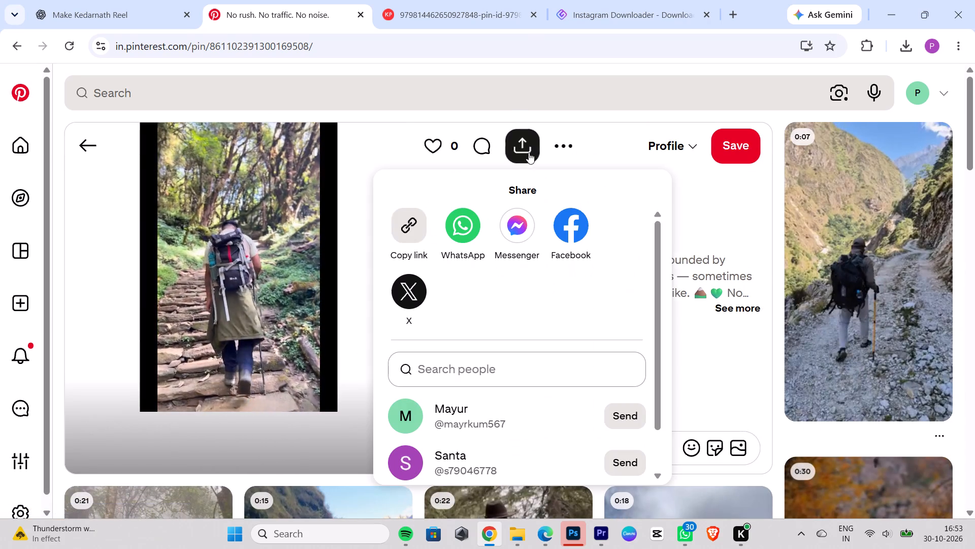
triple_click(405, 232)
triple_click(406, 232)
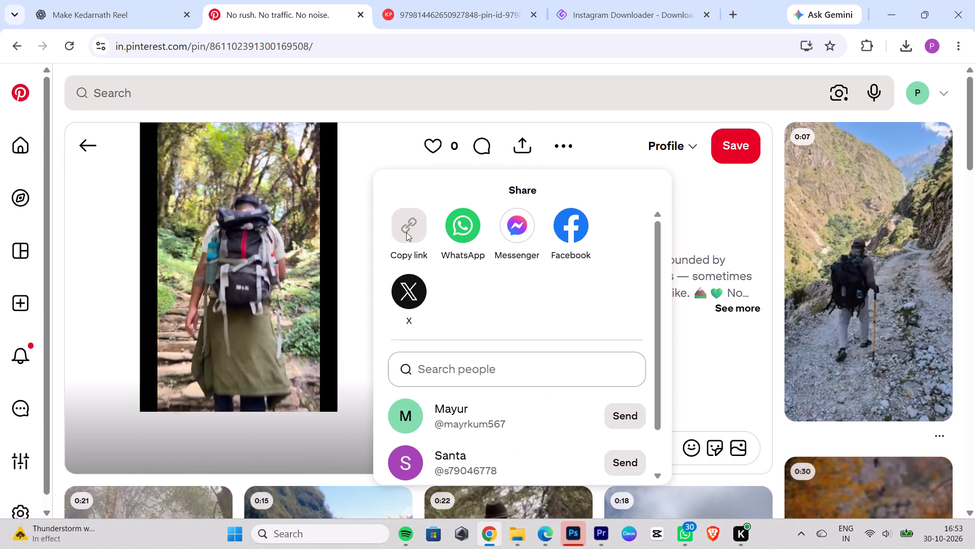
left_click(407, 233)
left_click(410, 233)
left_click(414, 233)
left_click_drag(426, 233, 430, 233)
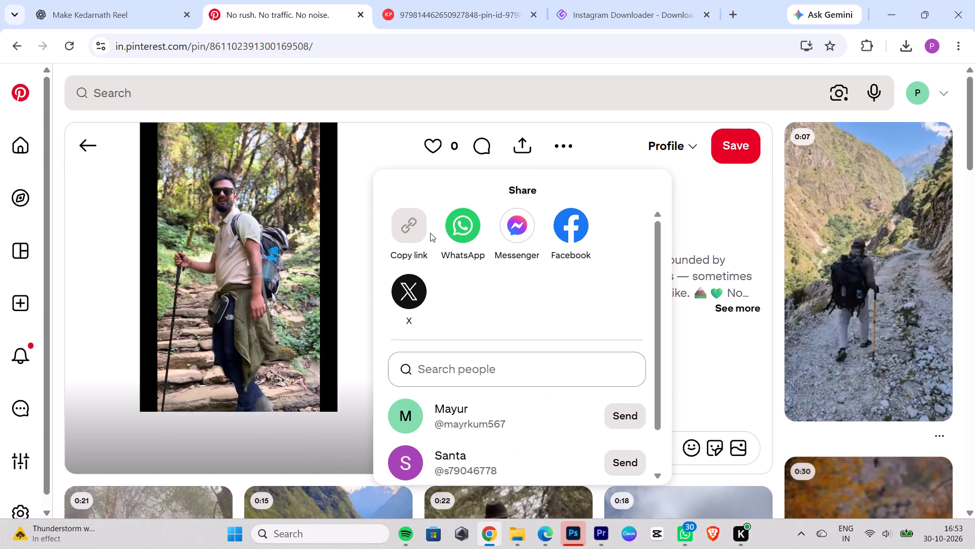
double_click(416, 220)
left_click(420, 3)
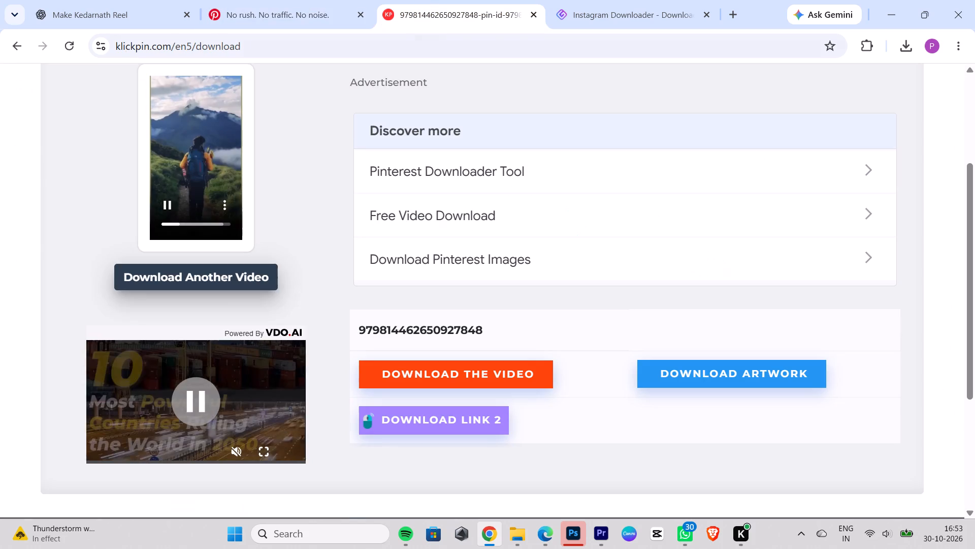
Switch to Premiere Pro, move Sequence 01's playhead to 00:00:00:00 and deselect the reference clip.
left_click(607, 533)
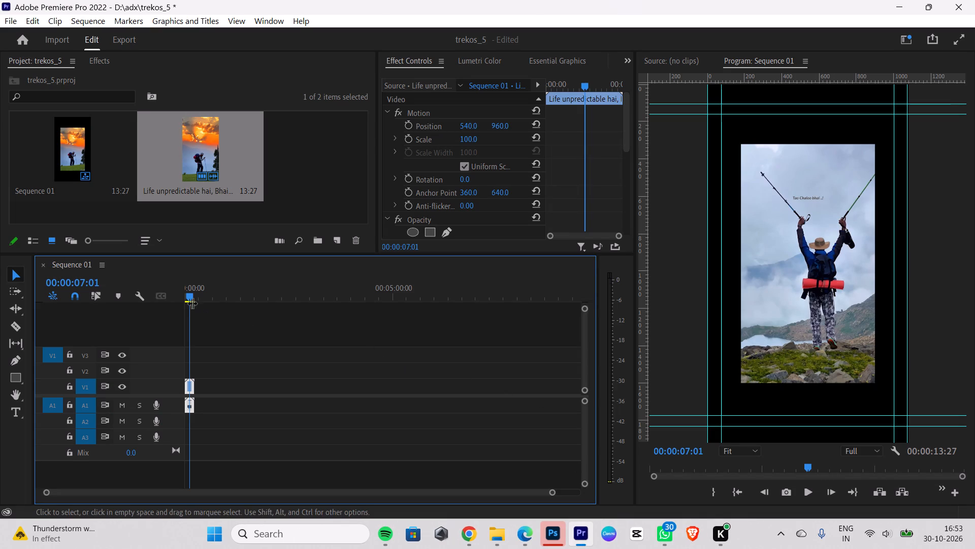
left_click_drag(191, 295, 95, 321)
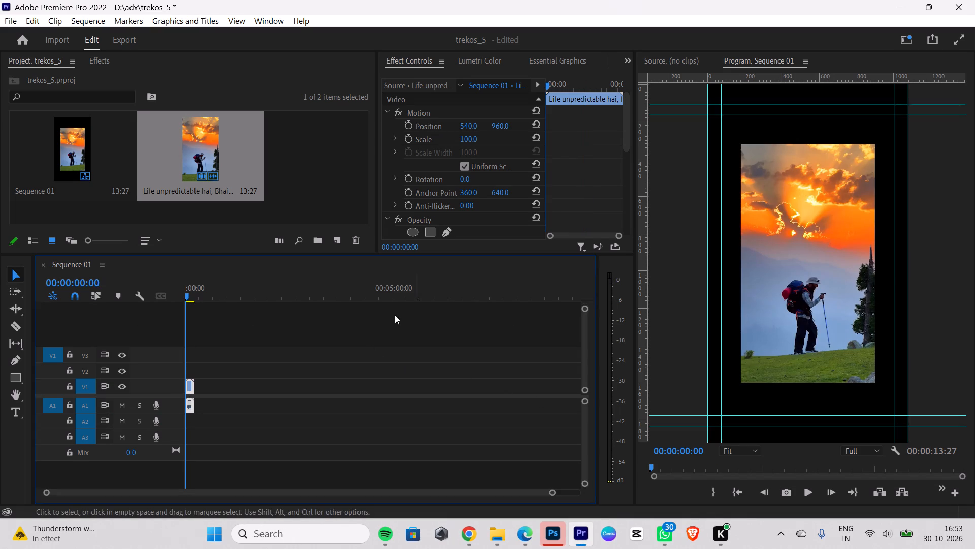
left_click_drag(387, 316, 231, 425)
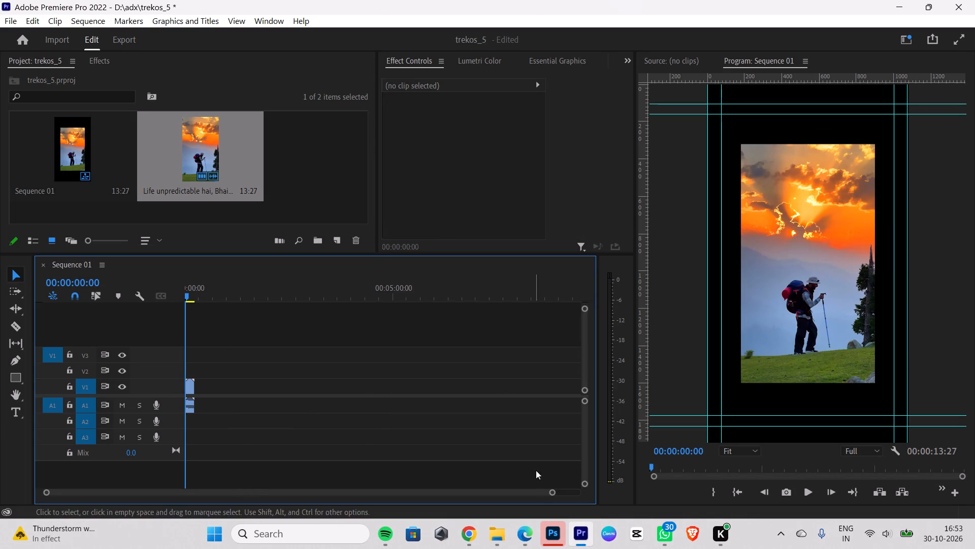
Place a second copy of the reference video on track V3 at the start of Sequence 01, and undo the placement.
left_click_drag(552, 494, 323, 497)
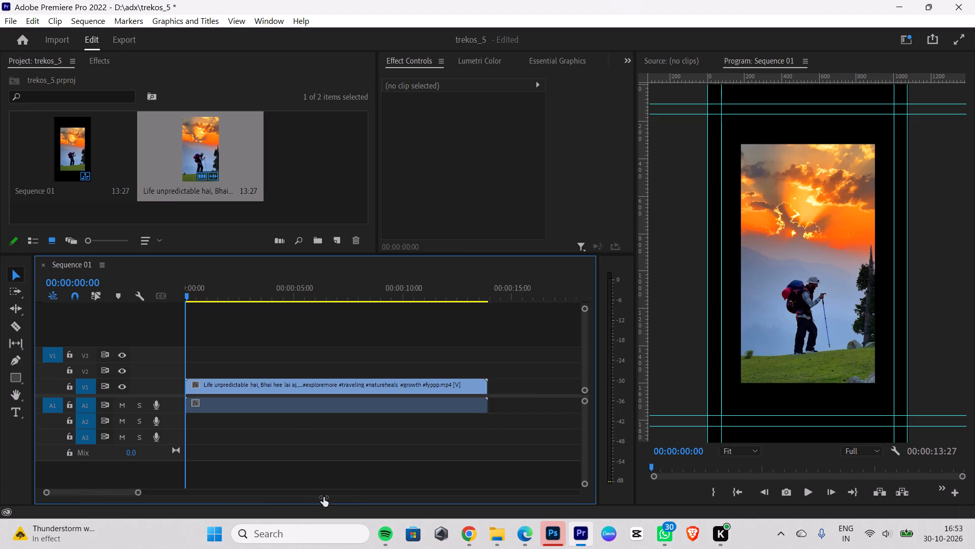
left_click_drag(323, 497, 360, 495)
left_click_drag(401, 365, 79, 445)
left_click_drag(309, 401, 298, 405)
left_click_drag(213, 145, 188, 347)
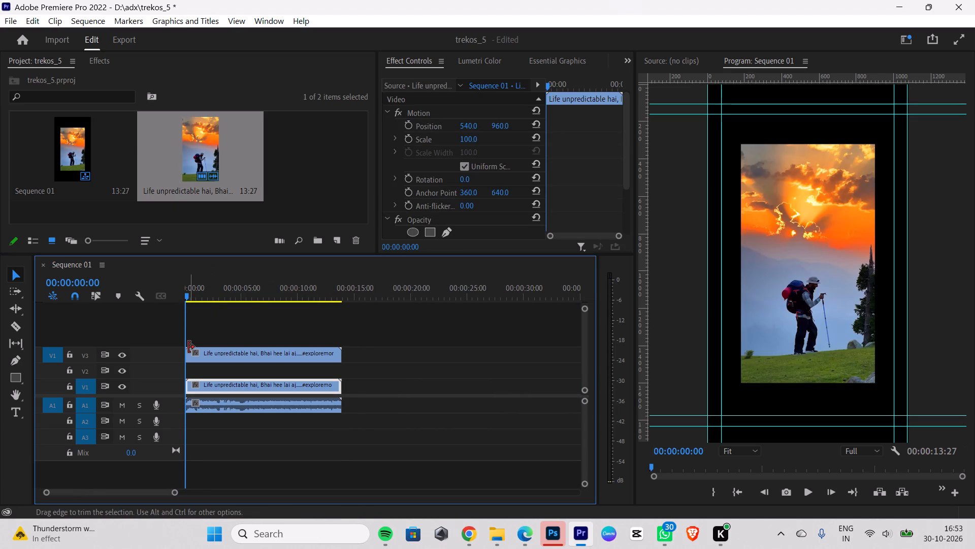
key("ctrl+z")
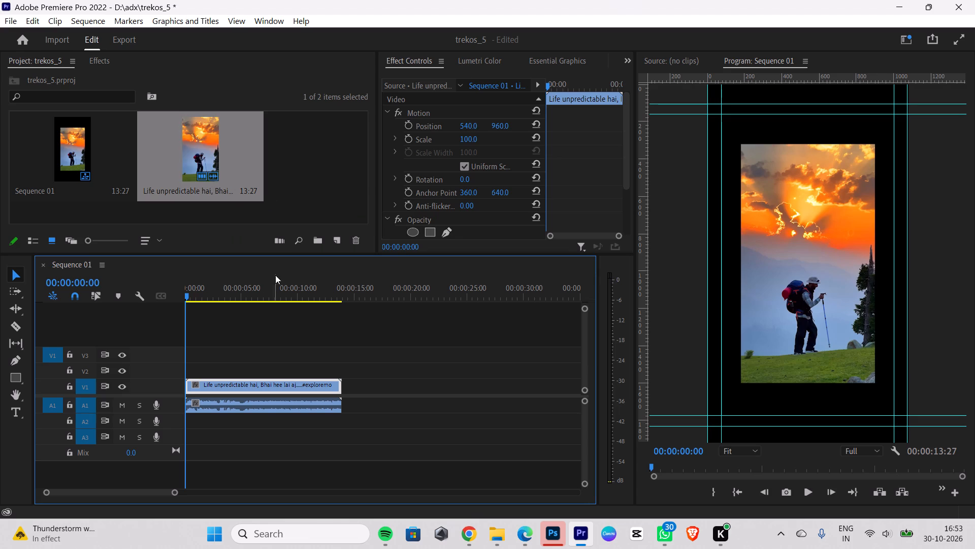
key("ctrl+i")
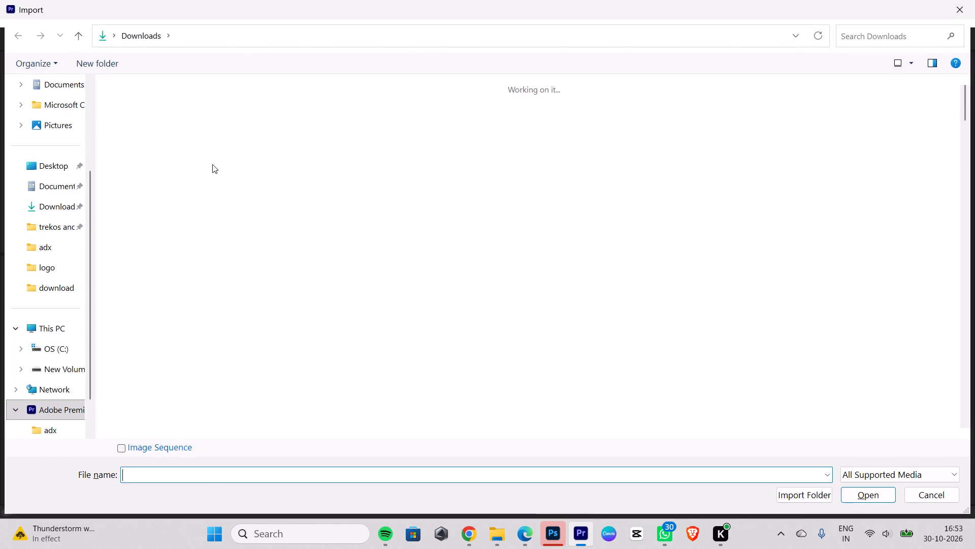
left_click(131, 139)
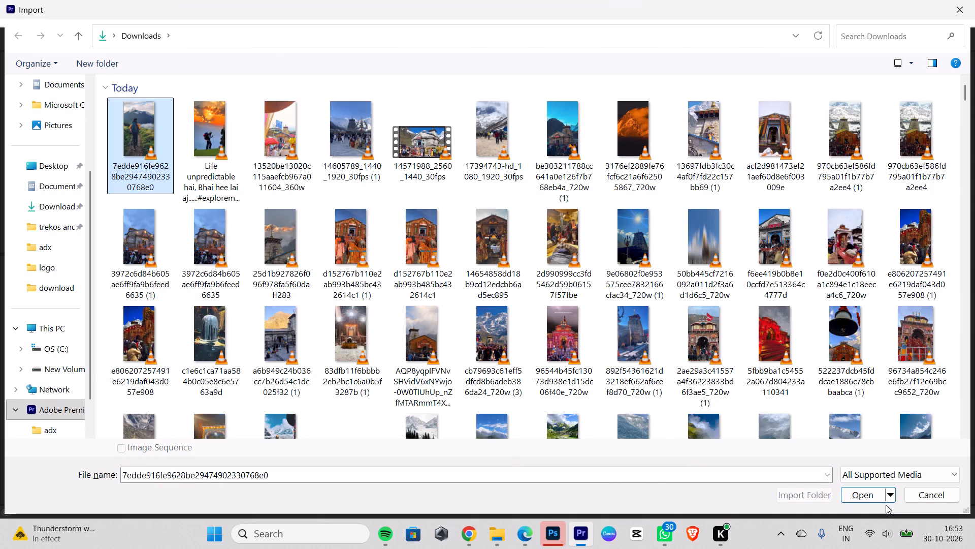
left_click(868, 496)
Add the imported hiker clip to Sequence 01 beyond the end of the reference video and delete its audio.
left_click_drag(305, 155, 372, 297)
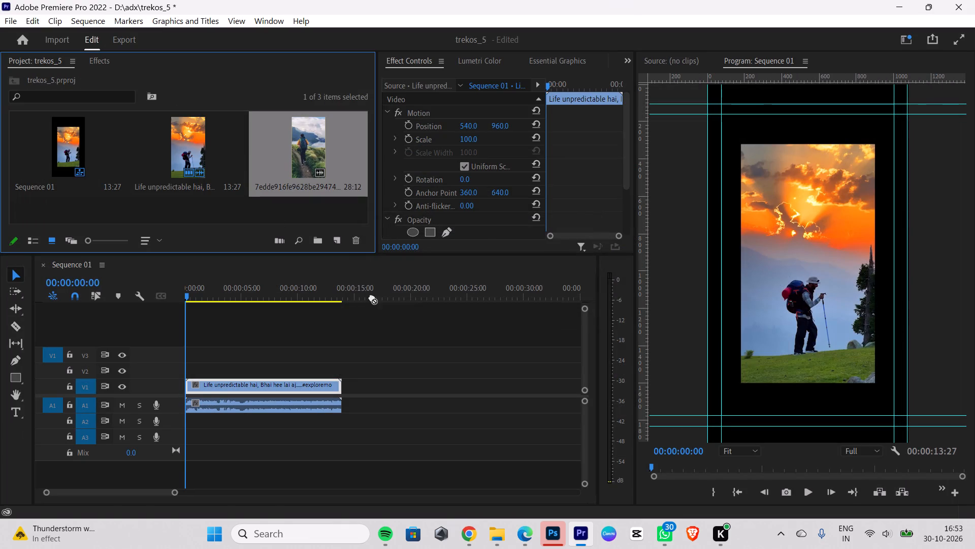
left_click_drag(372, 297, 403, 406)
left_click(419, 412)
left_click(428, 403)
key("BackSpace")
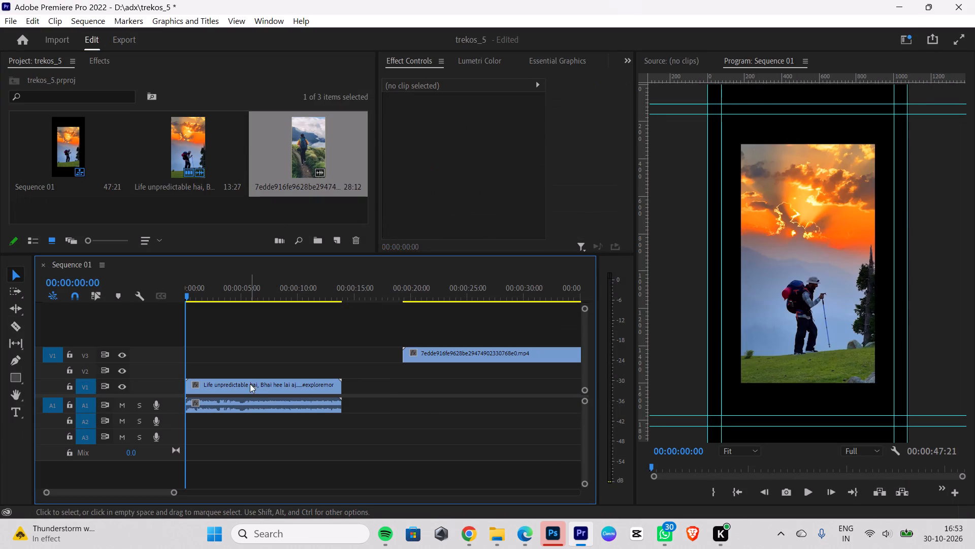
Move the reference video up to track V2 and place the hiker clip beneath it at the start of V1.
left_click_drag(245, 386, 242, 373)
left_click_drag(442, 352, 297, 381)
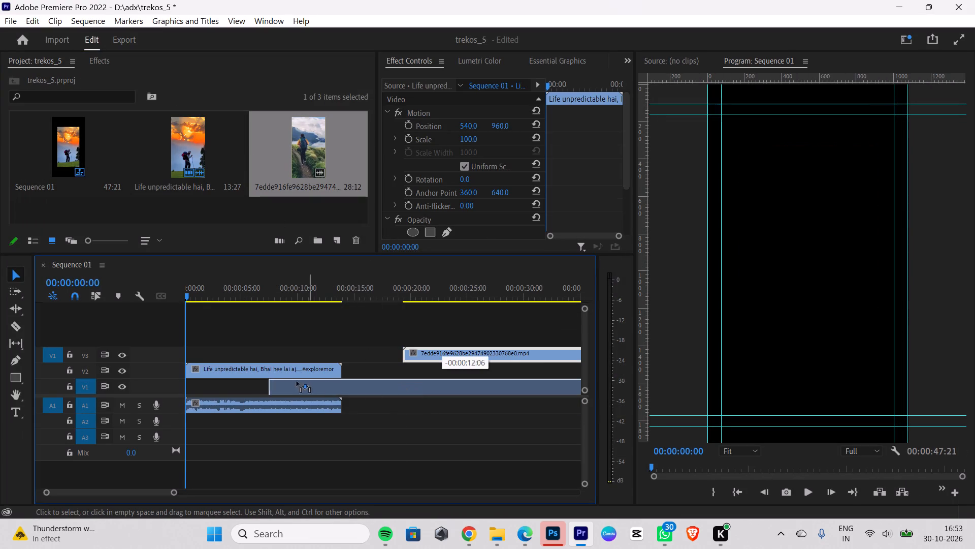
left_click_drag(297, 381, 221, 387)
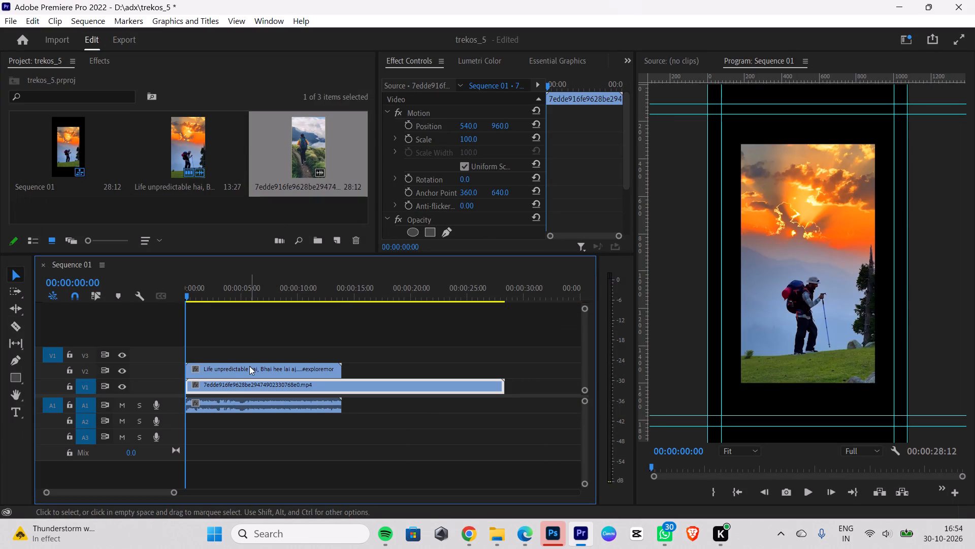
Apply Scale to Frame Size to the hiker clip on V1.
right_click(217, 385)
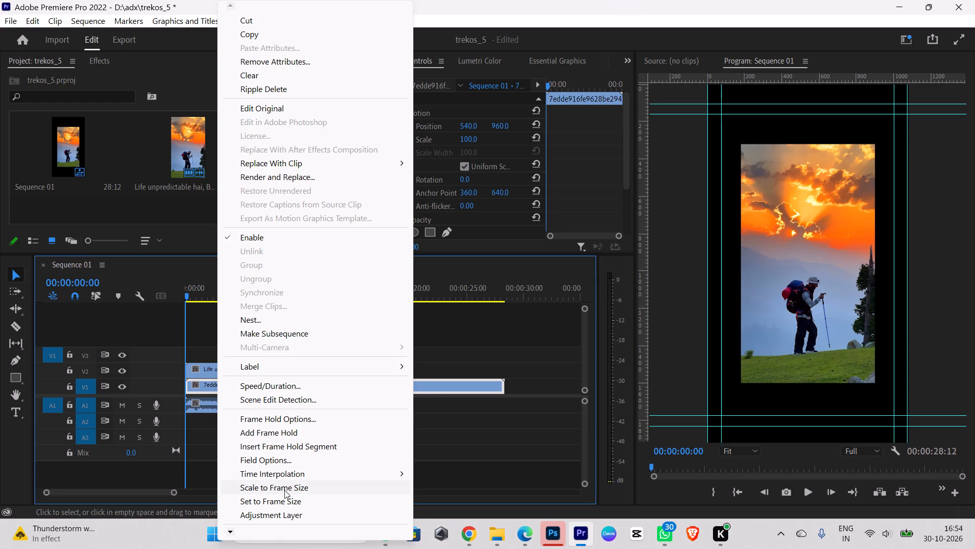
left_click(284, 490)
Split the V1 hiker clip at 00:00:02:01, where the reference's first caption scene ends, and delete the part after the cut.
key("Right")
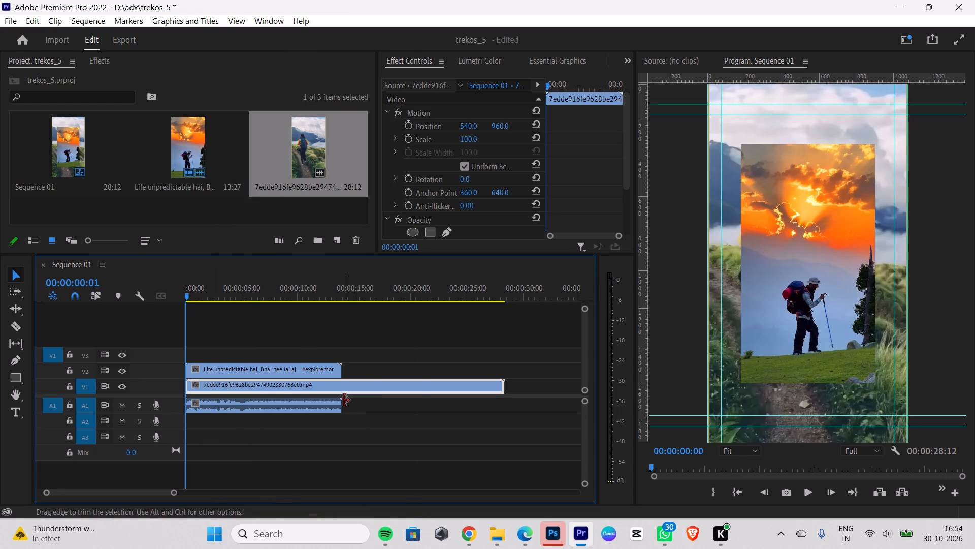
key("Right")
key("Right")
key("Right")
key("Right")
key("Right")
key("Right")
key("Right")
key("Right")
key("Right")
key("Right")
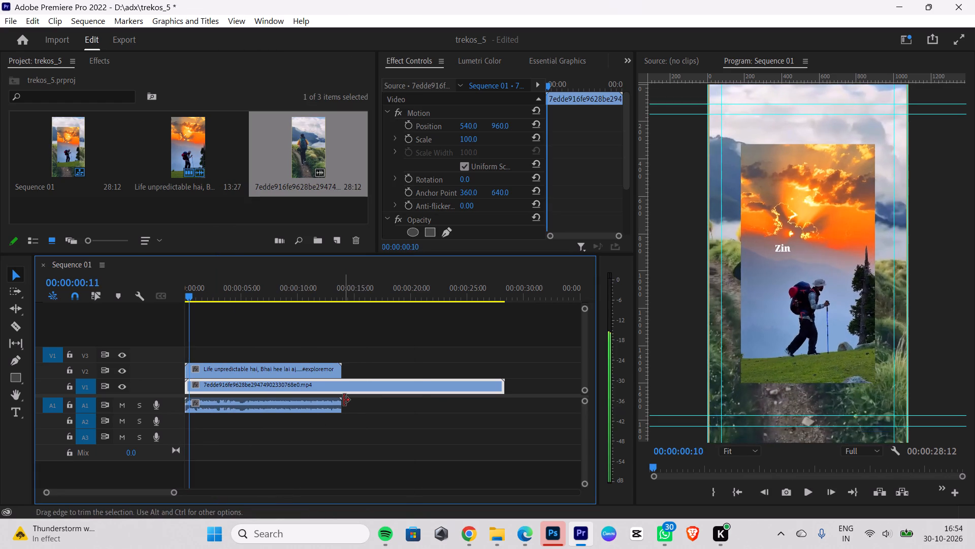
key("Right")
key("Right")
key("Right")
key("Right")
key("Right")
key("Right")
key("Right")
key("Right")
key("Right")
key("Right")
key("Right")
key("Right")
key("Right")
key("Right")
key("Right")
key("Right")
key("Right")
key("Right")
key("Right")
key("Right")
key("Right")
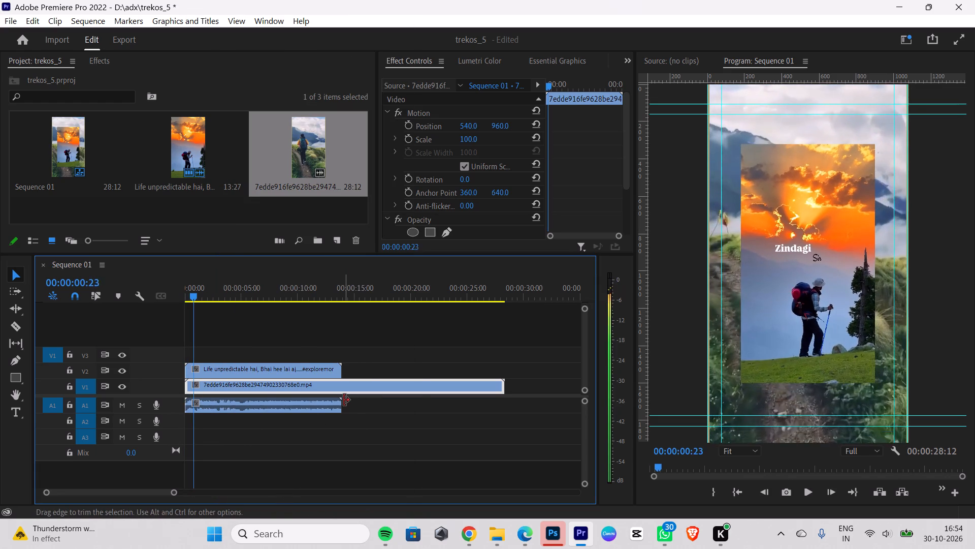
key("Right")
key("Left")
key("Left")
key("Left")
key("Right")
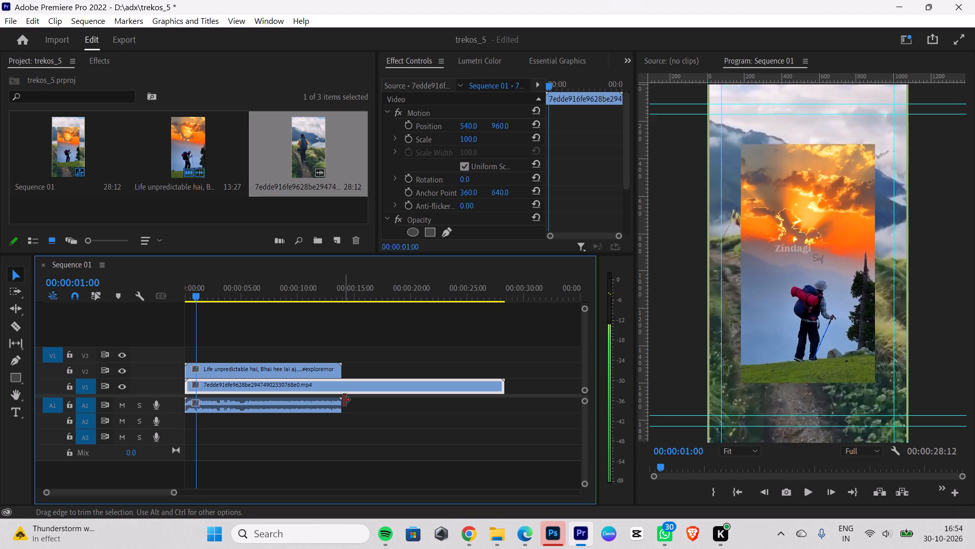
key("Right")
key("Right")
key("Right")
key("Right")
key("Right")
key("Right")
key("Right")
key("Right")
key("Right")
key("Right")
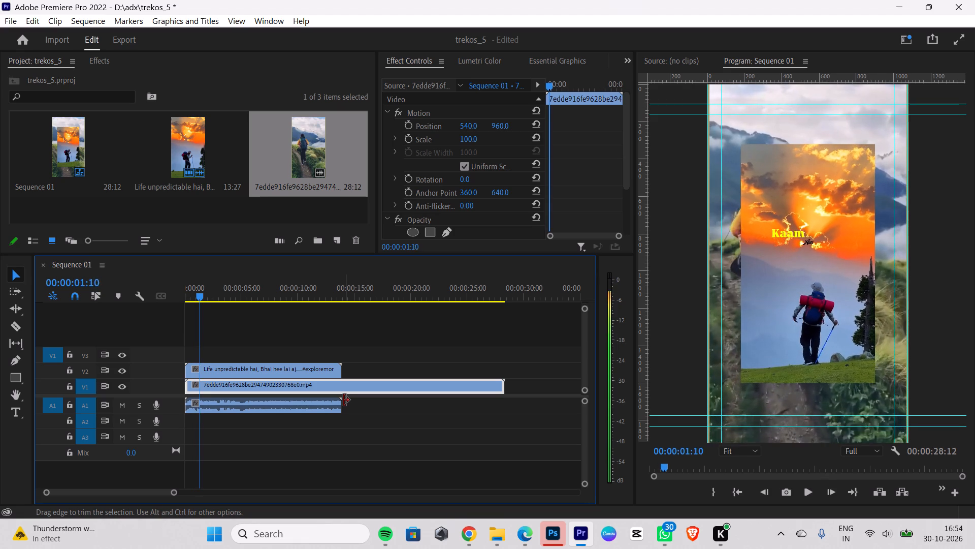
key("Right")
key("Right")
key("Right")
key("Right")
key("Right")
key("Right")
key("Right")
key("Right")
key("Right")
key("Right")
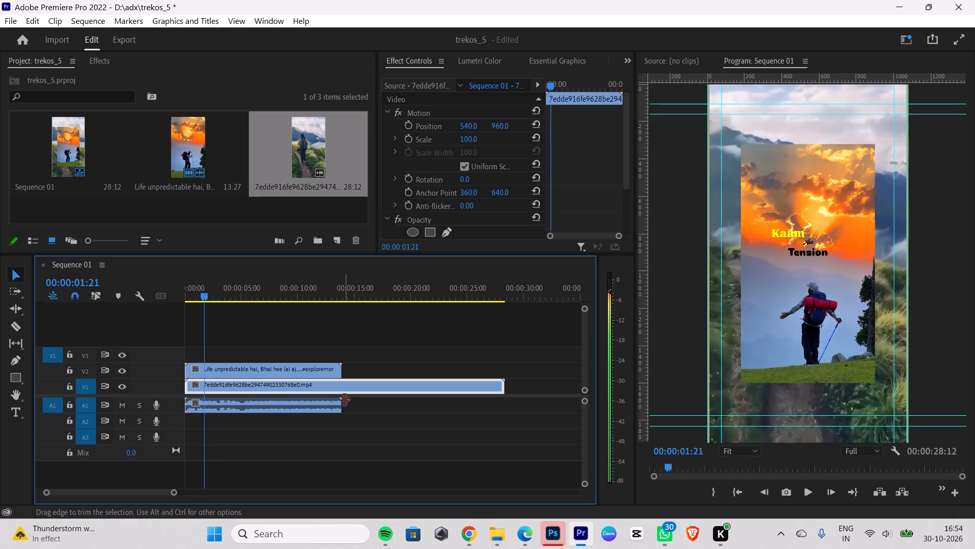
key("Right")
key("Right")
key("Right")
key("Right")
key("Right")
key("Right")
key("Right")
key("Right")
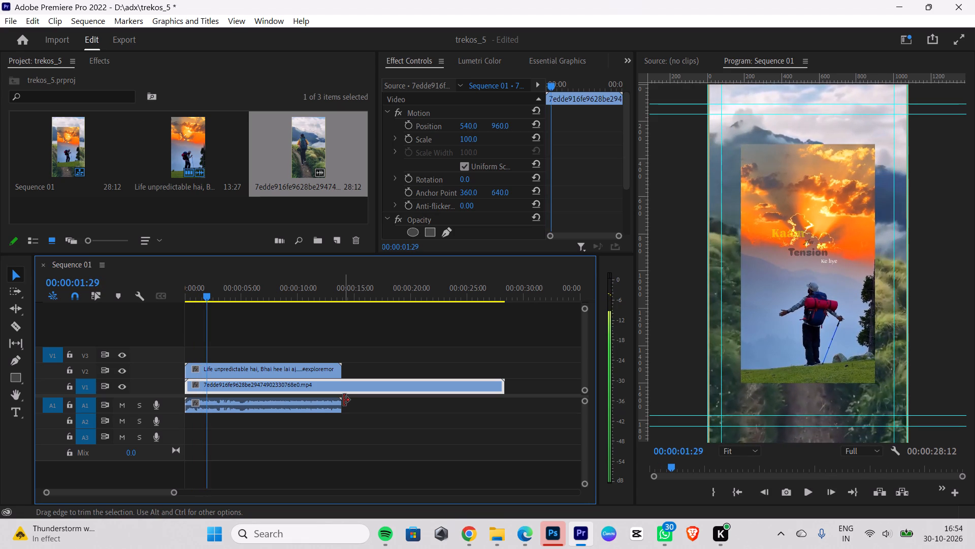
key("Right")
key("Right")
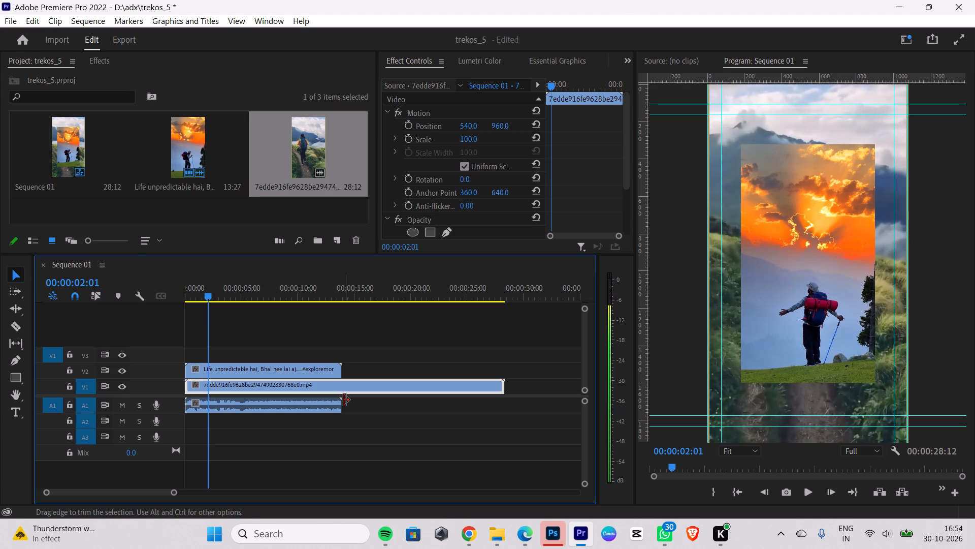
key("Right")
key("Right")
key("Left")
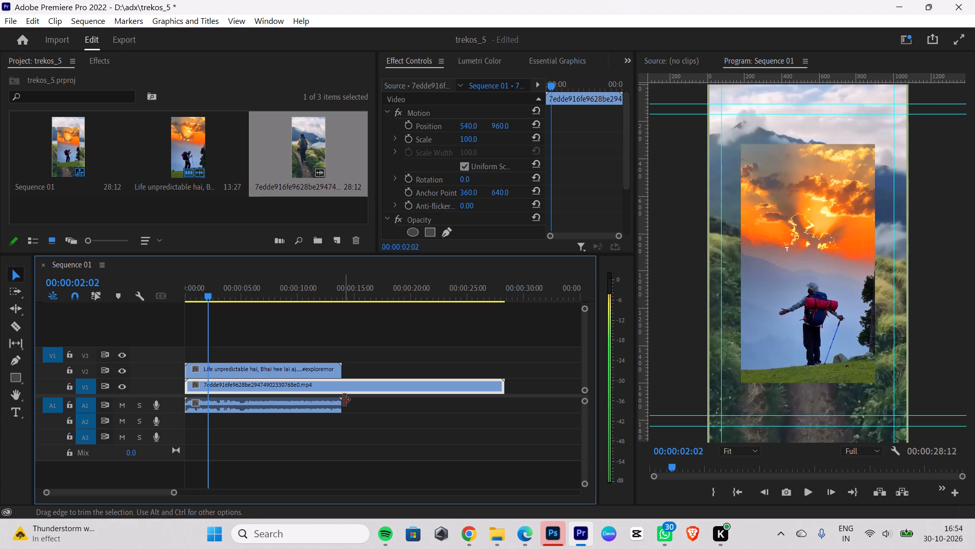
key("Left")
left_click(18, 324)
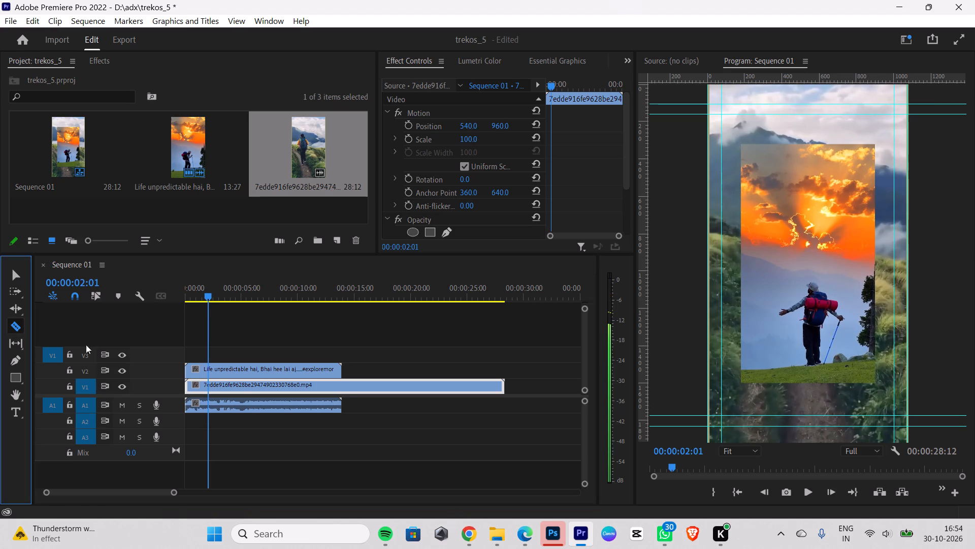
left_click(209, 381)
left_click(11, 273)
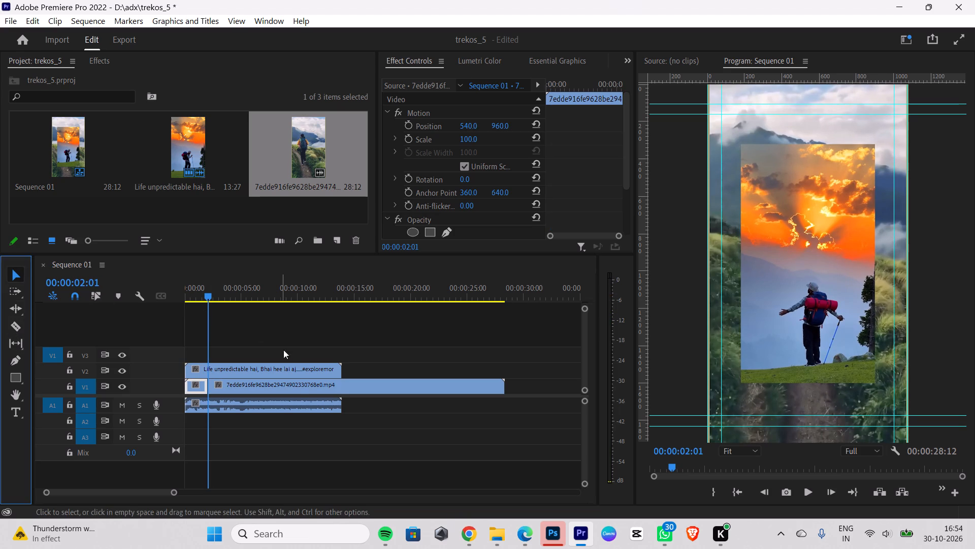
left_click(296, 386)
key("BackSpace")
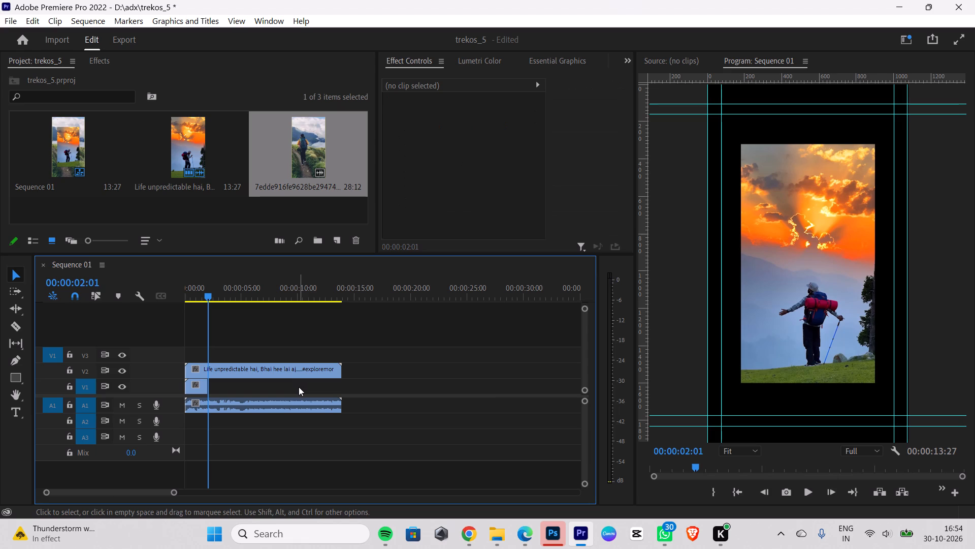
Examine the reference video's frames around the "Thodi Mili" caption, stepping forward from the cut and back again.
key("Right")
key("Right")
key("Right")
key("Right")
key("Right")
key("Right")
key("Right")
key("Right")
key("Right")
key("Right")
key("Right")
key("Right")
key("Right")
key("Right")
key("Right")
key("Right")
key("Right")
key("Right")
key("Right")
key("Right")
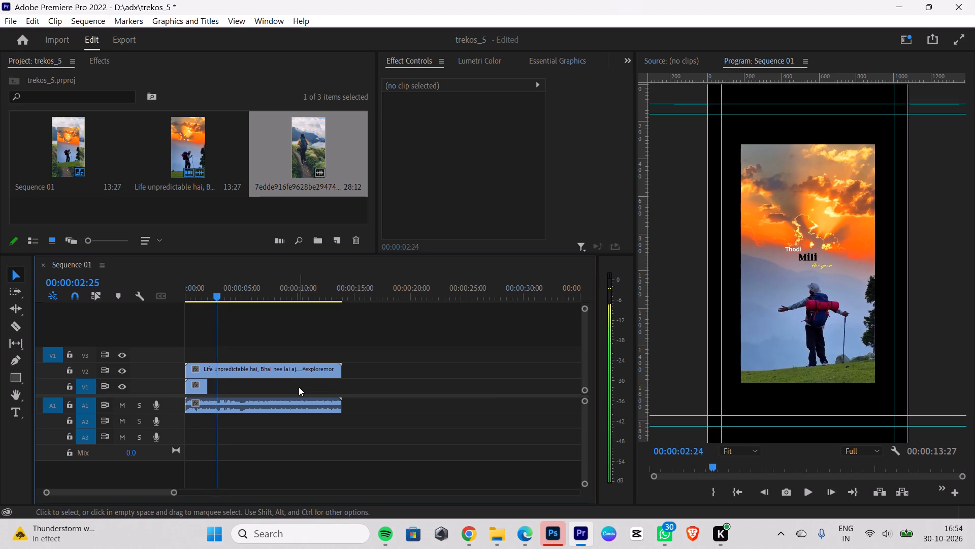
key("Left")
key("Left")
key("Left")
key("Left")
key("Left")
key("Left")
key("Left")
key("Left")
key("Left")
key("Left")
key("Left")
key("Left")
key("Left")
key("Left")
key("Left")
key("Left")
key("Left")
key("Left")
key("Left")
key("Left")
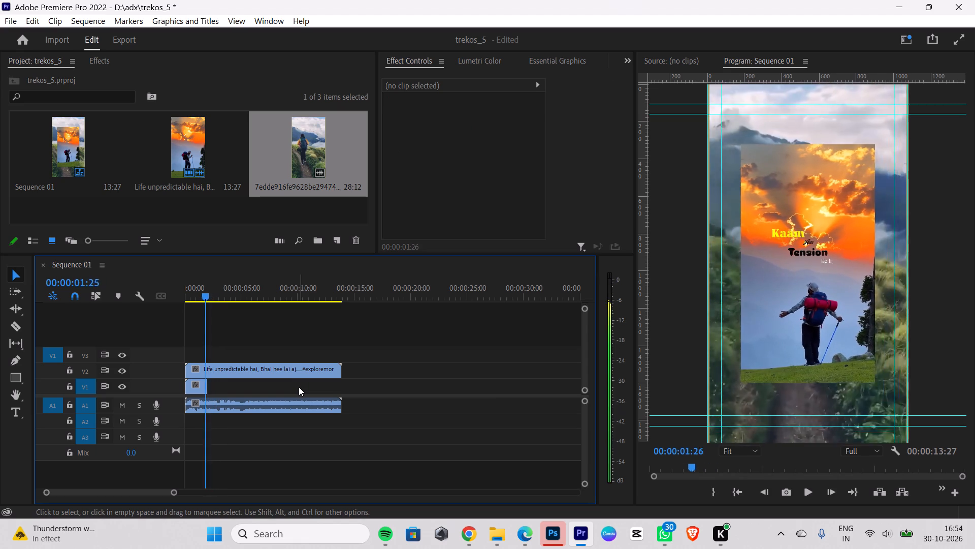
Find the mountain clip with the red-jacketed person in the Downloads folder and import it into the Premiere Pro project.
left_click(503, 544)
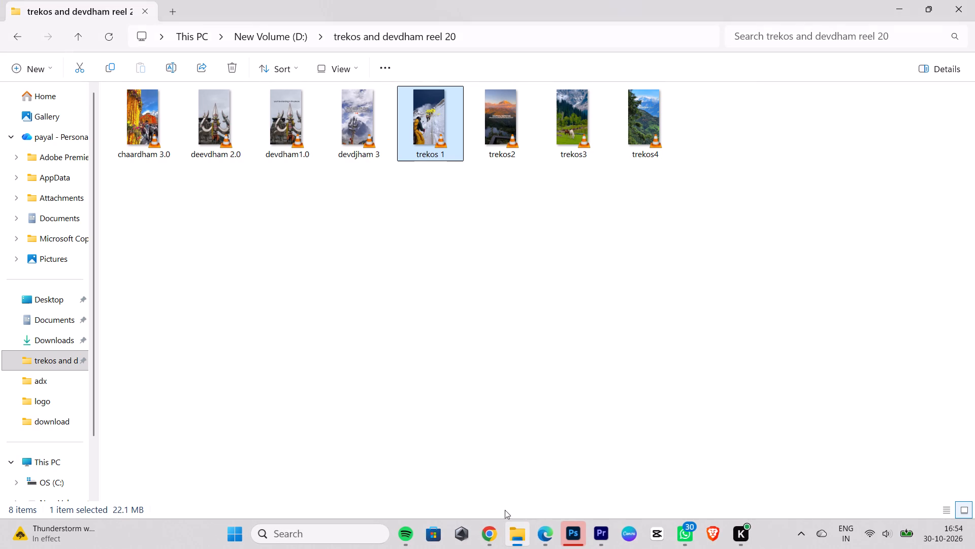
left_click(52, 334)
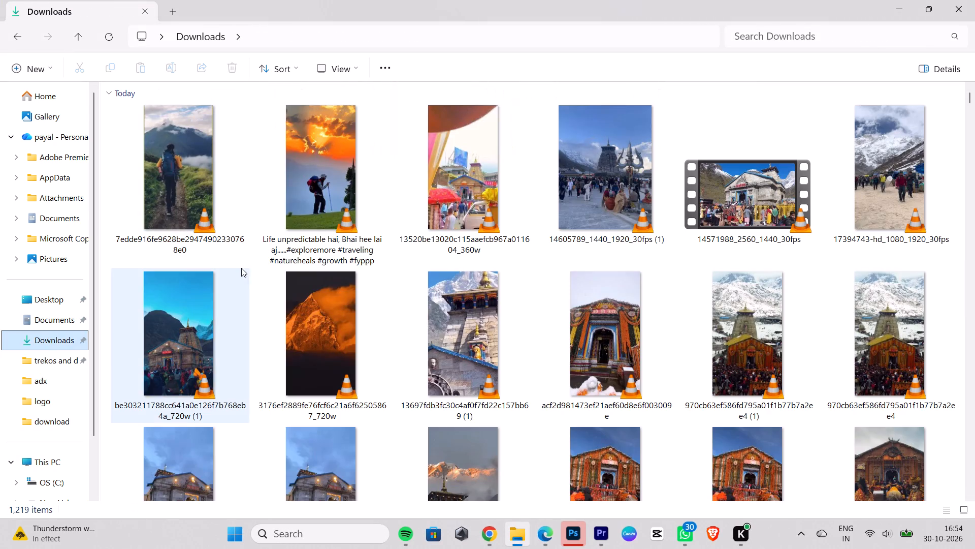
left_click(111, 50)
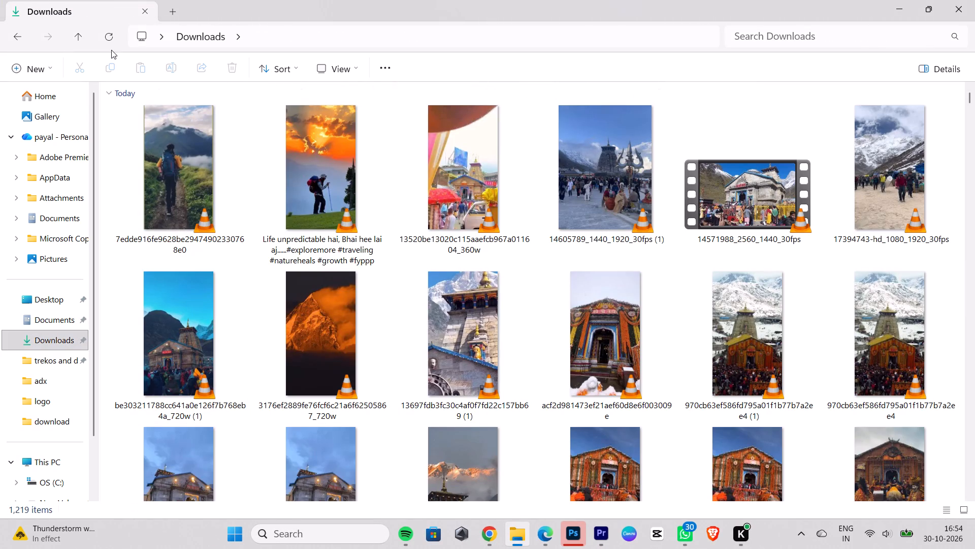
triple_click(101, 37)
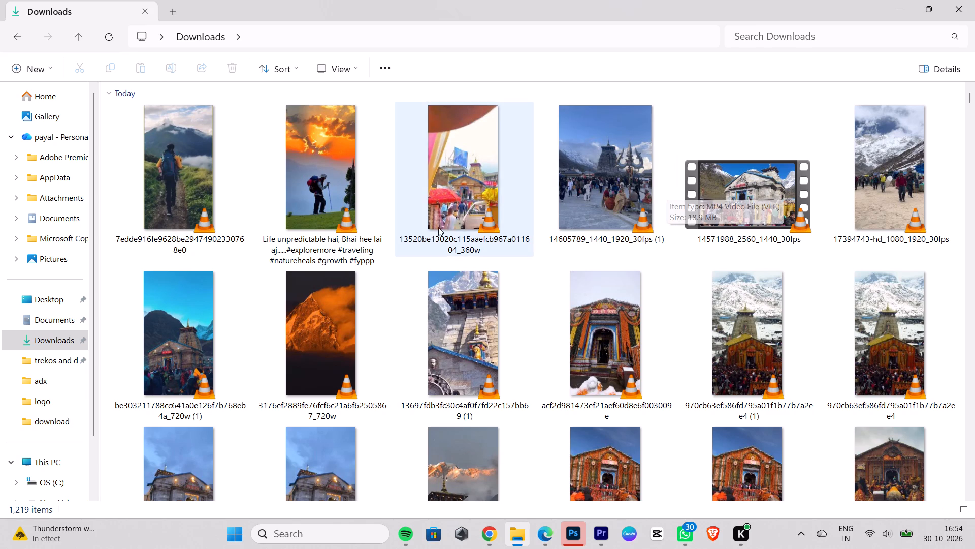
scroll(612, 215, "down", 3)
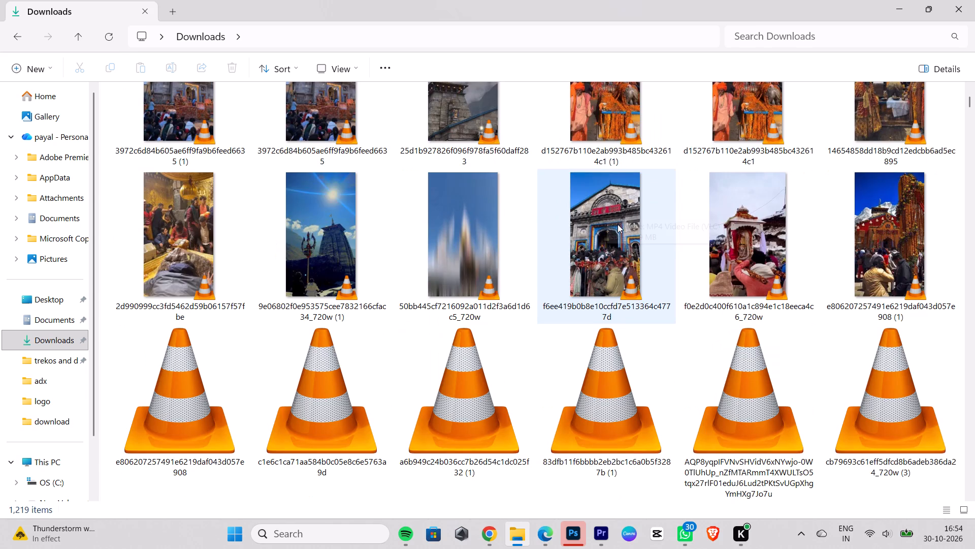
scroll(594, 254, "down", 2)
scroll(794, 158, "down", 2)
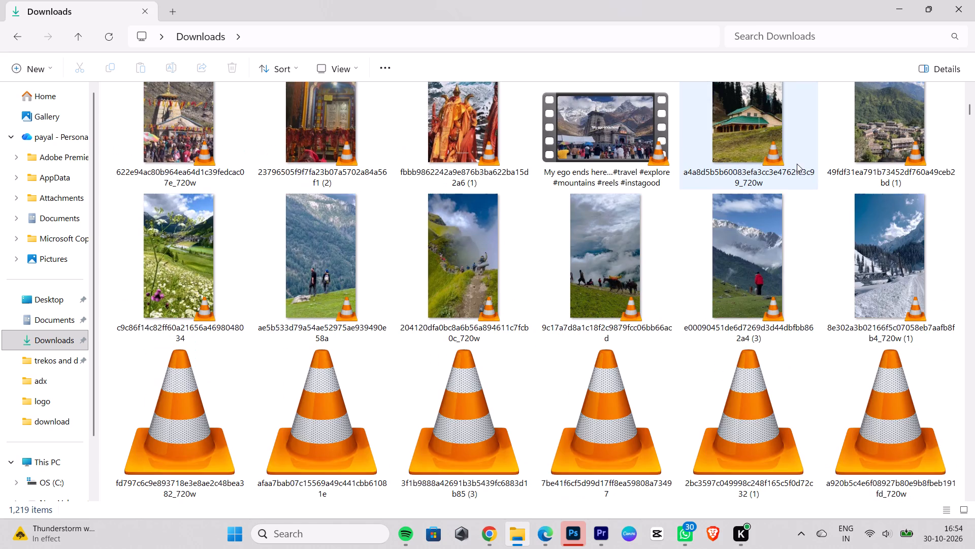
left_click_drag(763, 246, 737, 342)
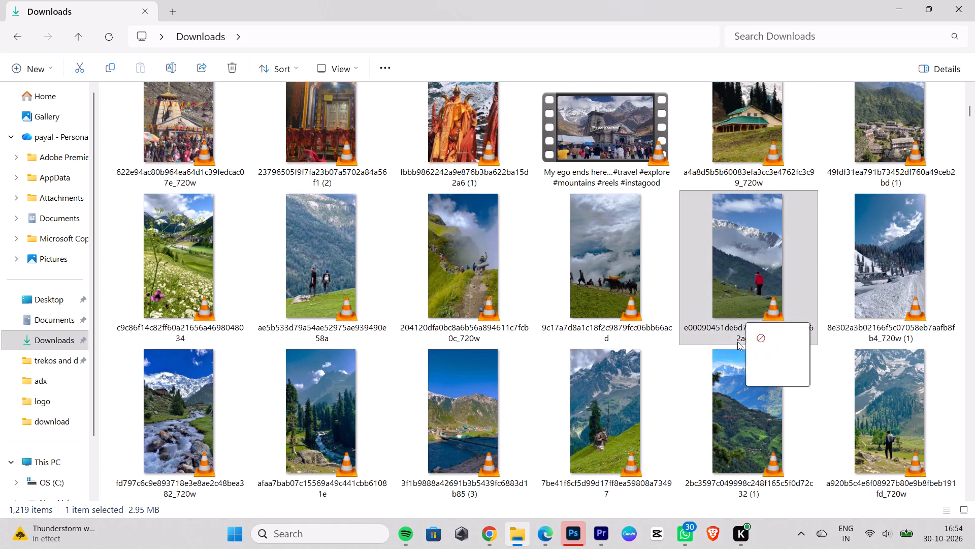
left_click_drag(737, 342, 365, 318)
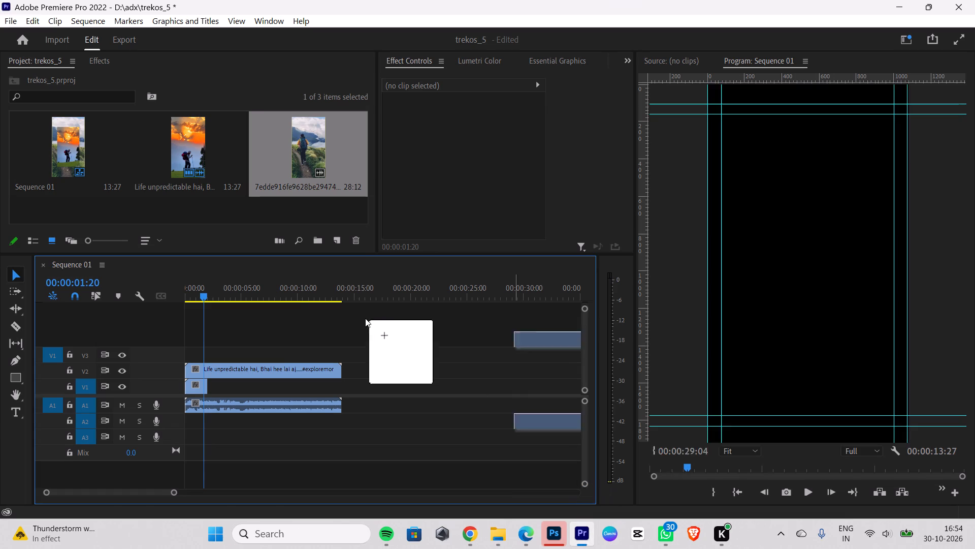
left_click_drag(365, 318, 169, 164)
left_click_drag(186, 150, 193, 173)
Import the clip of two people on a green slope, ae5b533d79a54ae52975ae939490e58a, from Downloads into the Premiere Pro project.
left_click(498, 532)
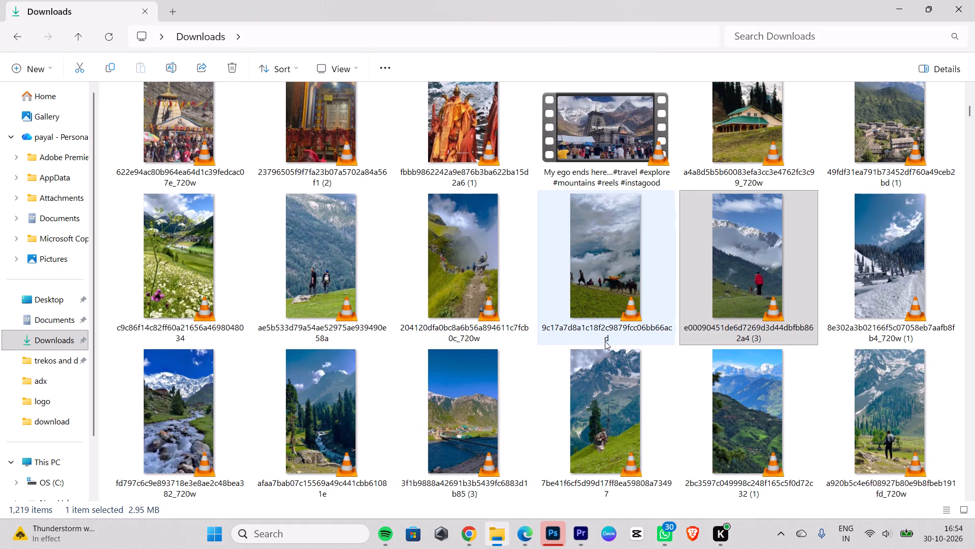
left_click_drag(341, 235, 355, 300)
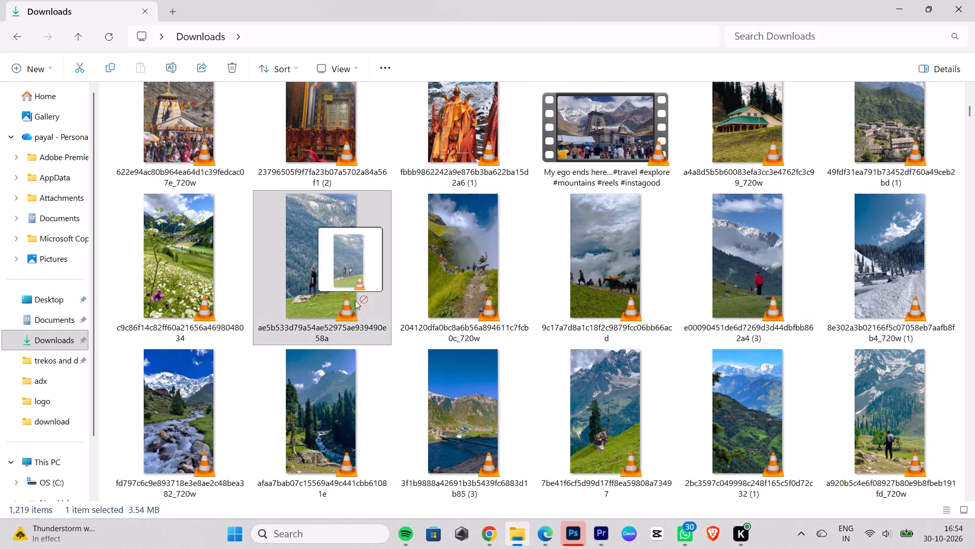
left_click_drag(355, 300, 273, 209)
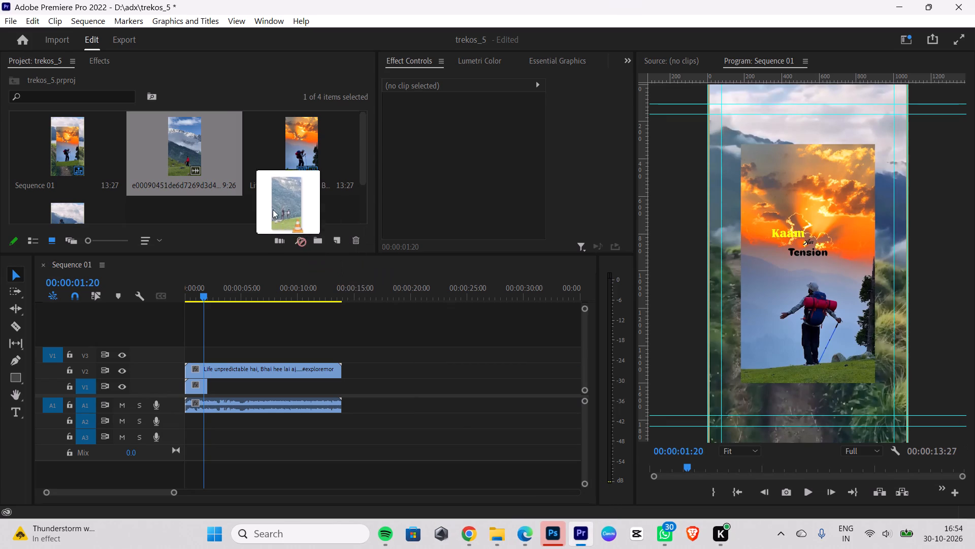
left_click_drag(273, 209, 256, 192)
Place the ae5b533d clip on V1 directly after the trimmed hiker clip, with its audio deleted.
left_click_drag(300, 146, 394, 385)
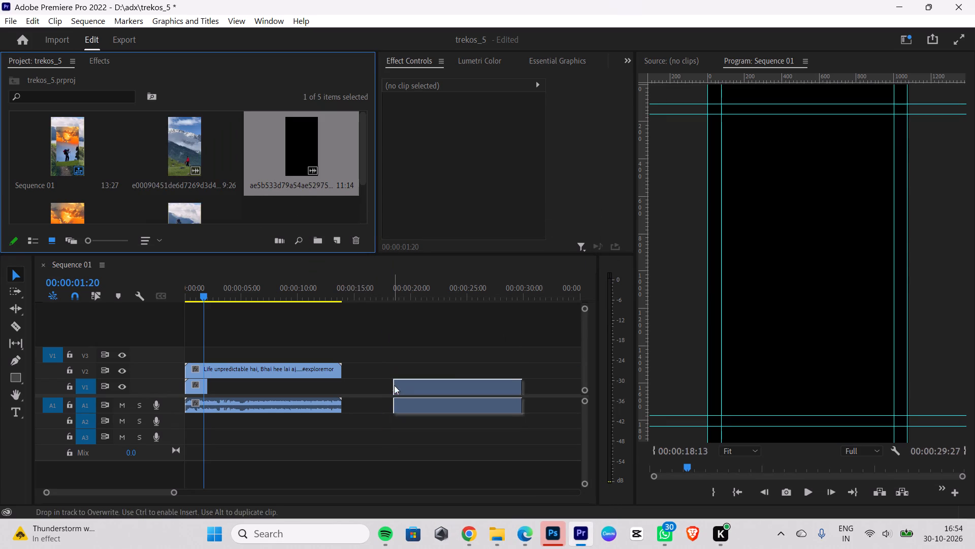
left_click_drag(394, 385, 393, 385)
left_click(432, 408)
key("BackSpace")
left_click_drag(431, 391, 352, 388)
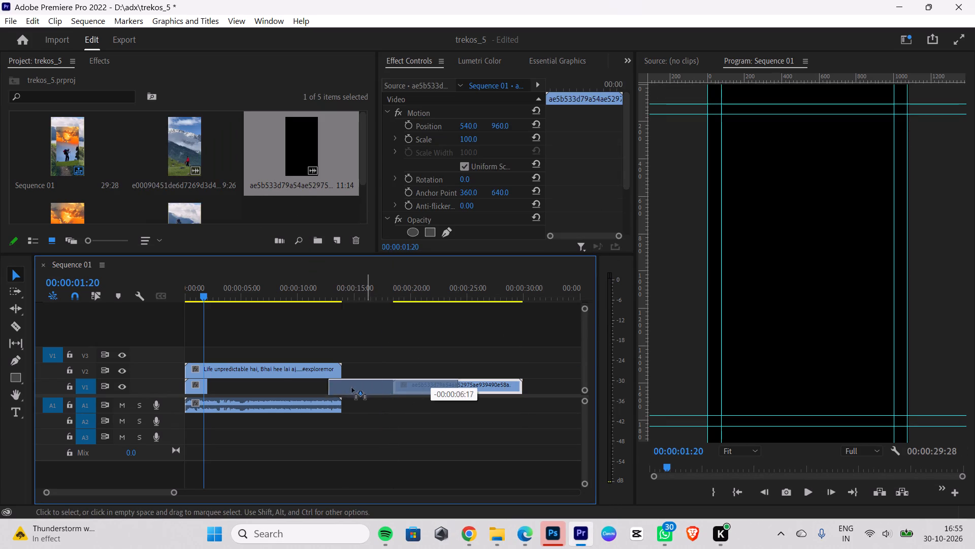
left_click_drag(352, 388, 246, 389)
Scale the ae5b533d clip on V1 to the frame size.
right_click(249, 386)
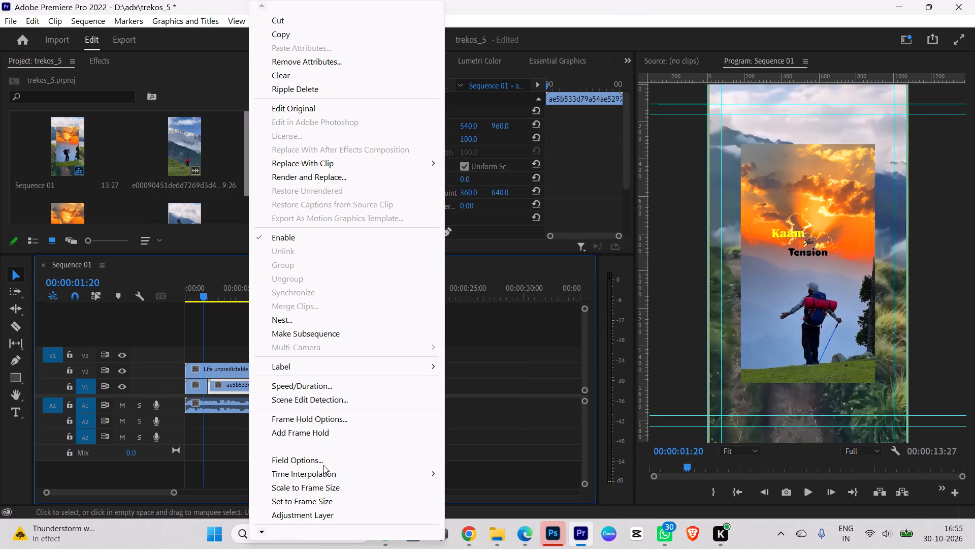
left_click(319, 487)
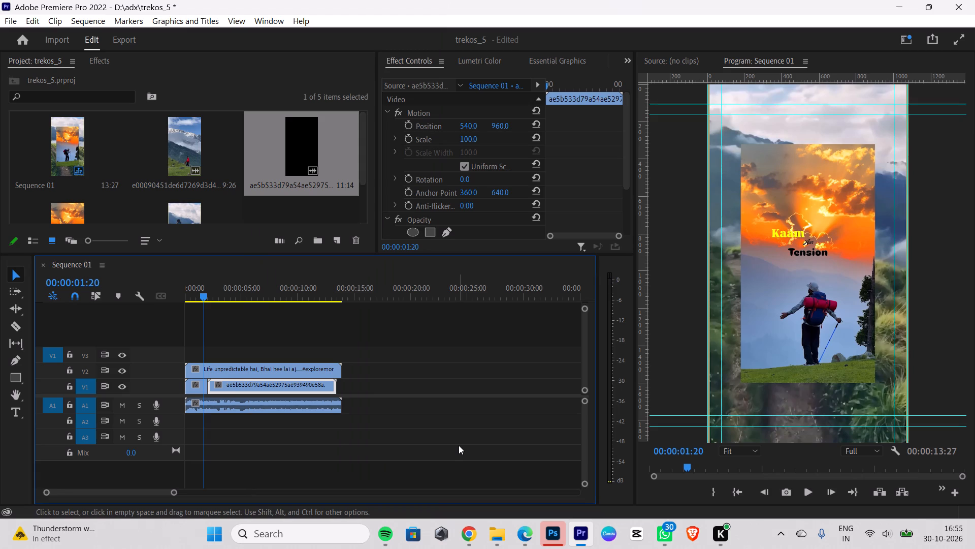
Cut the ae5b533d clip at 00:00:05:17, where the reference changes to the lakeside hiker, and delete the remainder after the cut.
key("Right")
key("Right")
key("Right")
key("Right")
key("Right")
key("Right")
key("Right")
key("Right")
key("Right")
key("Right")
key("Right")
key("Right")
key("Right")
key("Right")
key("Right")
key("Right")
key("Right")
key("Right")
key("Right")
key("Right")
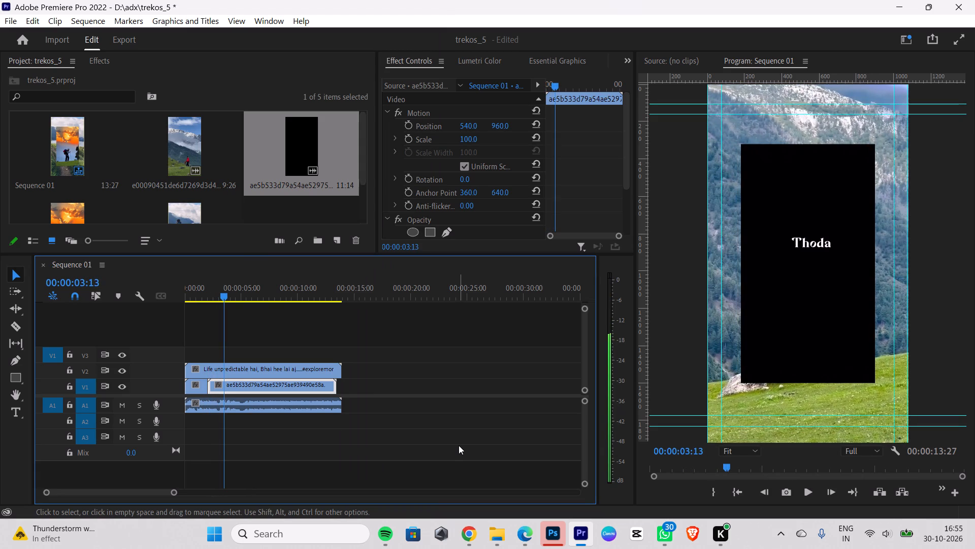
key("Left")
key("Left")
key("Left")
key("Left")
key("Left")
key("Left")
key("Right")
key("Right")
key("Right")
key("Right")
key("Right")
key("Right")
key("Right")
key("Right")
key("Right")
key("Right")
key("Right")
key("Right")
key("Right")
key("Right")
key("Right")
key("Right")
key("Right")
key("Right")
key("Right")
key("Right")
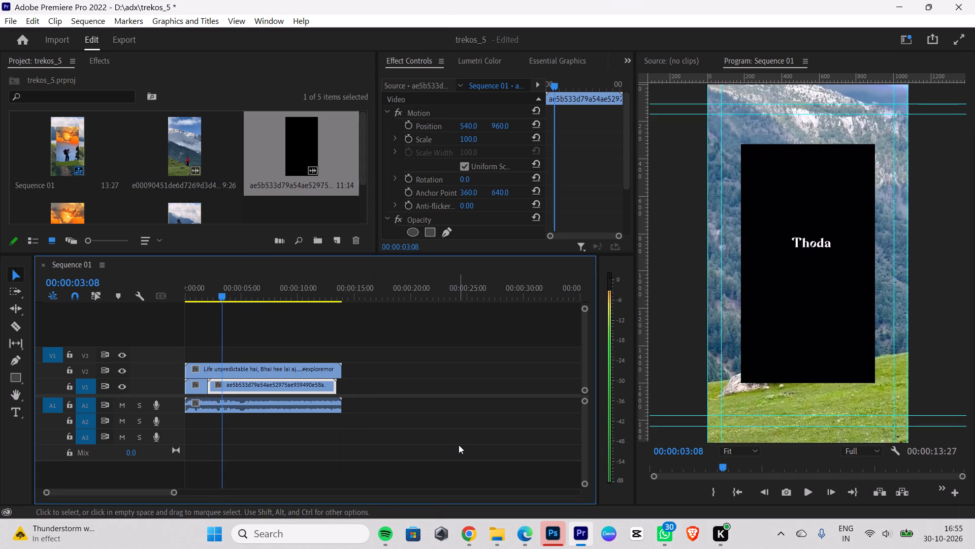
key("Right")
key("Right")
key("Right")
key("Right")
key("Right")
key("Right")
key("Right")
key("Right")
key("Right")
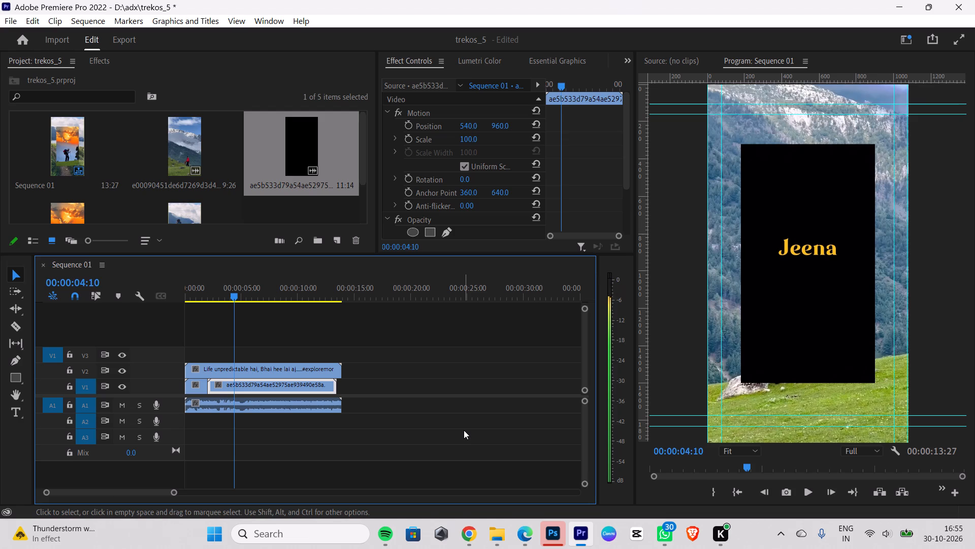
key("Right")
key("Right")
key("Right")
key("Right")
key("Right")
key("Right")
key("Right")
key("Right")
key("Right")
key("Right")
key("Right")
key("Right")
key("Right")
key("Right")
key("Right")
key("Right")
key("Right")
key("Right")
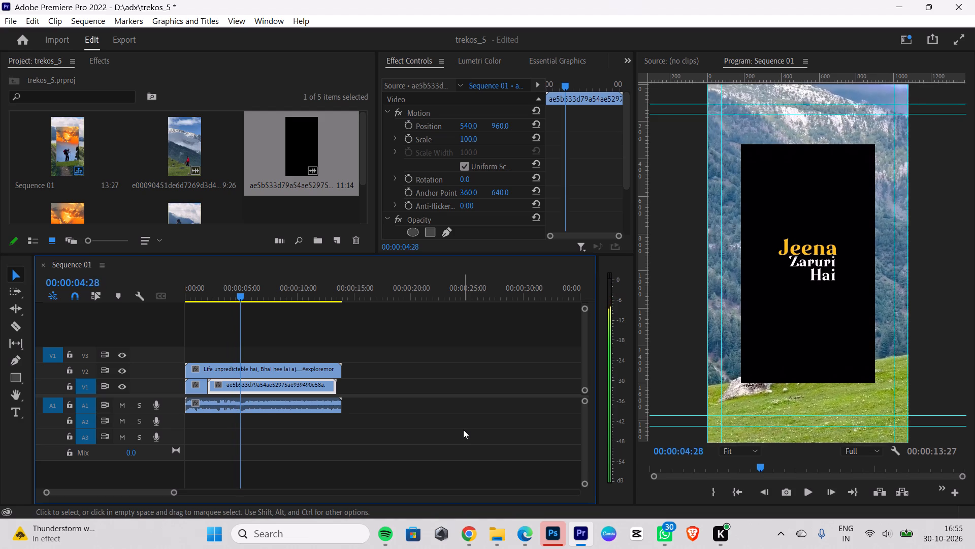
key("Right")
key("Right")
key("Right")
key("Right")
key("Right")
key("Right")
key("Right")
key("Right")
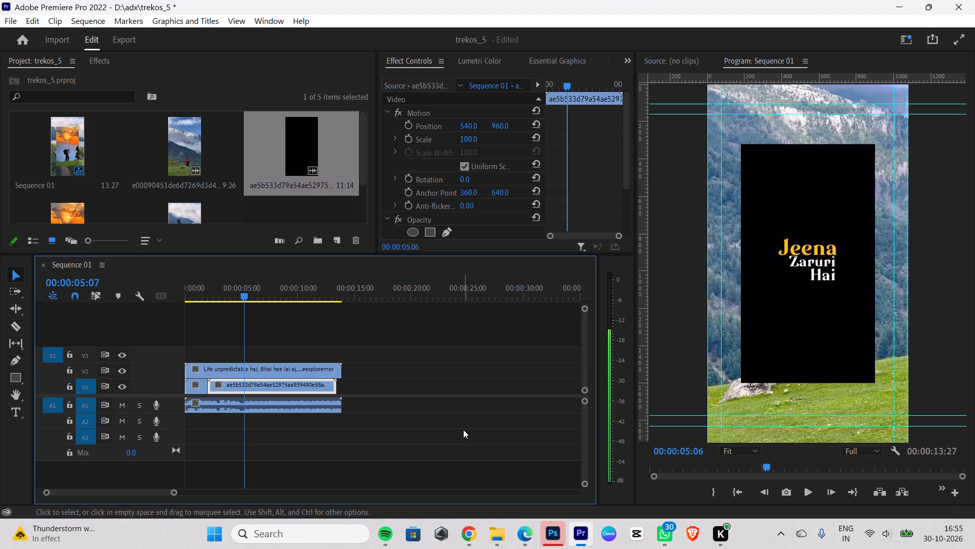
key("Right")
key("Right")
key("Right")
key("Right")
key("Right")
key("Right")
key("Right")
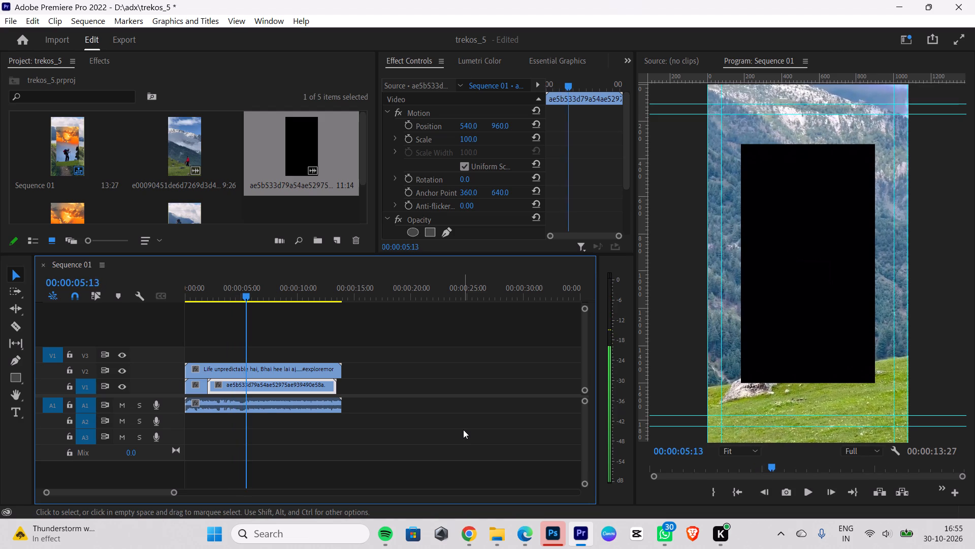
key("Right")
key("Right")
key("Right")
key("Right")
key("Left")
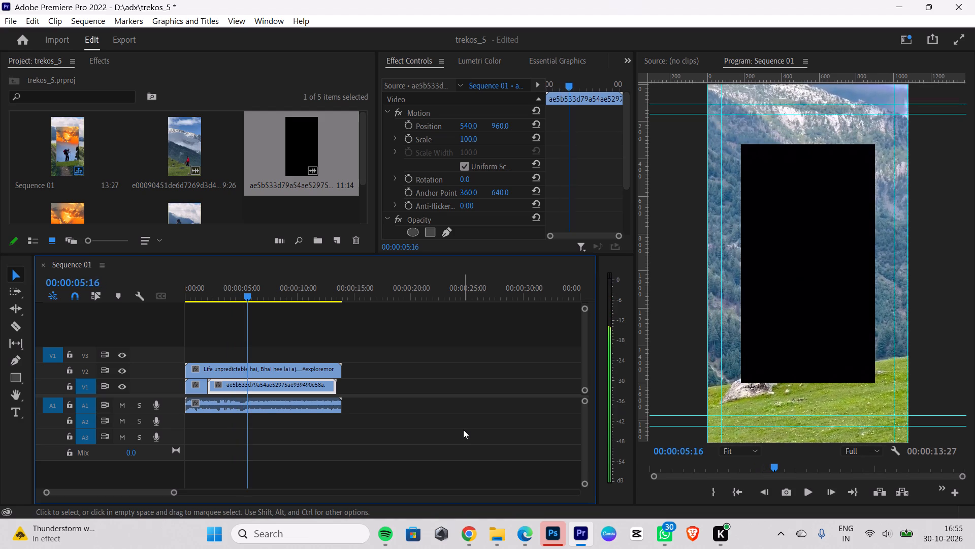
key("Right")
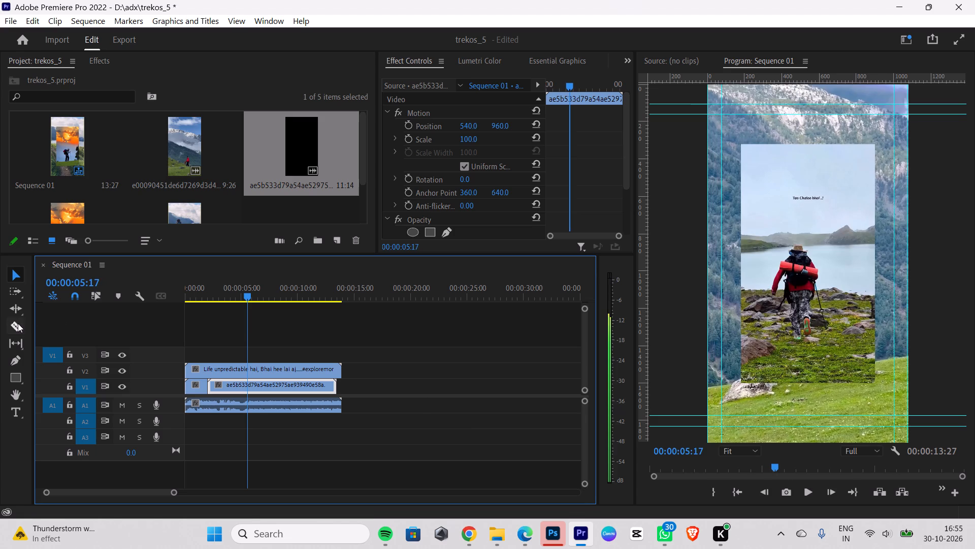
left_click(18, 324)
left_click(248, 385)
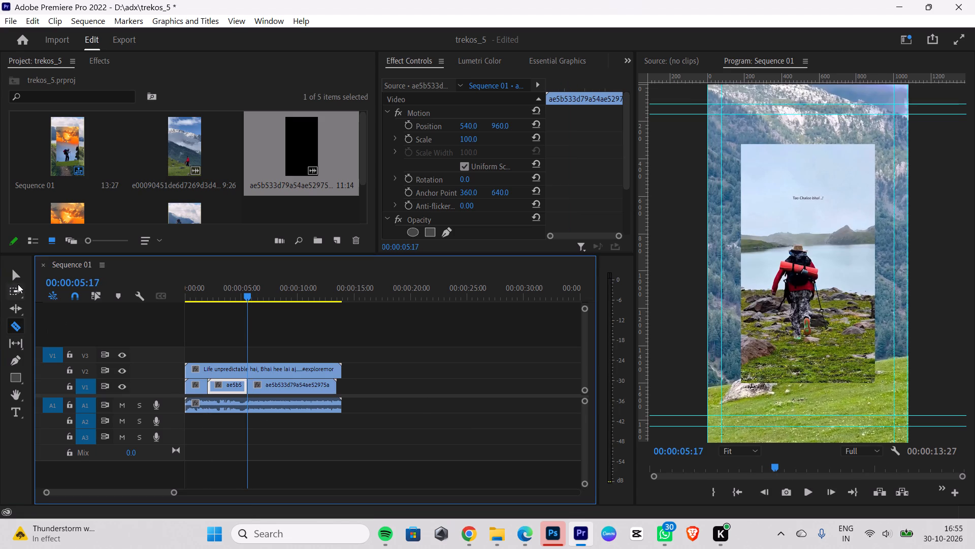
left_click(18, 277)
left_click(298, 385)
key("BackSpace")
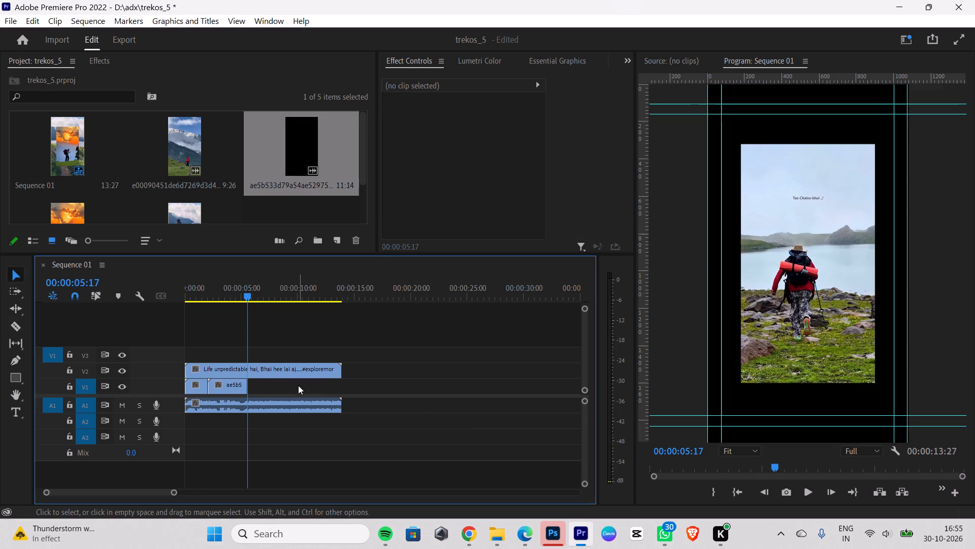
Find the cloudy mountain meadow clip 0baa0656df6e030b704cecc0f4b5af87 (3) in Downloads and import it into the Premiere Pro project.
left_click(506, 530)
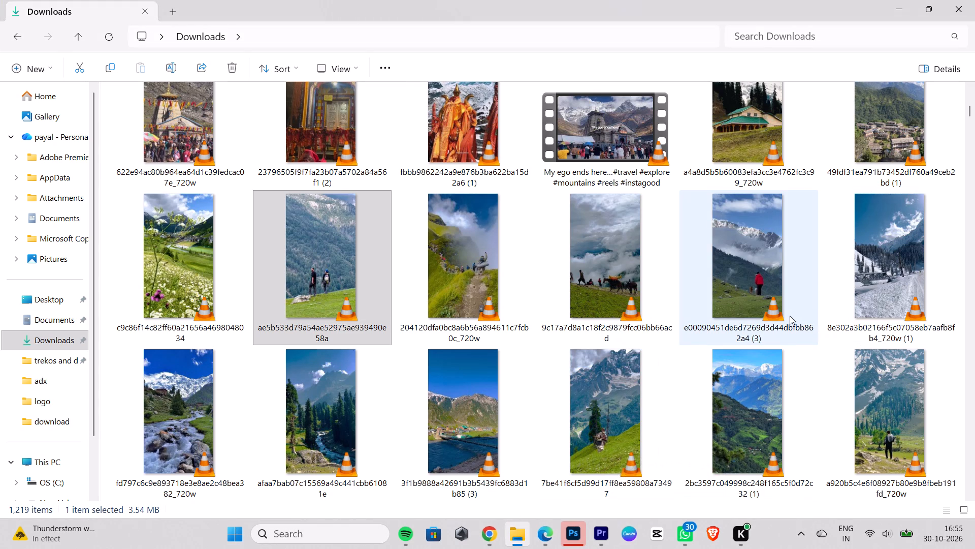
scroll(784, 313, "down", 2)
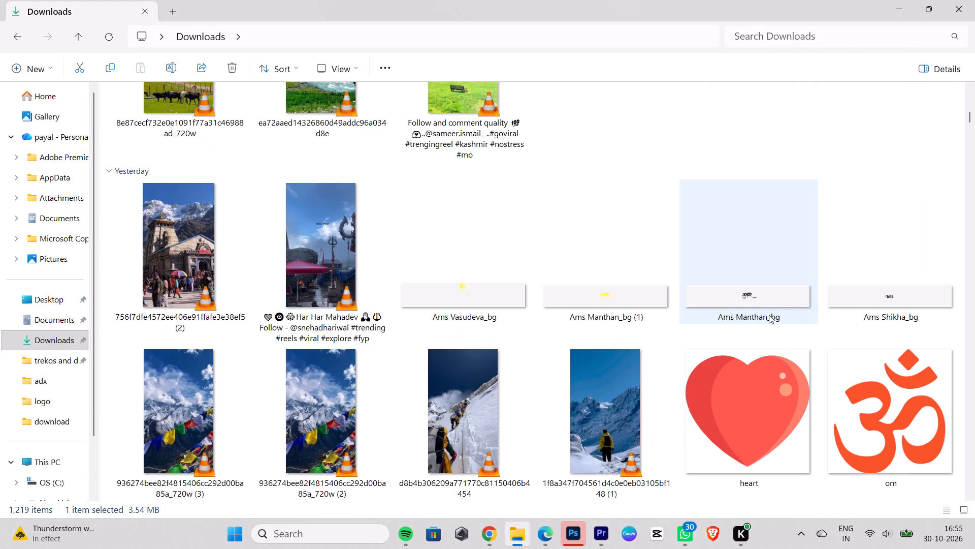
scroll(755, 314, "down", 2)
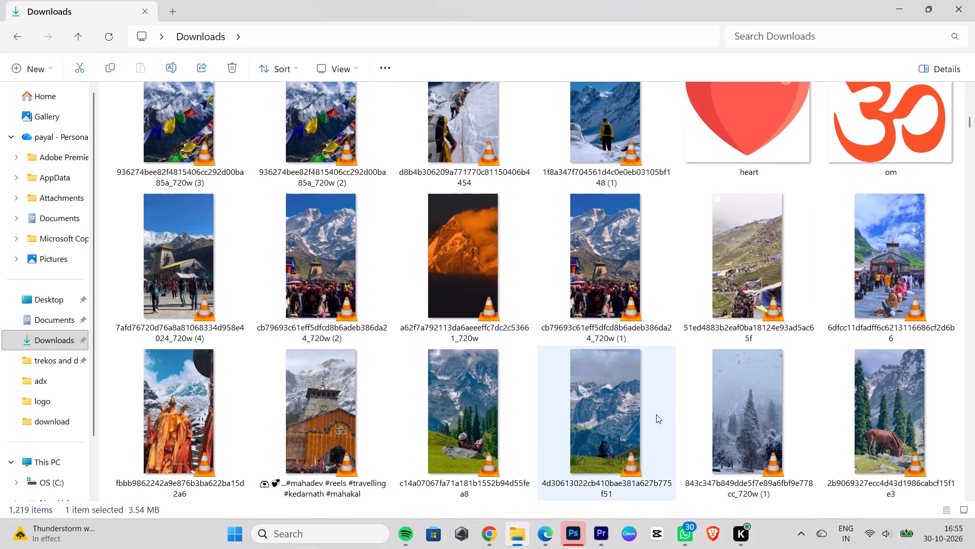
scroll(604, 332, "down", 2)
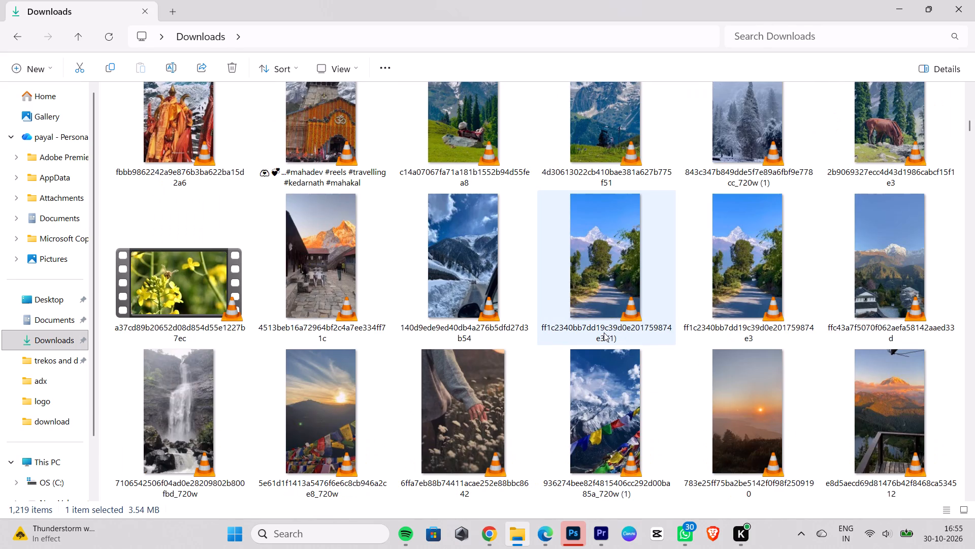
scroll(663, 275, "down", 1)
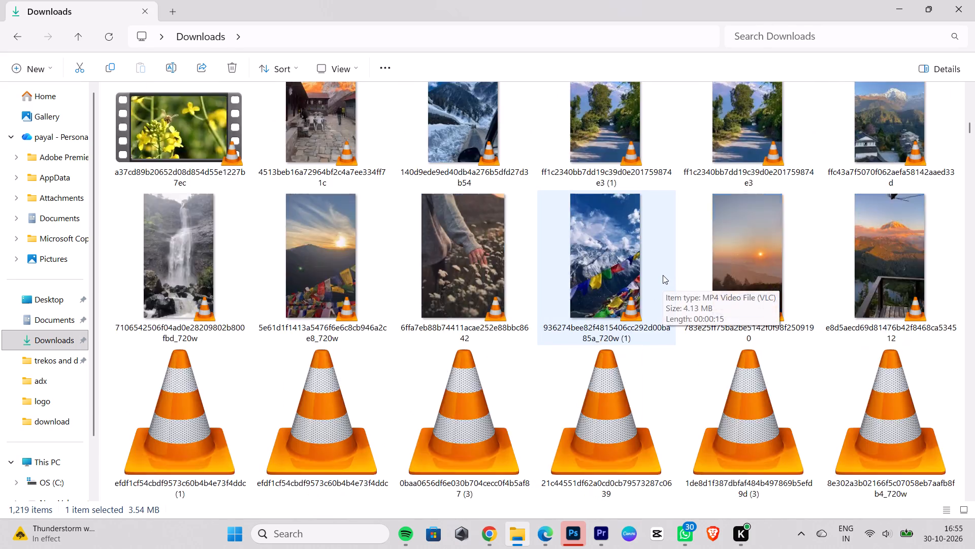
scroll(663, 275, "down", 1)
left_click_drag(481, 283, 599, 533)
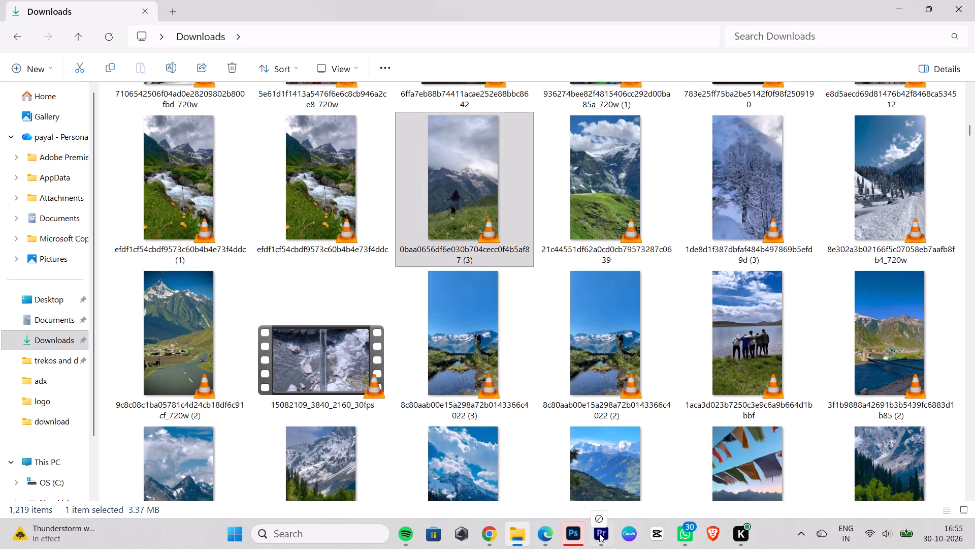
left_click_drag(599, 533, 251, 203)
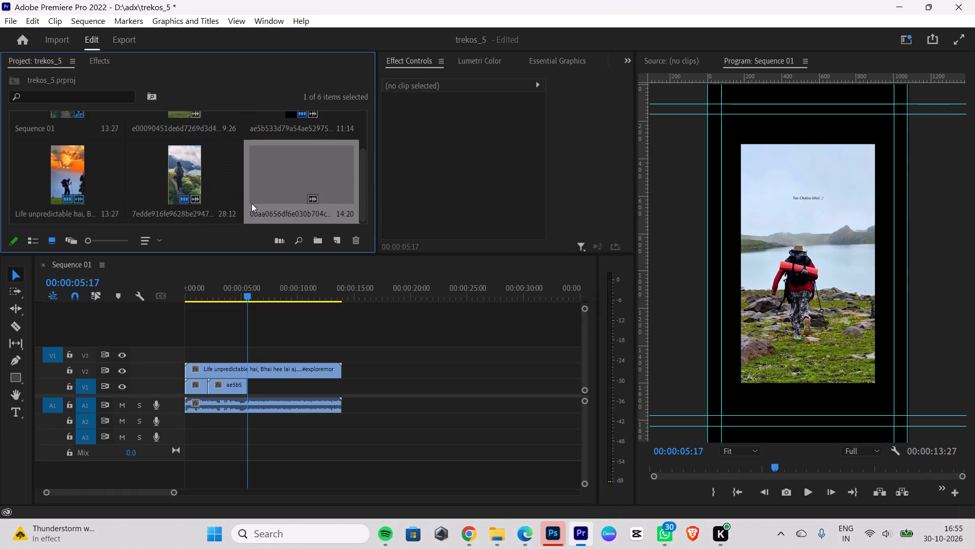
Place the 0baa0656 clip on V1 directly after the trimmed ae5b533d clip, with its audio deleted.
left_click_drag(309, 171, 358, 359)
left_click(410, 407)
key("BackSpace")
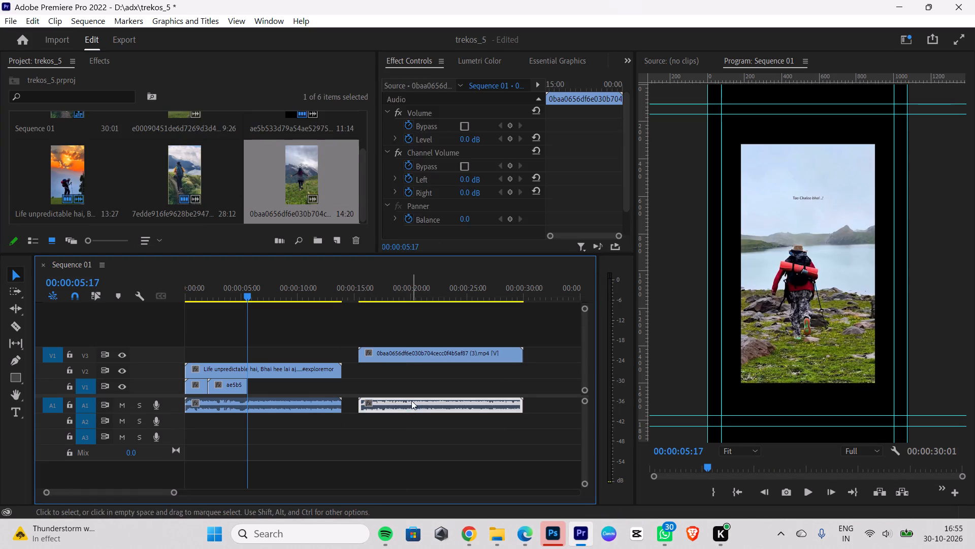
left_click_drag(415, 352, 309, 387)
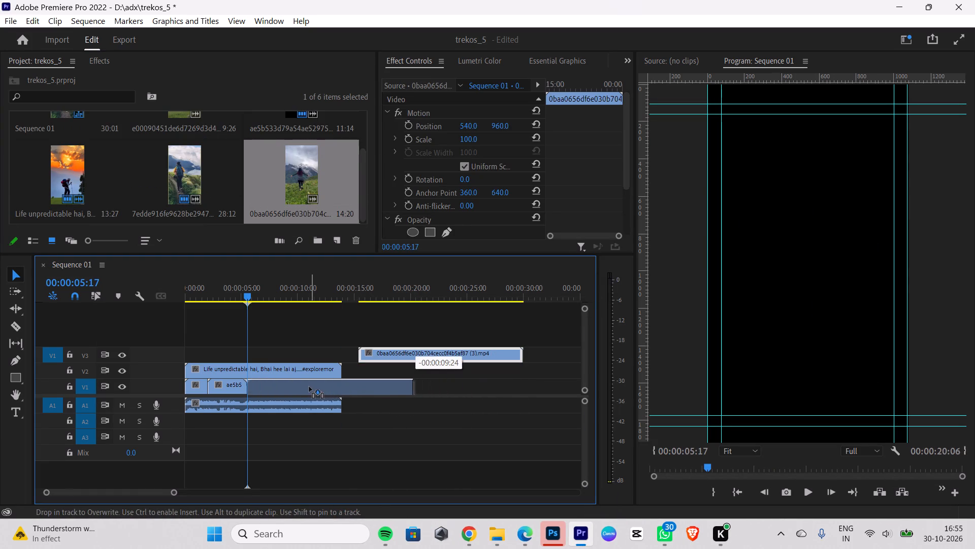
left_click_drag(309, 387, 308, 387)
Scale the 0baa0656 clip on V1 to the frame size.
right_click(267, 386)
left_click(322, 489)
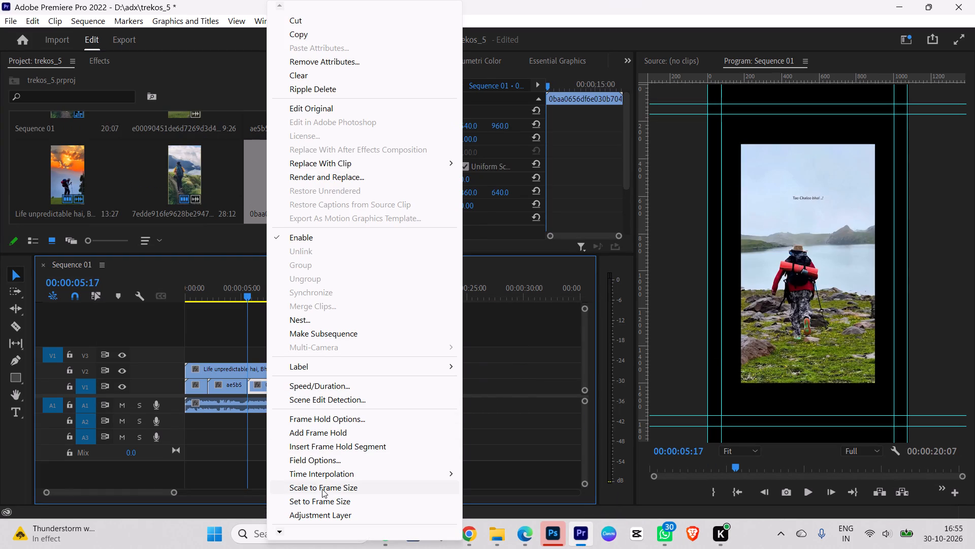
Cut the 0baa0656 clip on V1 at 00:00:06:16, where the reference changes to the hiker on the mountain rocks, and delete the remainder after the cut.
key("Right")
key("Right")
key("Right")
key("Right")
key("Right")
key("Right")
key("Right")
key("Right")
key("Right")
key("Right")
key("Right")
key("Right")
key("Right")
key("Right")
key("Right")
key("Right")
key("Right")
key("Right")
key("Right")
key("Right")
key("Right")
key("Right")
key("Right")
key("Right")
key("Right")
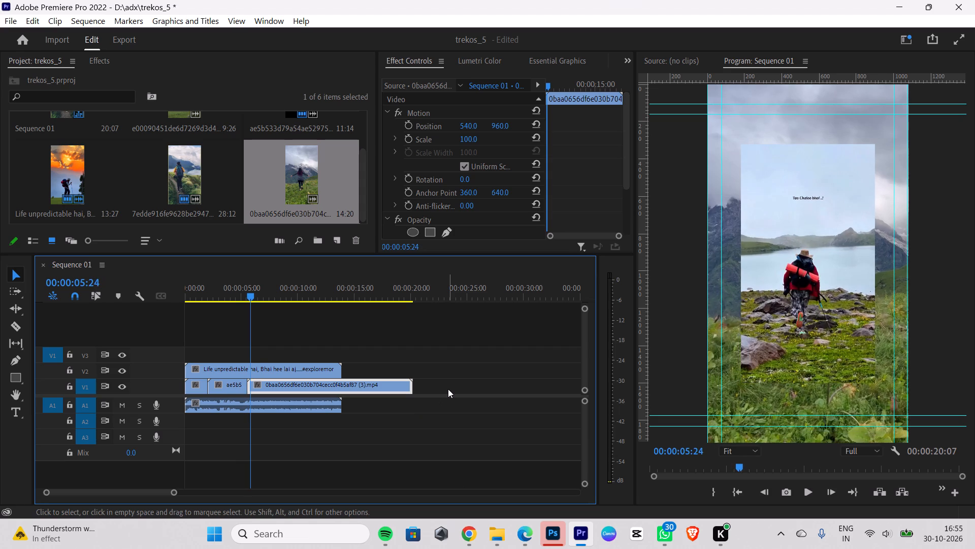
key("Right")
key("Right")
key("Right")
key("Right")
key("Right")
key("Right")
key("Right")
key("Right")
key("Right")
key("Right")
key("Right")
key("Right")
key("Right")
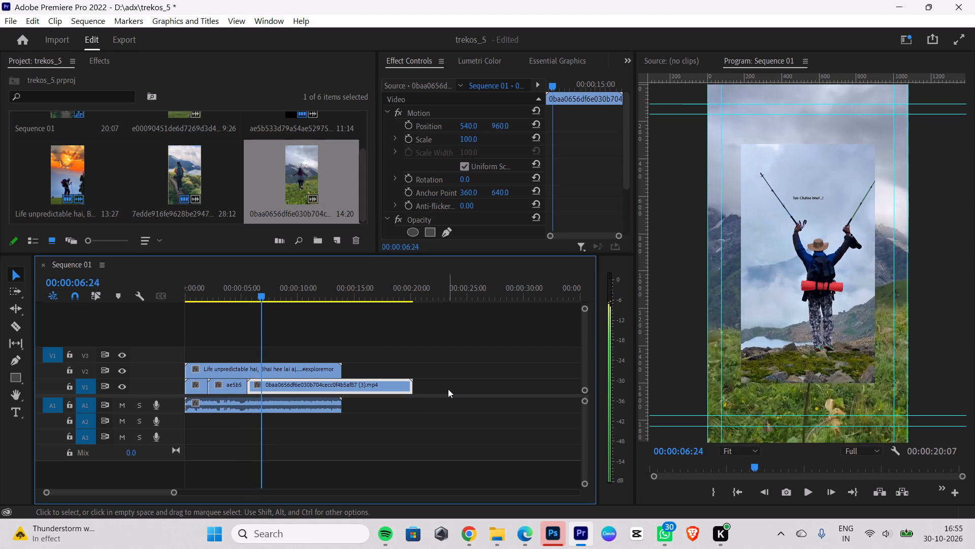
key("Left")
key("Left")
key("Left")
key("Left")
key("Left")
key("Left")
key("Left")
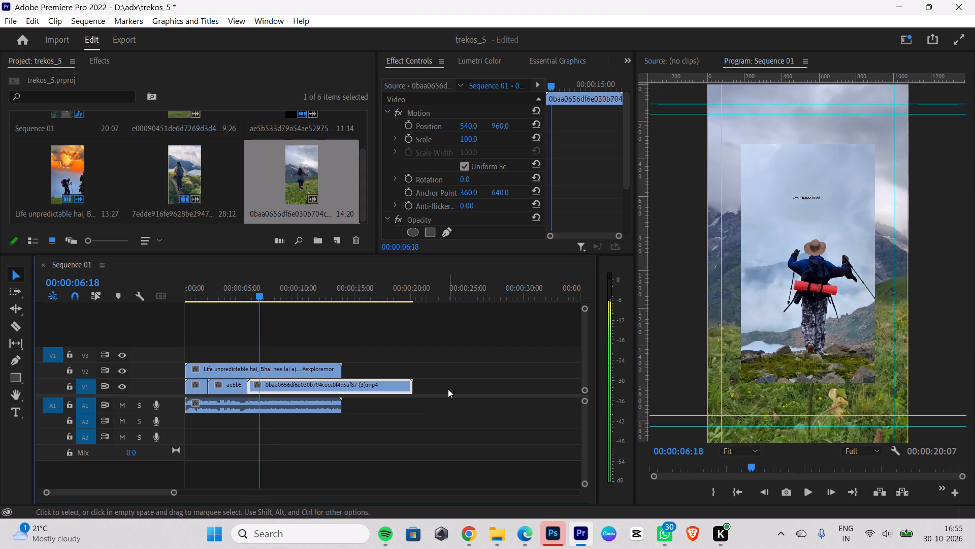
key("Left")
key("Left")
key("Left")
key("Right")
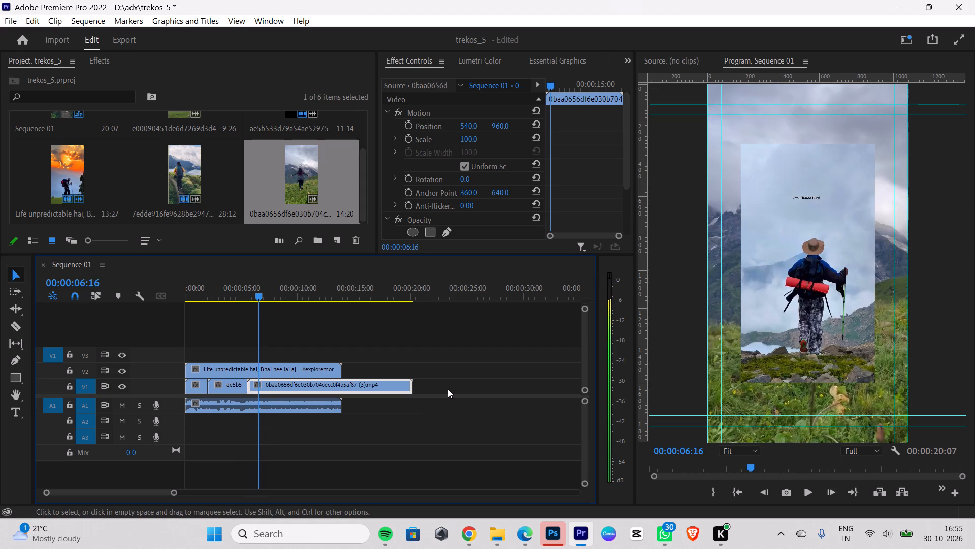
left_click(13, 324)
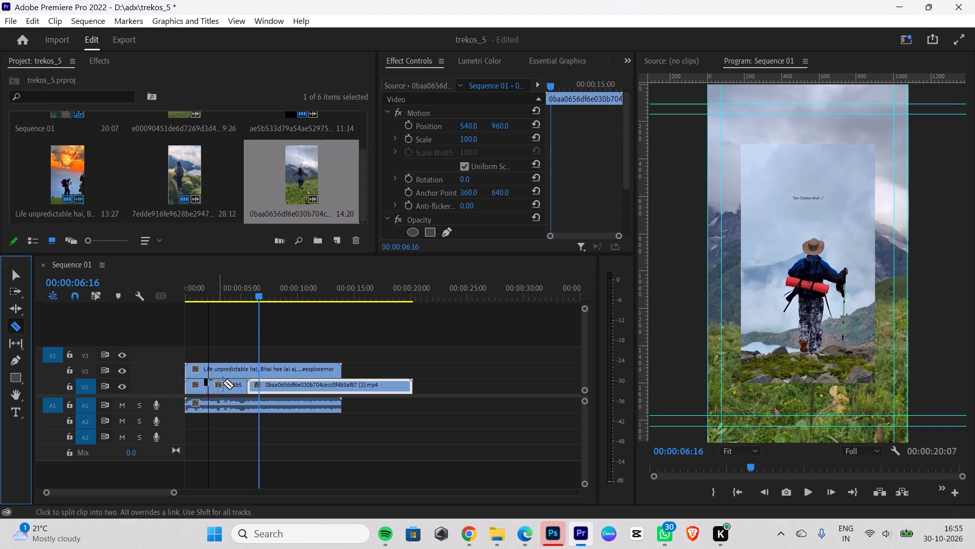
left_click(259, 384)
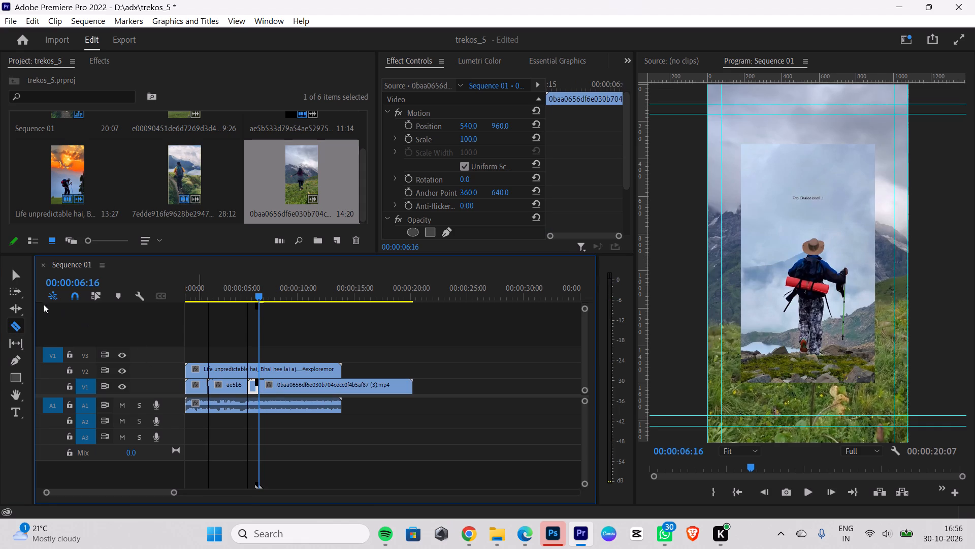
left_click(12, 267)
left_click(351, 383)
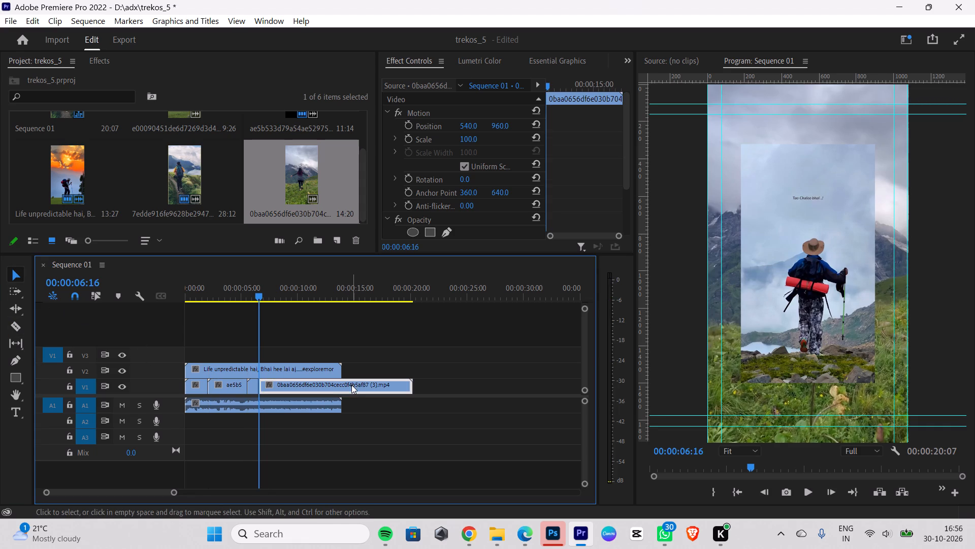
key("BackSpace")
In Chrome, go back to the Pinterest results for "Hiker backpack mountain stone path video" and look through them for footage matching the next scene.
left_click(480, 535)
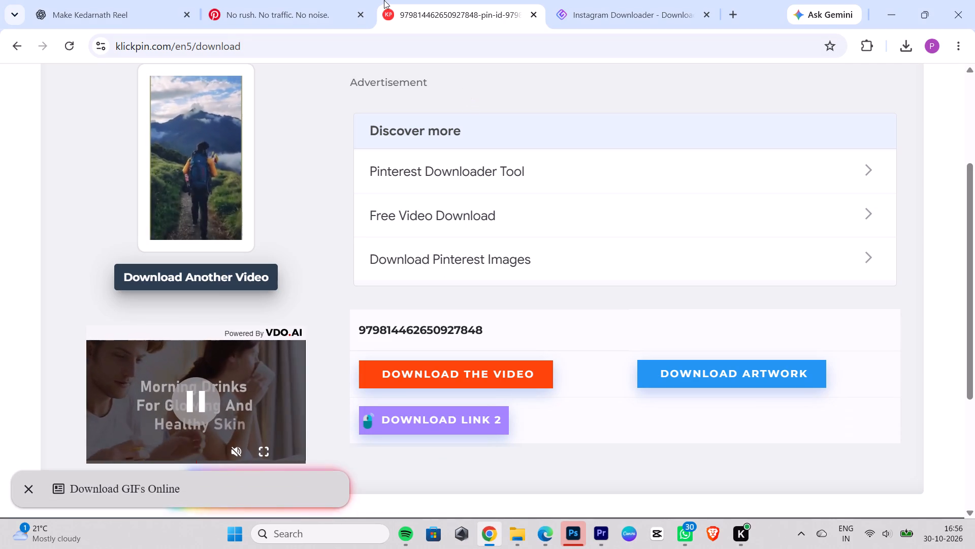
left_click(311, 16)
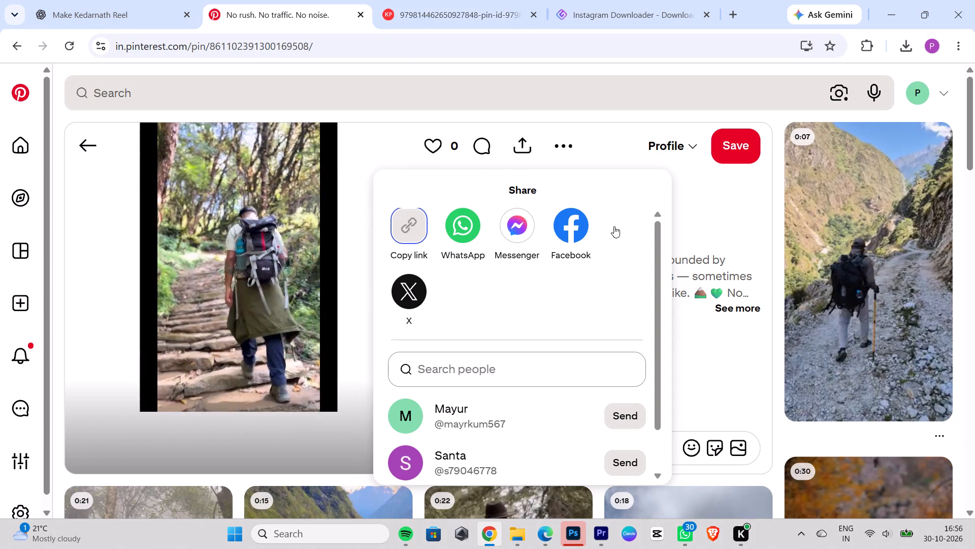
left_click(766, 387)
scroll(729, 343, "down", 5)
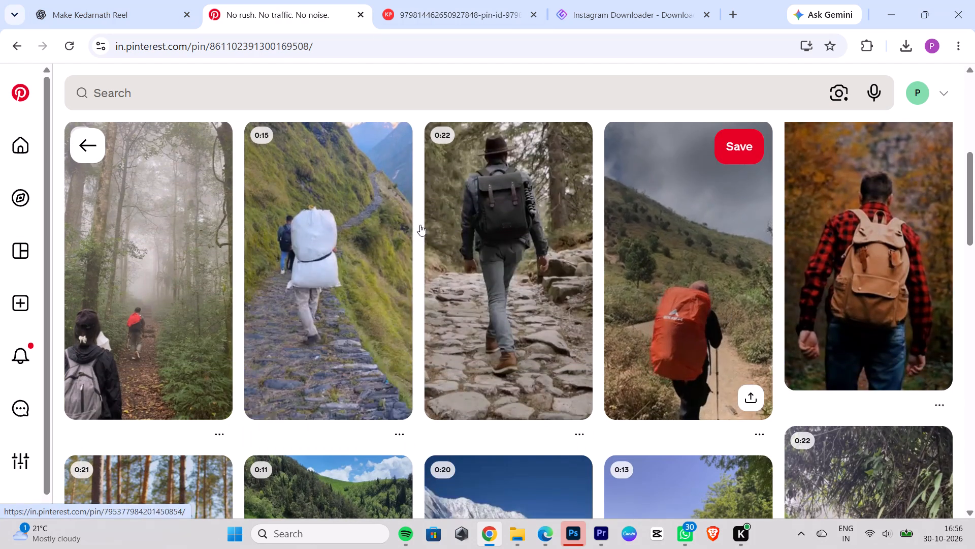
left_click(91, 147)
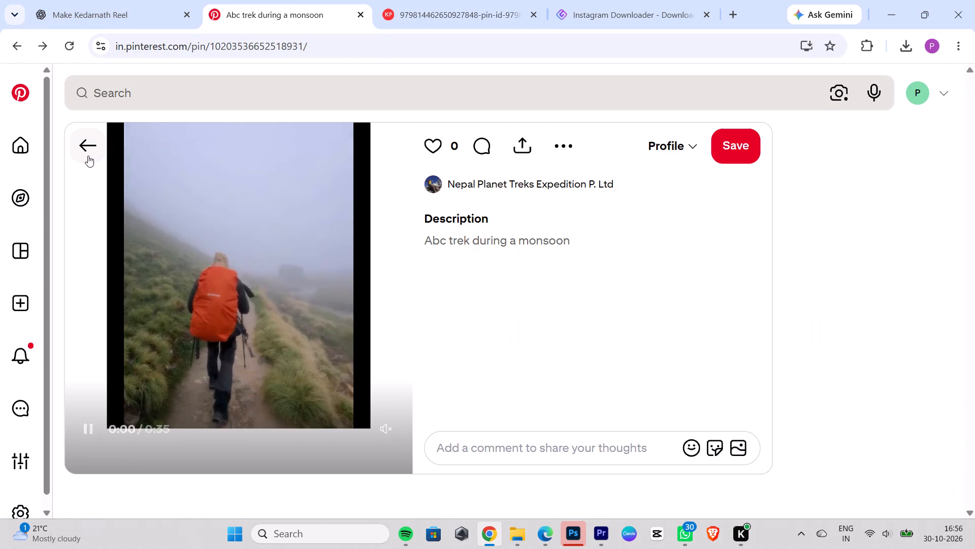
left_click(89, 153)
left_click(76, 133)
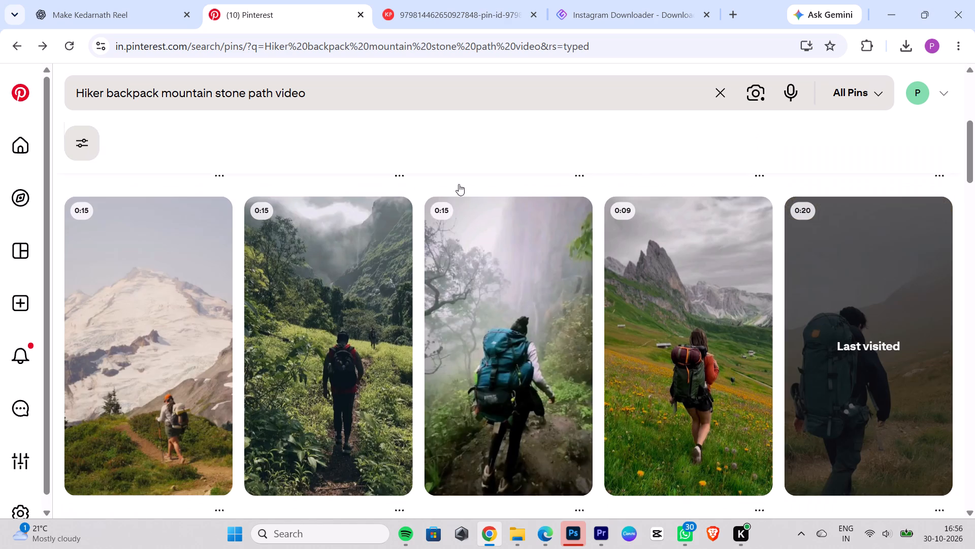
scroll(747, 314, "down", 1)
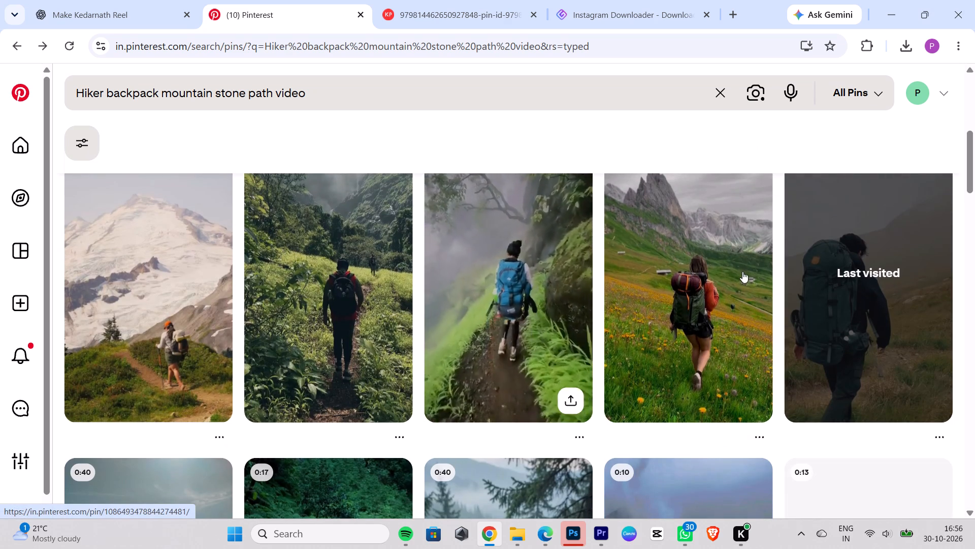
scroll(669, 292, "down", 5)
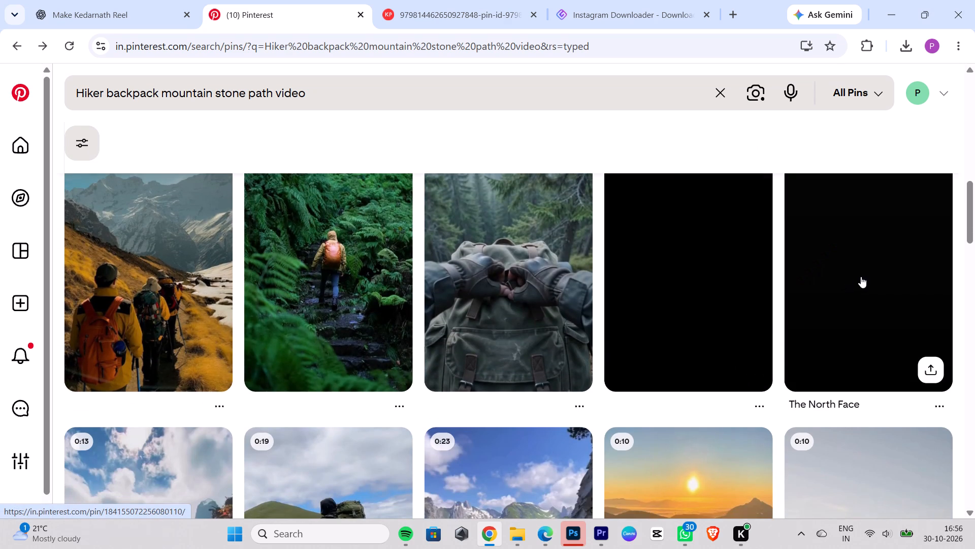
scroll(263, 263, "down", 4)
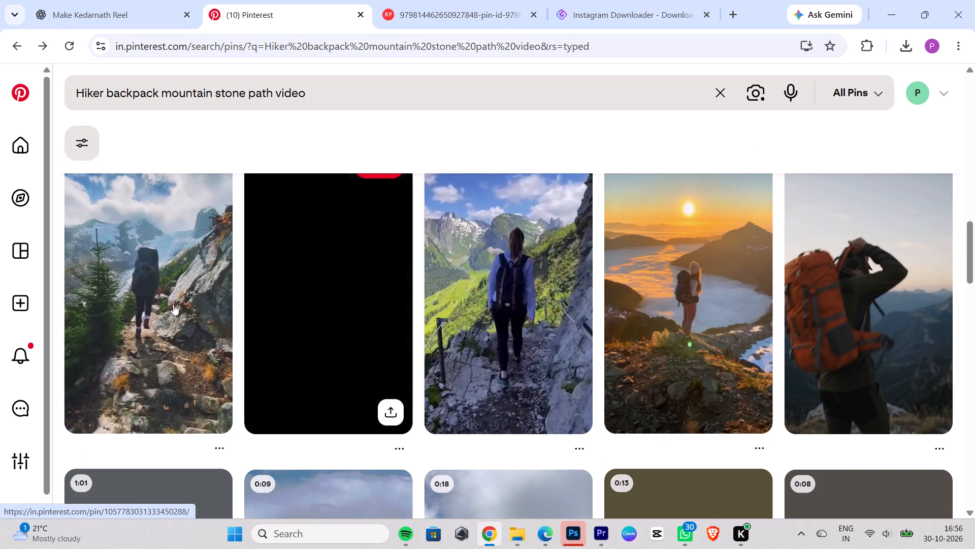
scroll(559, 290, "down", 6)
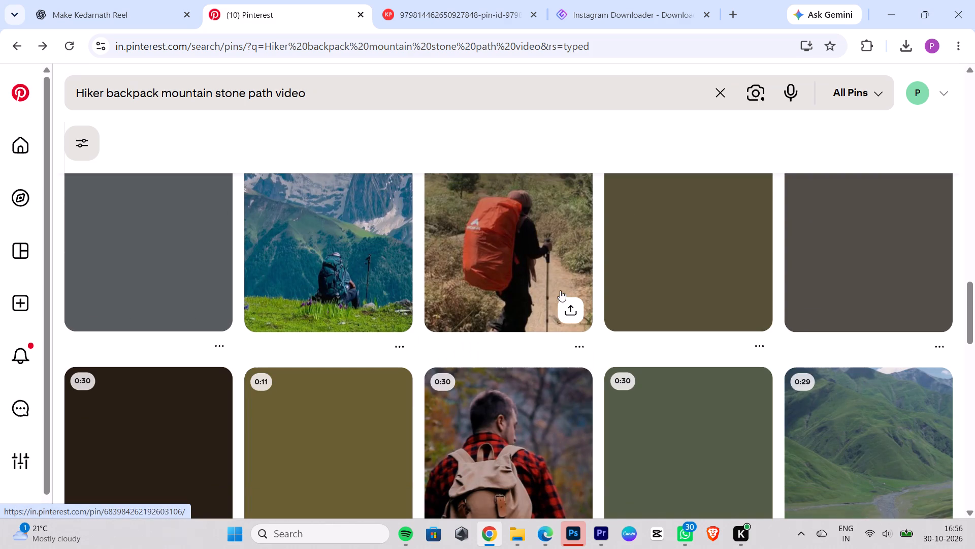
scroll(517, 361, "down", 3)
Open the "Long-Distance Hiking Success" pin, mute its video and look over its related pins.
left_click(536, 303)
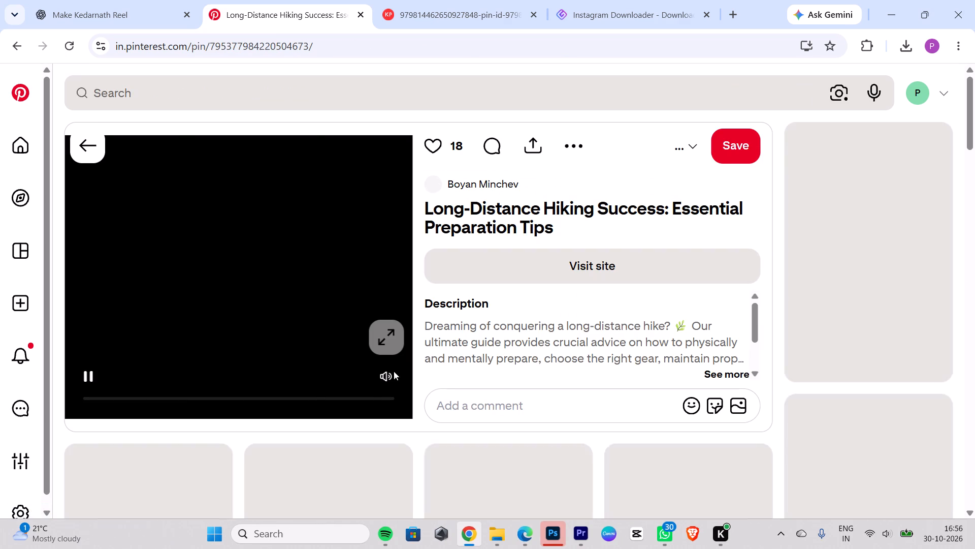
left_click(393, 375)
left_click(386, 377)
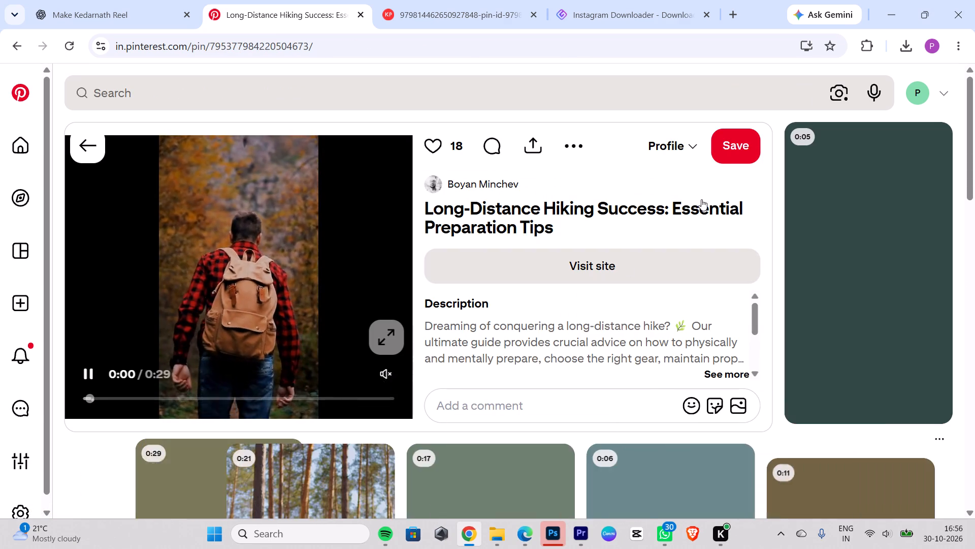
scroll(552, 246, "down", 6)
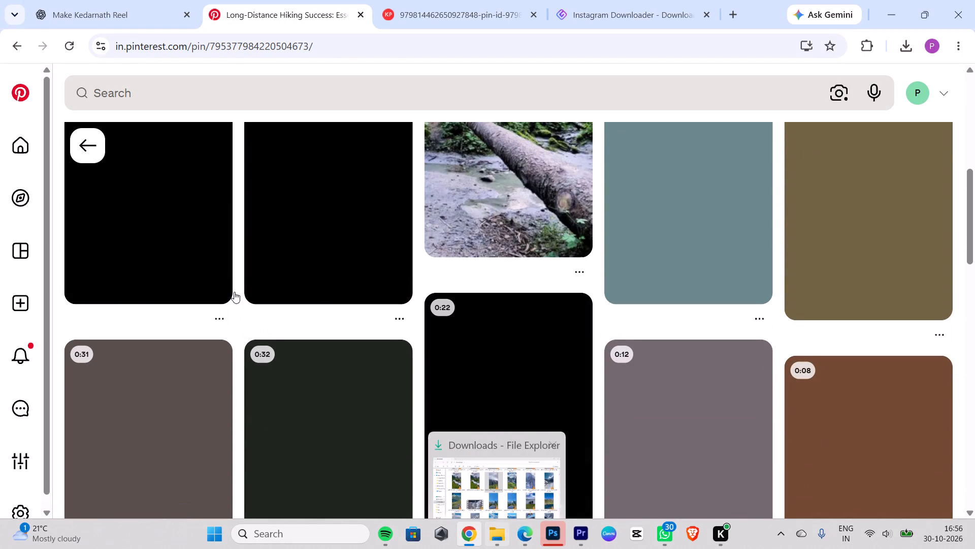
left_click(82, 130)
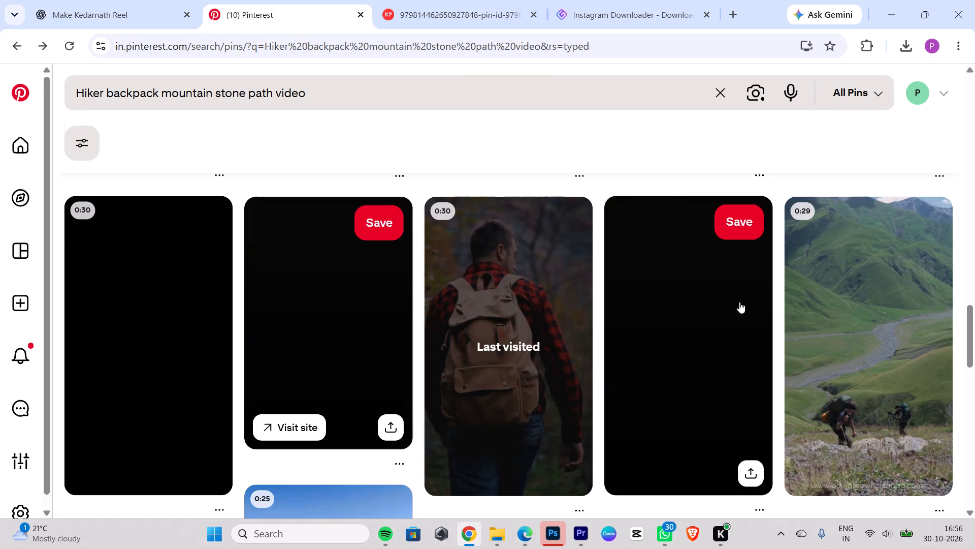
scroll(851, 276, "down", 4)
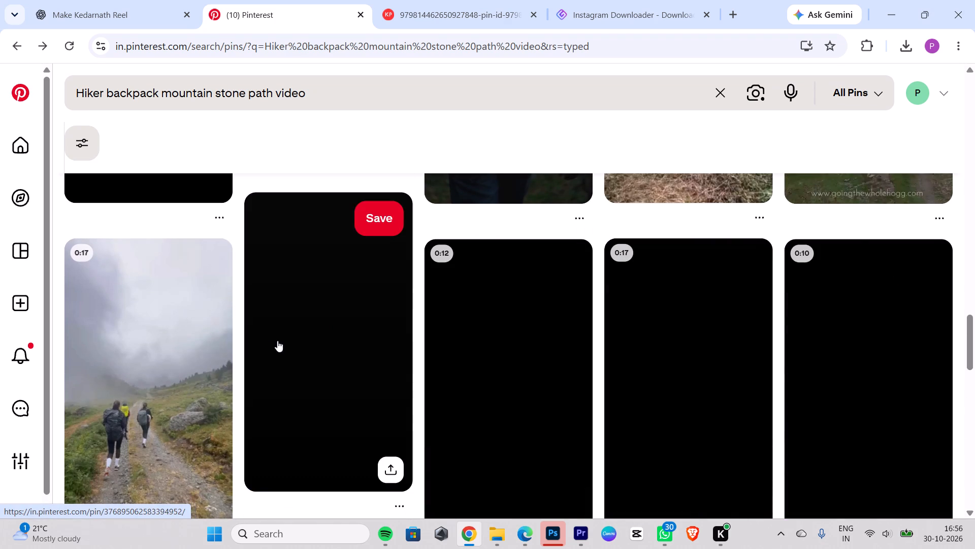
scroll(512, 285, "down", 4)
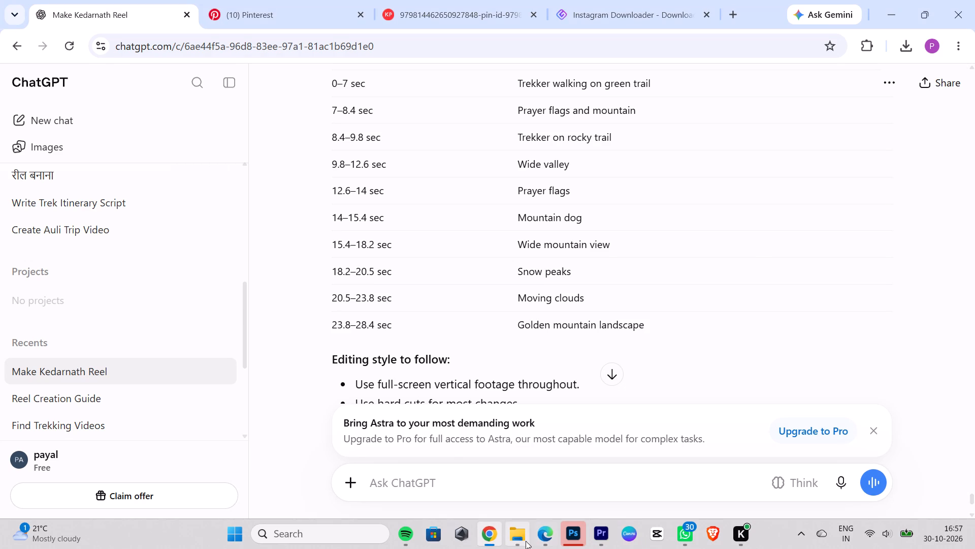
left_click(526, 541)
Switch to Premiere Pro and place the e00090451de6d7269d3d4 clip on V1 at 00:00:06:16, right after the existing clips, without its audio.
left_click(598, 540)
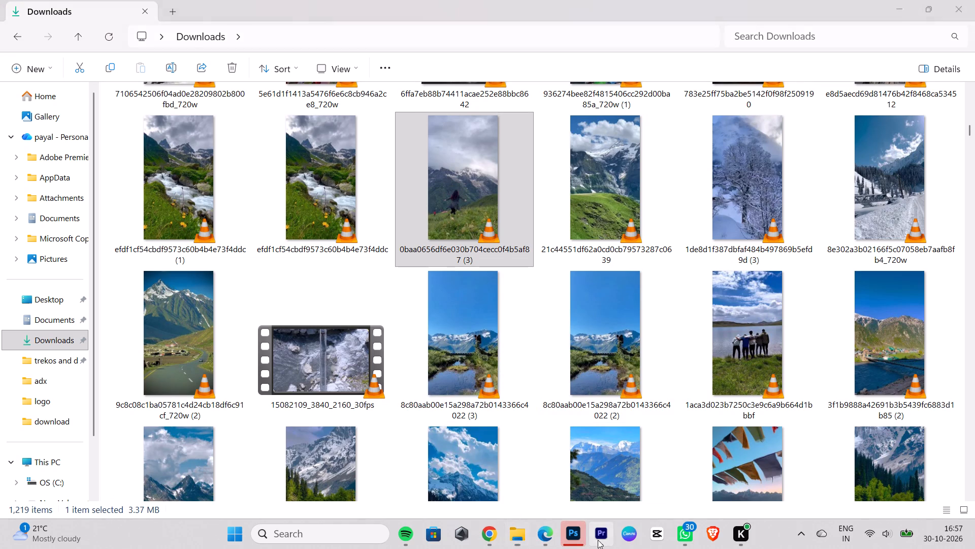
scroll(240, 172, "up", 1)
left_click_drag(188, 151, 319, 368)
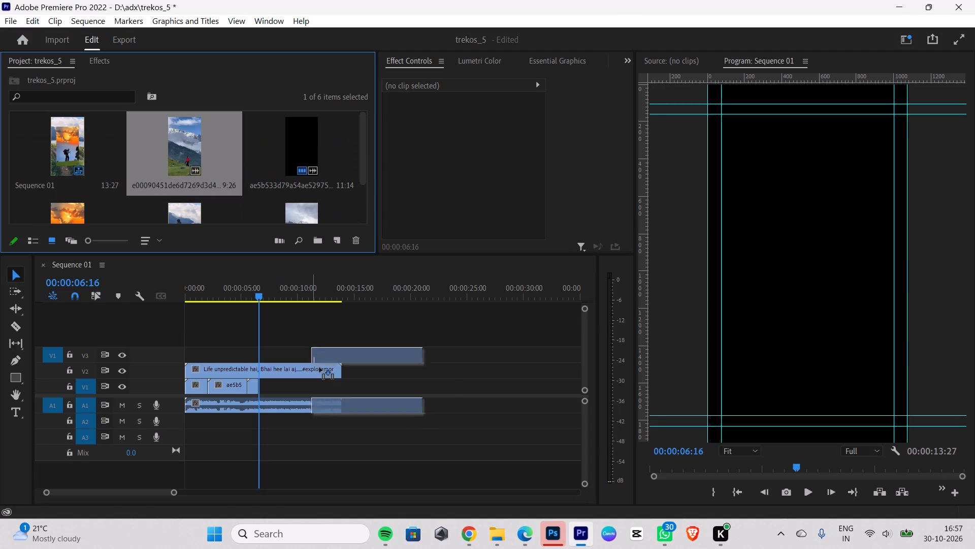
left_click_drag(319, 368, 361, 380)
left_click(408, 406)
key("BackSpace")
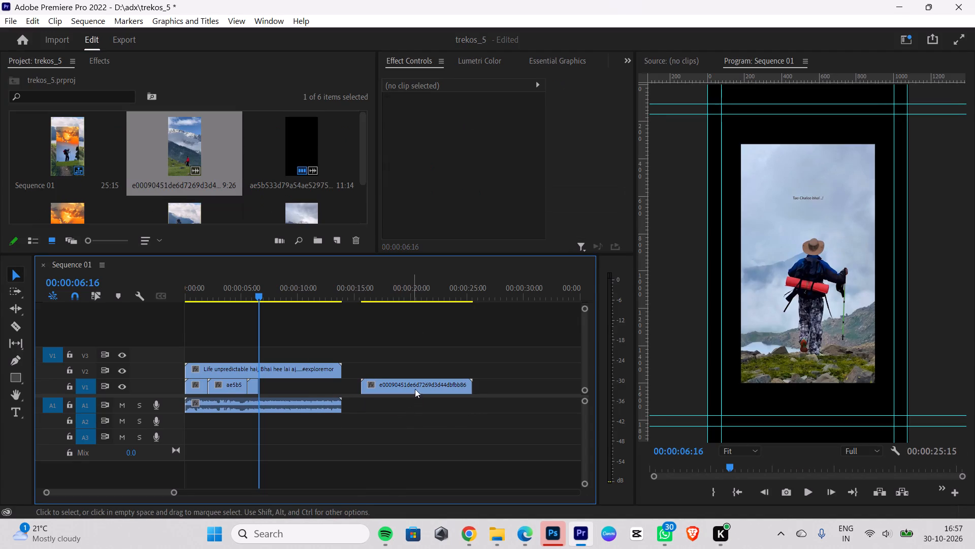
left_click_drag(426, 383, 328, 398)
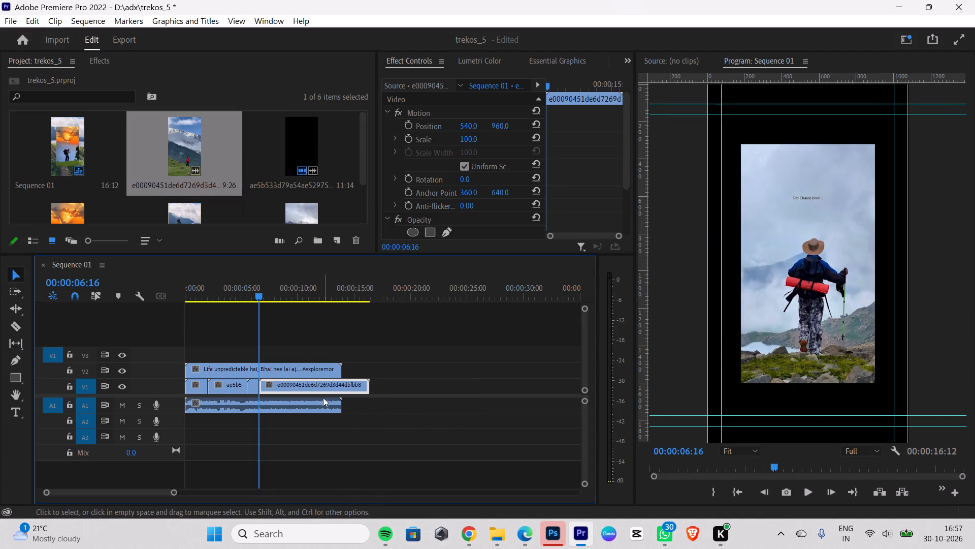
Apply Scale to Frame Size to the e00090451de6d7269d3d4 clip on V1.
right_click(307, 383)
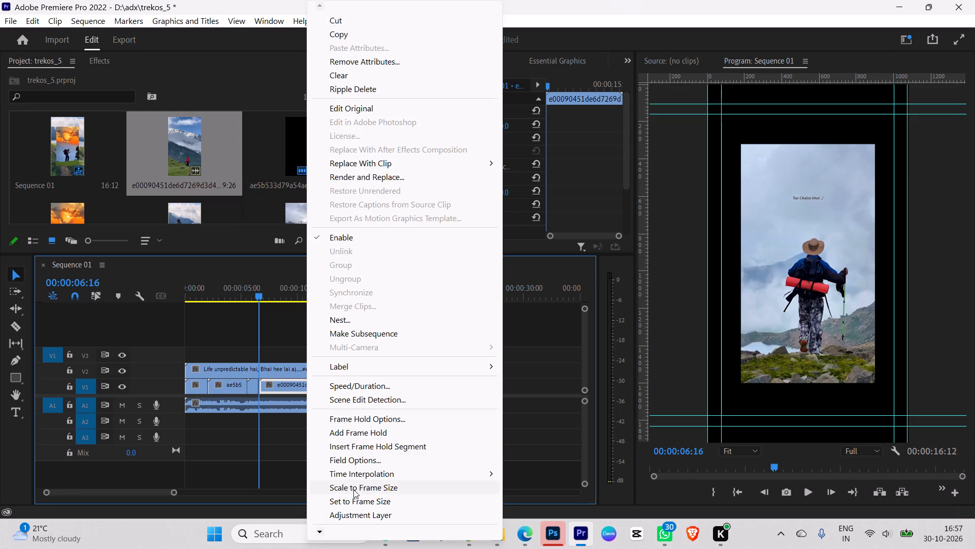
left_click(353, 490)
Cut the e00090451de6d7269d3d4 clip at the reference video's scene change, 00:00:07:14, and delete the part after it.
key("Right")
key("Right")
key("Right")
key("Right")
key("Right")
key("Right")
key("Right")
key("Right")
key("Right")
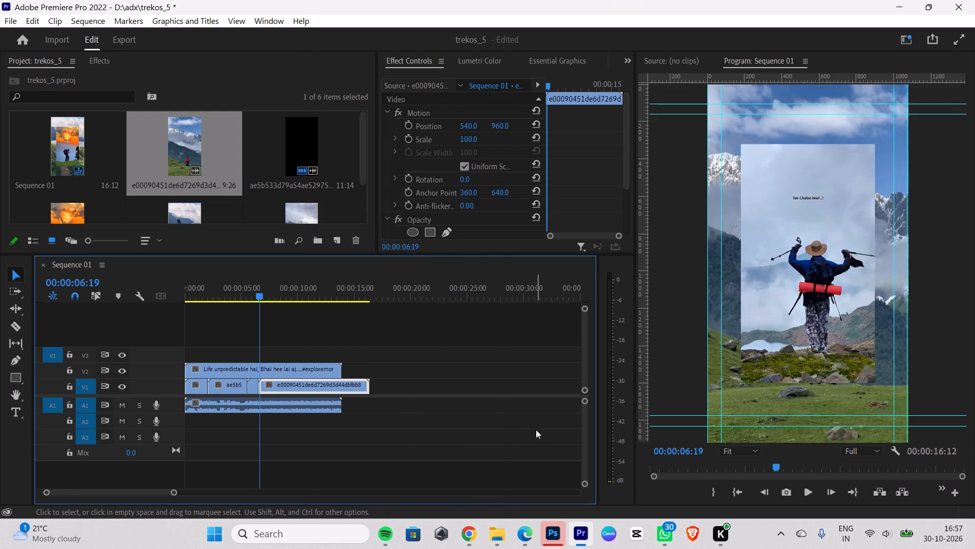
key("Right")
key("Right")
key("Right")
key("Right")
key("Right")
key("Right")
key("Right")
key("Right")
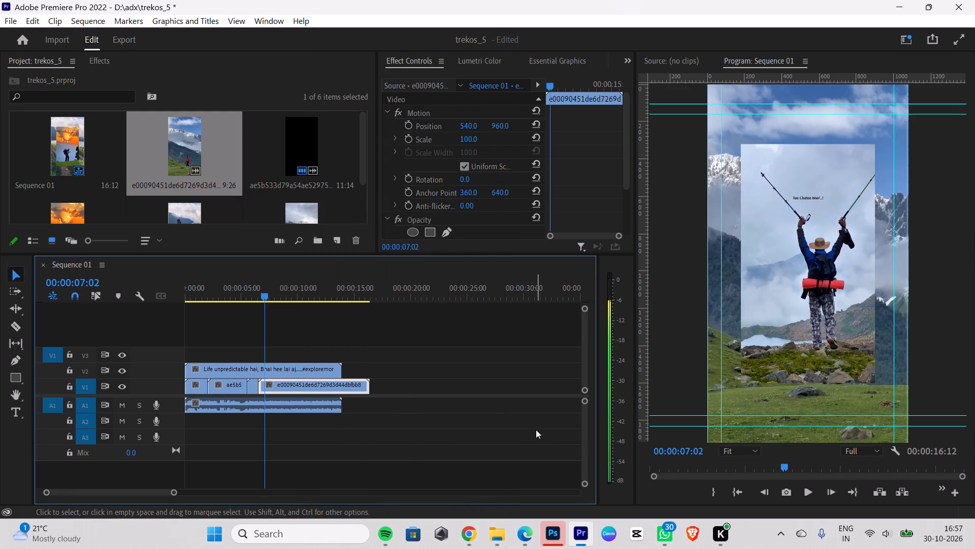
key("Right")
key("Right")
key("Right")
key("Right")
key("Right")
key("Right")
key("Right")
key("Right")
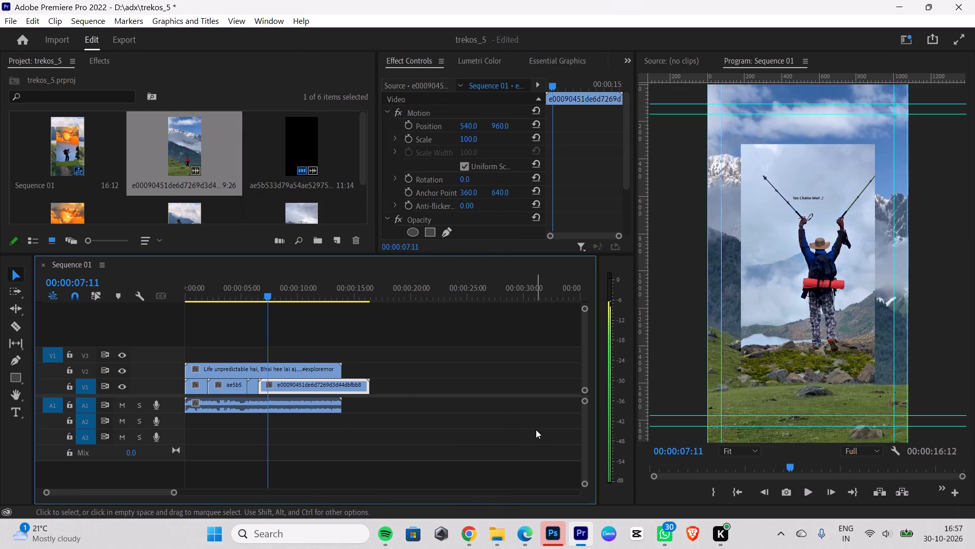
key("Right")
key("Right")
key("Right")
key("Right")
key("Left")
key("Left")
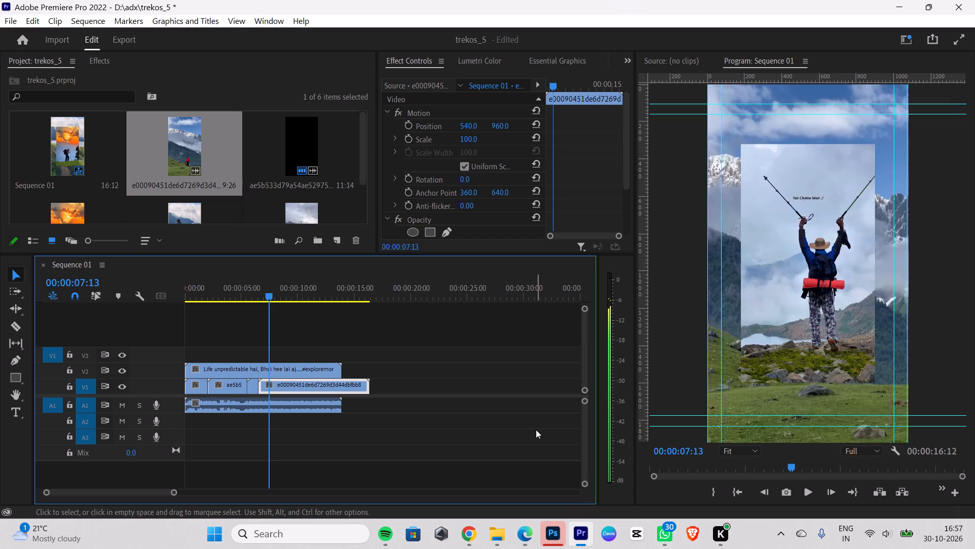
key("Right")
left_click(17, 327)
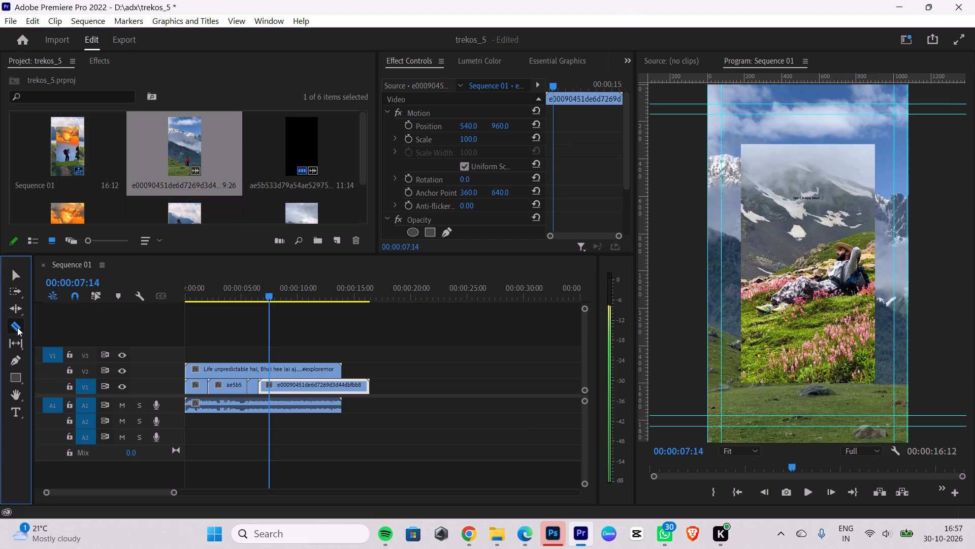
left_click(271, 386)
left_click(16, 271)
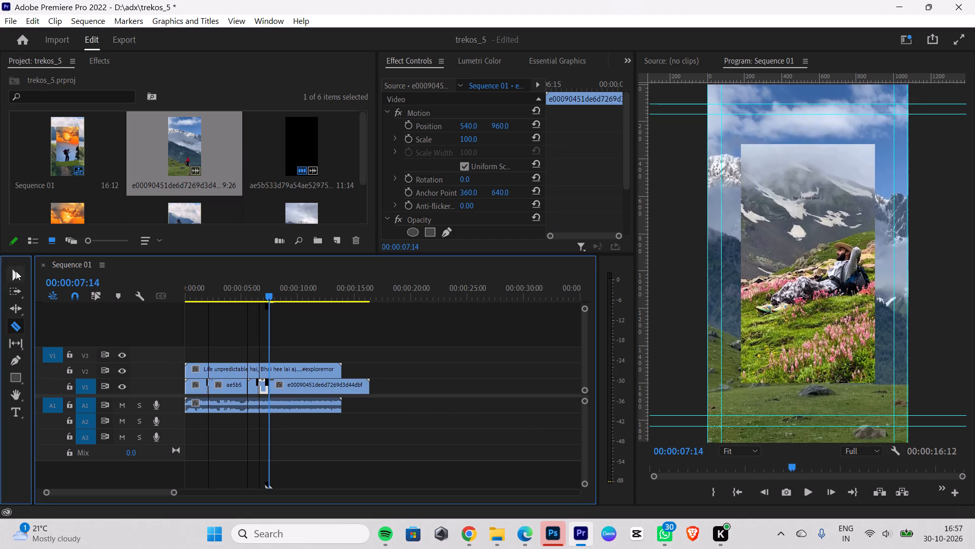
left_click(354, 387)
key("BackSpace")
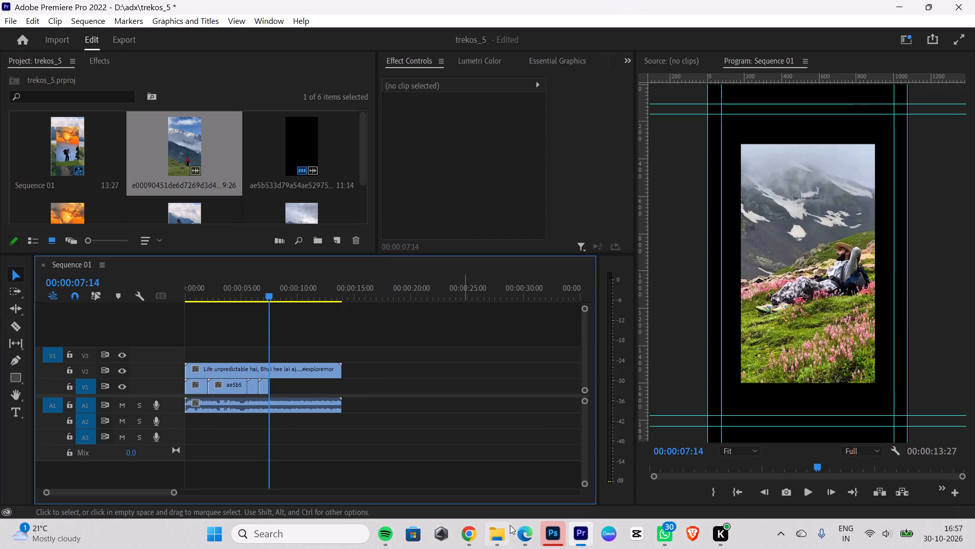
Find the c14a07067fa71a181b1552b94d55fea8 mountain meadow video in Downloads and import it into the trekos_5 project.
left_click(506, 532)
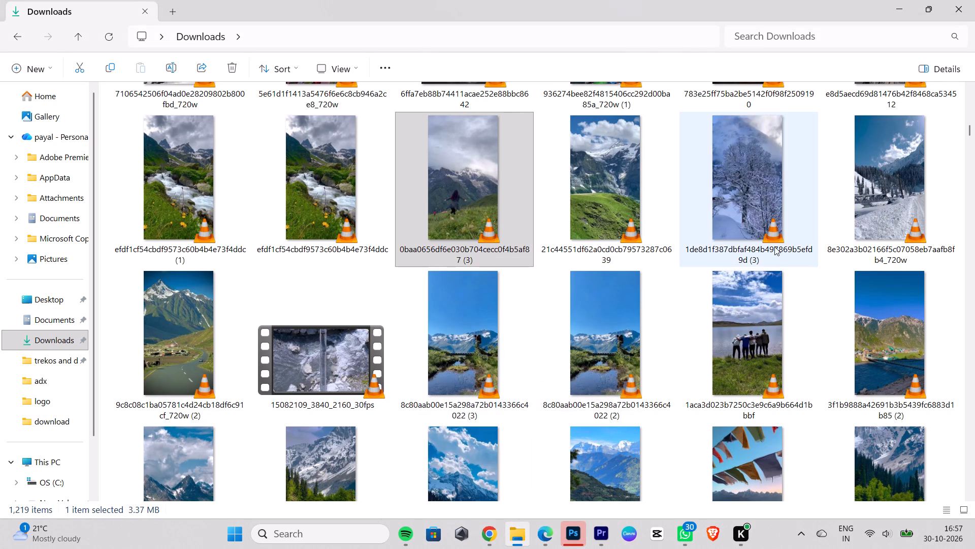
scroll(718, 176, "up", 1)
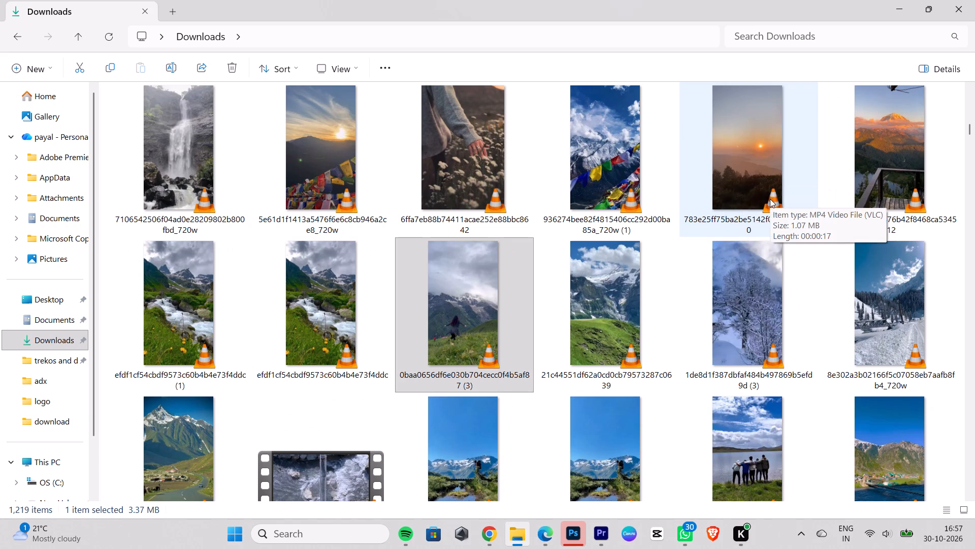
scroll(770, 199, "up", 2)
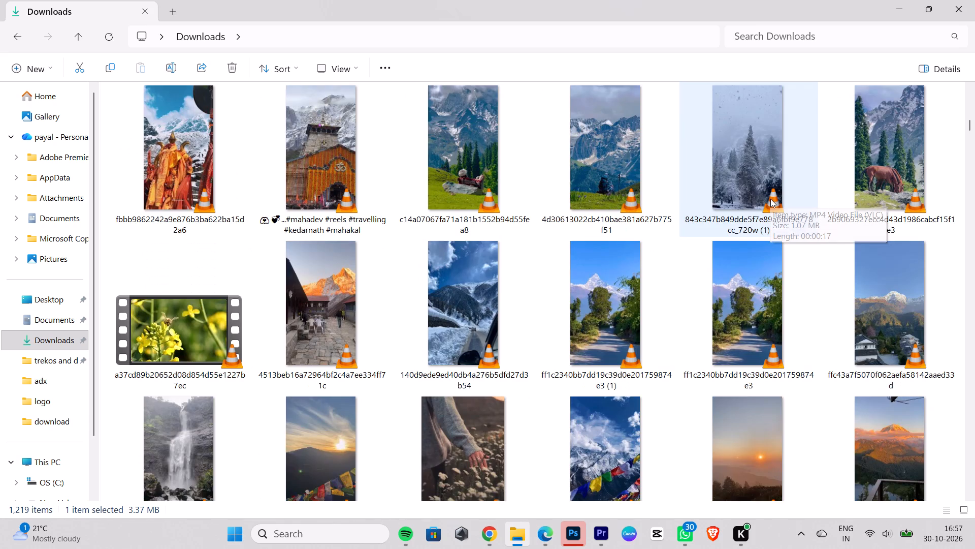
left_click_drag(467, 149, 591, 537)
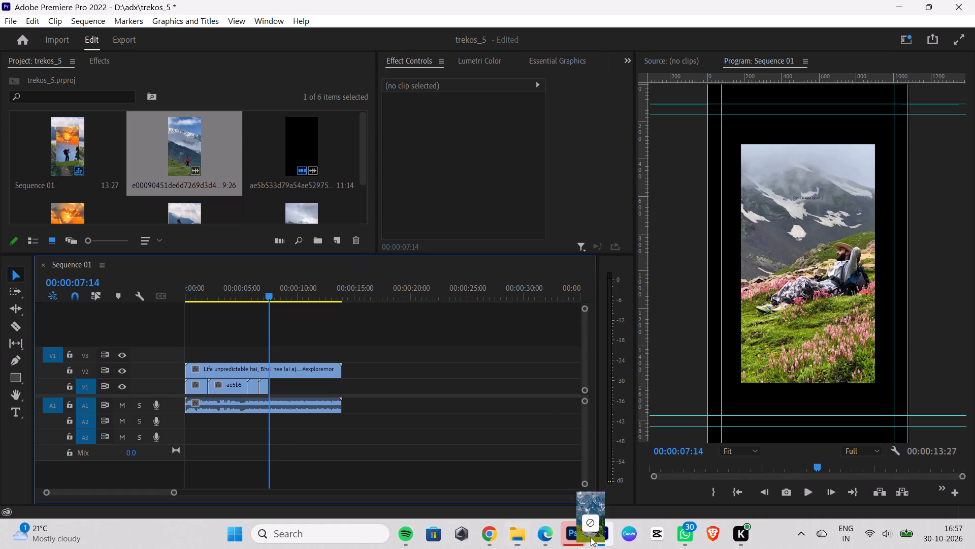
left_click_drag(591, 537, 284, 215)
Place the c14a07067fa71a181b1552b94d55fea8 clip on V1 at 00:00:07:14, directly after the previous clip, without its audio.
left_click_drag(308, 182, 360, 371)
left_click(419, 399)
key("BackSpace")
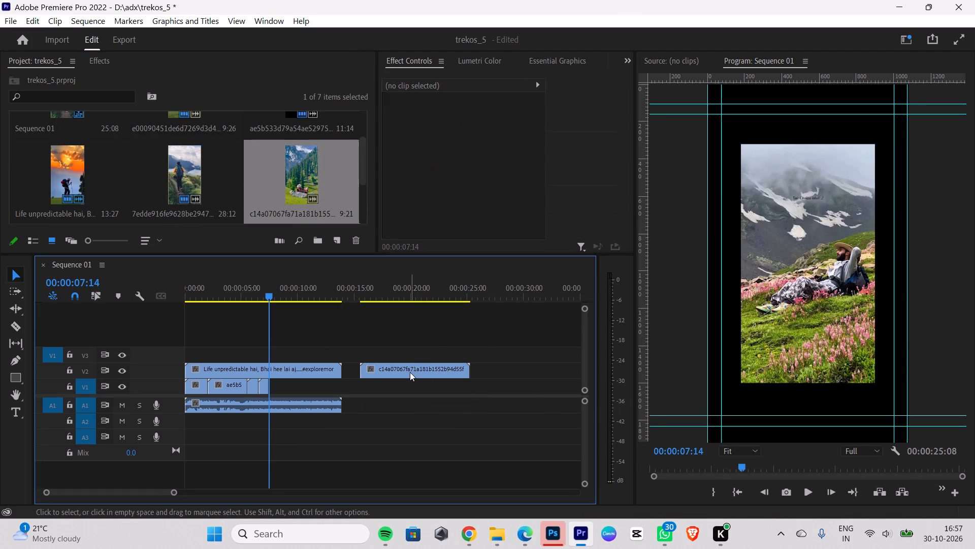
left_click_drag(410, 372, 322, 384)
Apply Scale to Frame Size to the c14a07067fa71a181b1552b94d55fea8 clip on V1.
right_click(319, 384)
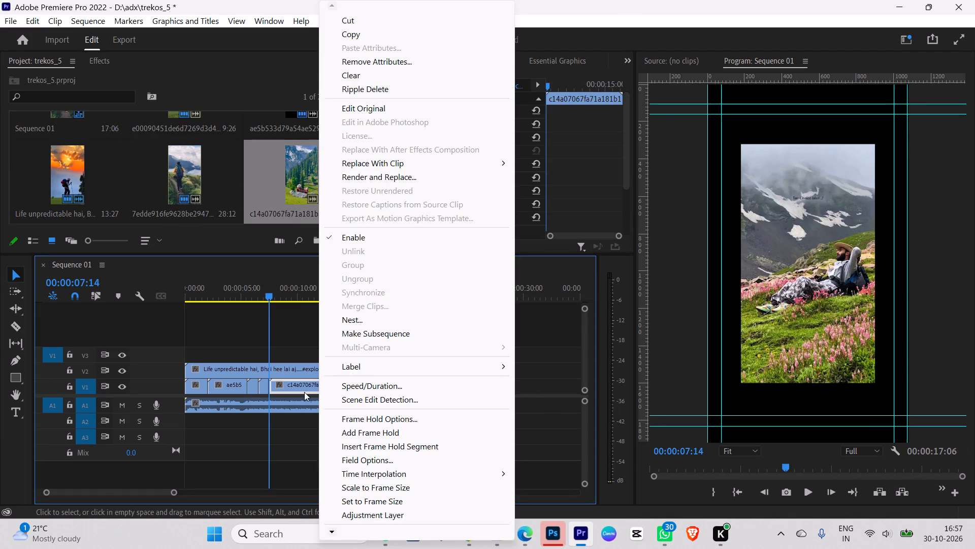
left_click(359, 486)
Cut the c14a07067fa71a181b1552b94d55fea8 clip at the reference video's scene change, 00:00:08:10, and delete the part after it.
key("Right")
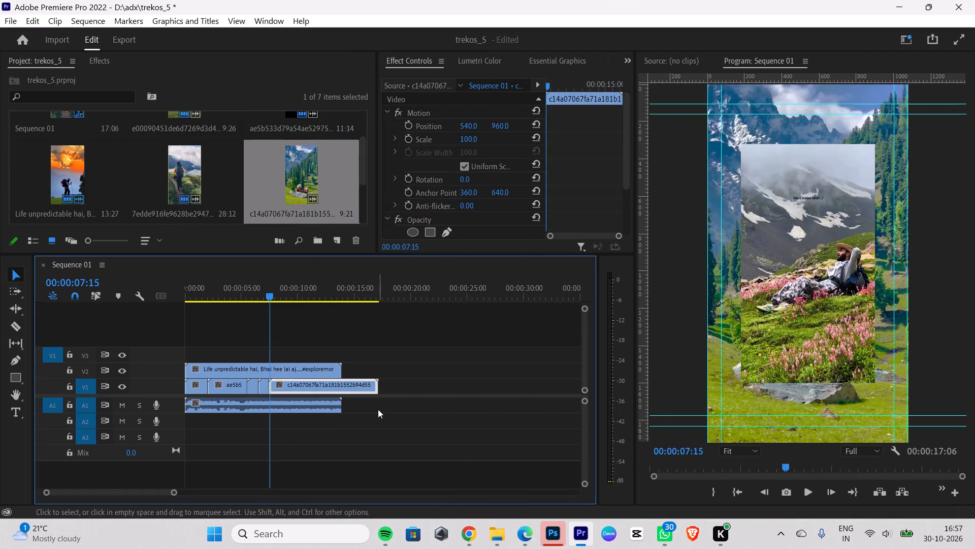
key("Right")
key("Right")
key("Right")
key("Right")
key("Right")
key("Right")
key("Right")
key("Right")
key("Right")
key("Right")
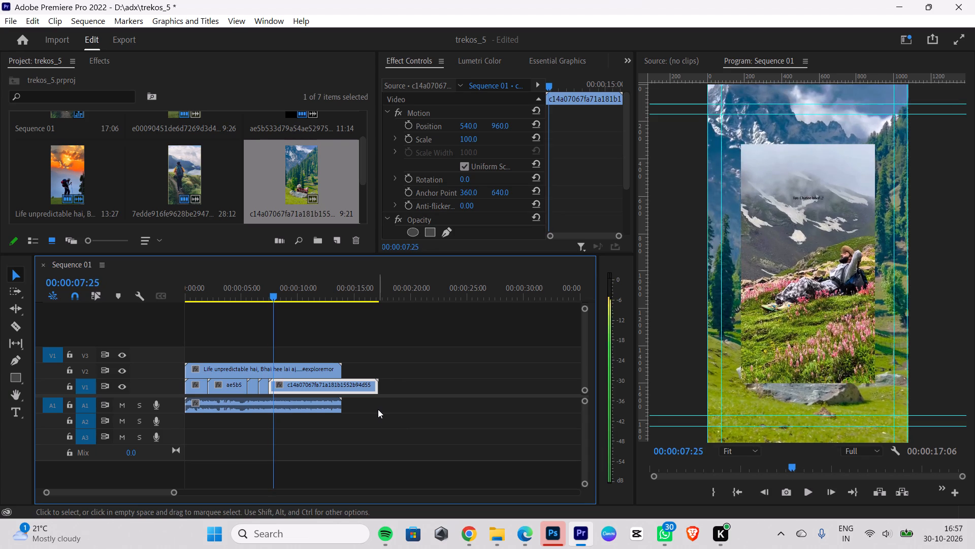
key("Right")
key("Right")
key("Right")
key("Right")
key("Right")
key("Right")
key("Right")
key("Right")
key("Right")
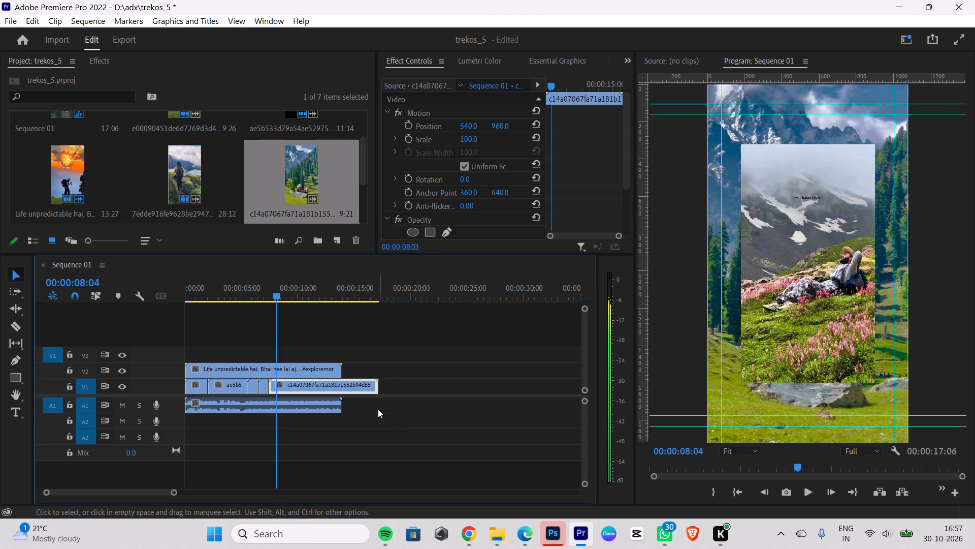
key("Right")
key("Right")
key("Right")
key("Right")
key("Right")
key("Right")
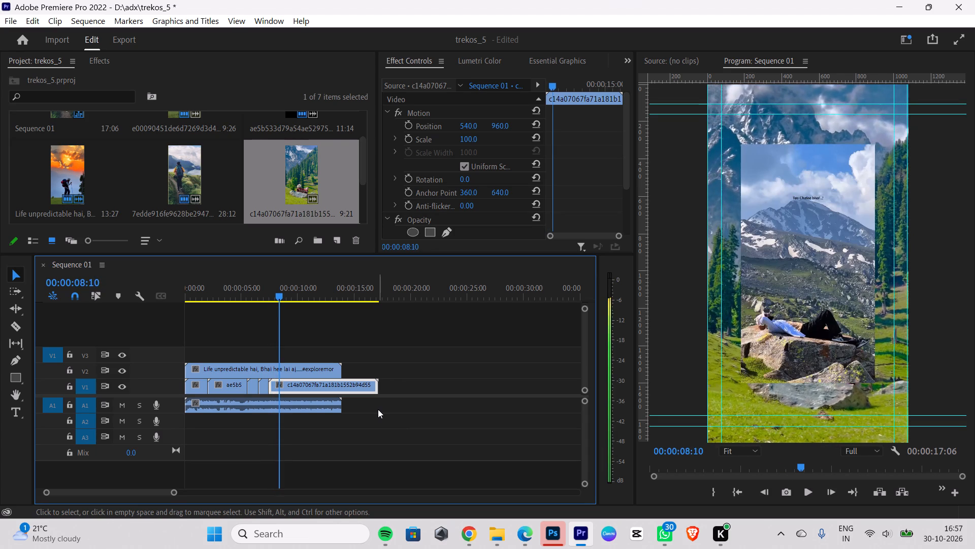
key("Left")
key("Right")
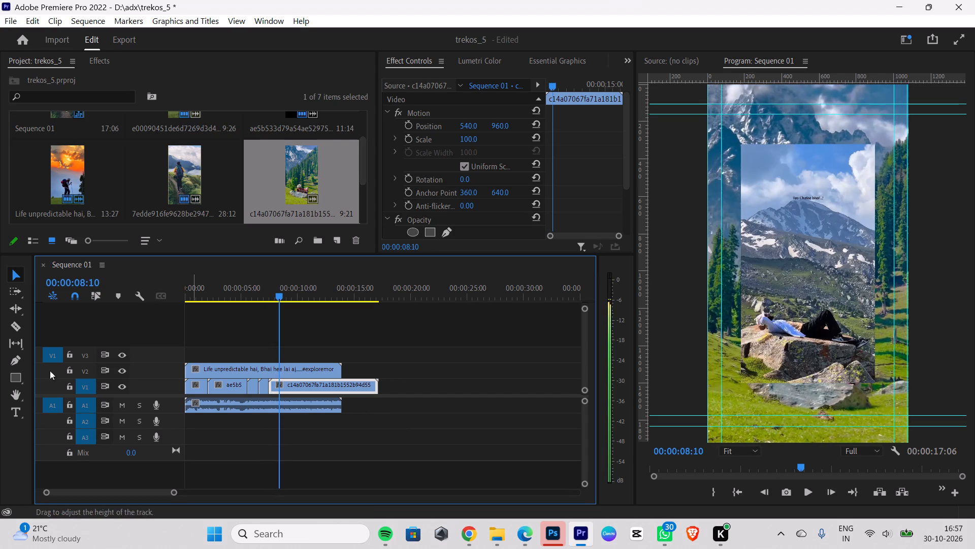
left_click(17, 325)
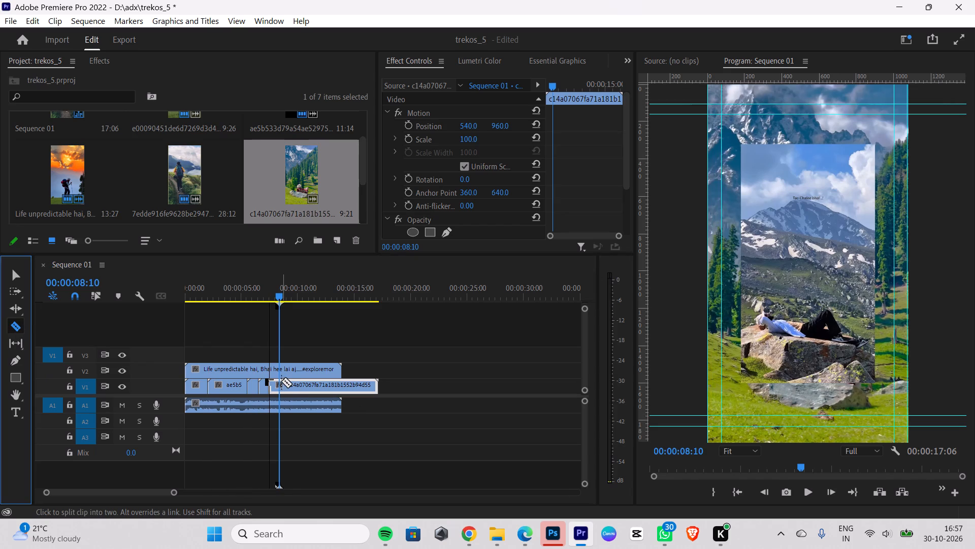
left_click(279, 383)
left_click(3, 265)
left_click(21, 276)
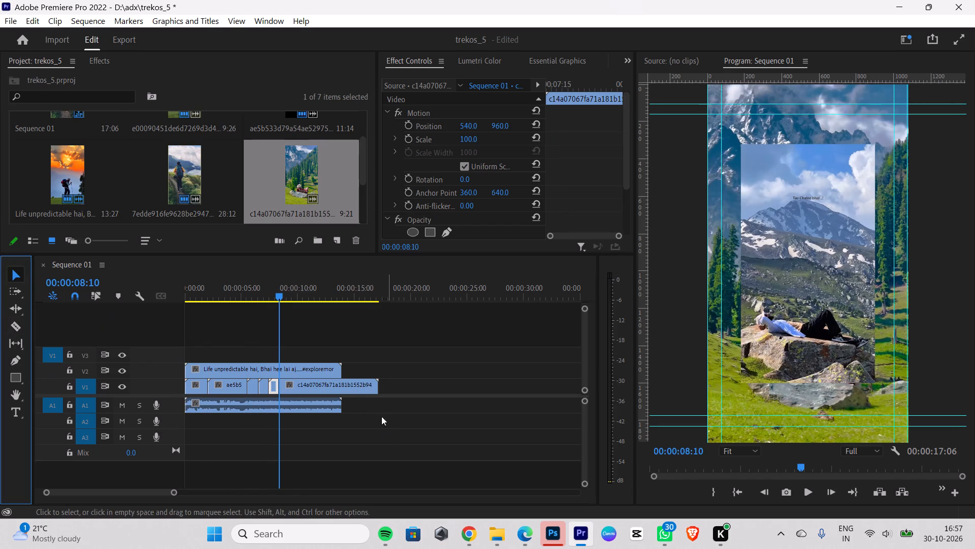
left_click(356, 389)
key("BackSpace")
Find the 1aca3d023b7250c3e9c6a9b664d1bbbf video of the group by the lake in Downloads and import it into the project.
left_click(492, 529)
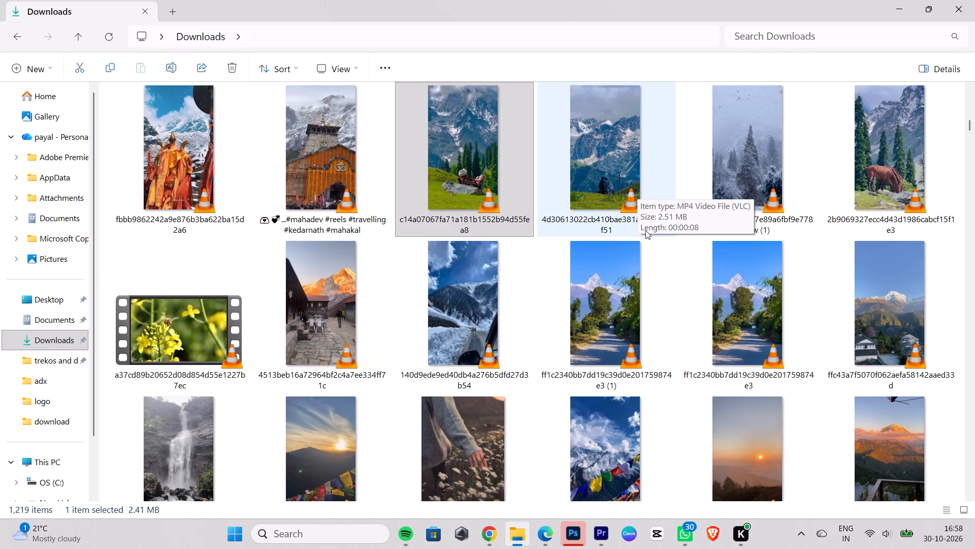
scroll(642, 221, "up", 1)
scroll(639, 189, "down", 5)
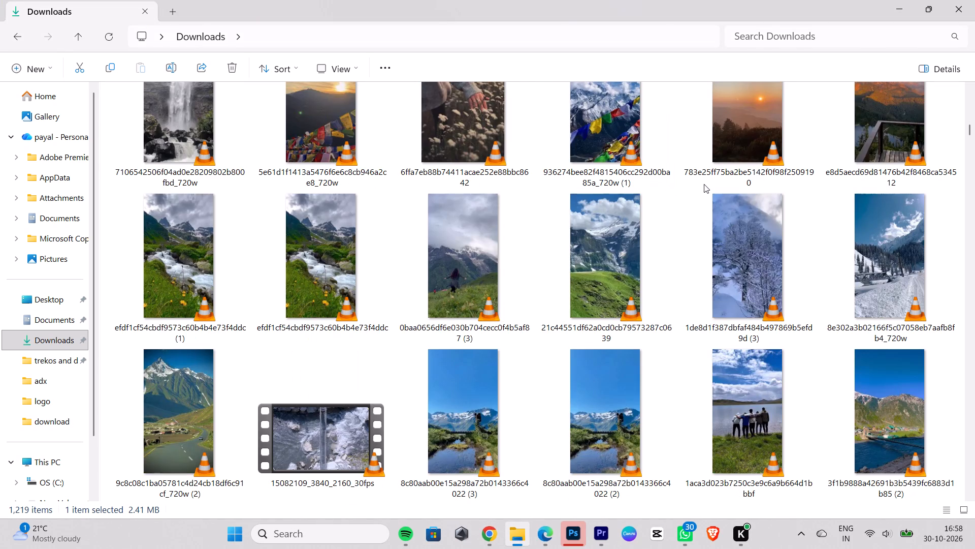
left_click_drag(733, 368, 660, 534)
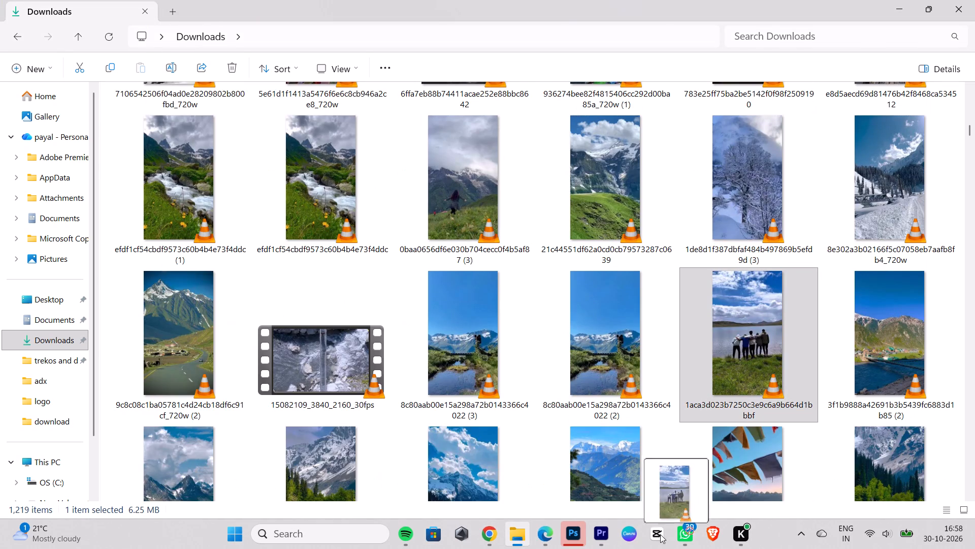
left_click_drag(660, 534, 170, 181)
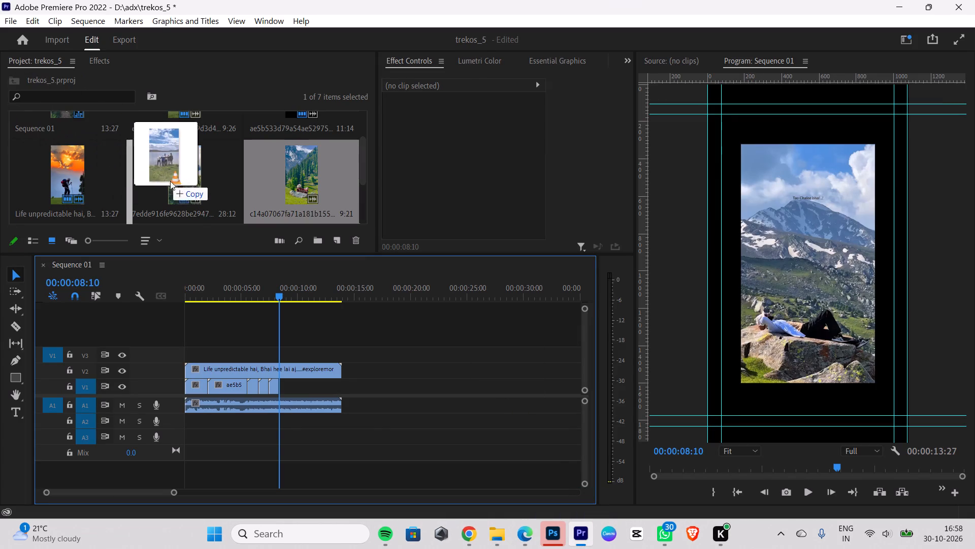
left_click_drag(170, 181, 190, 187)
Place the lakeside group clip on V1 at 00:00:08:10, directly after the previous clip, without its audio.
left_click_drag(329, 166, 376, 367)
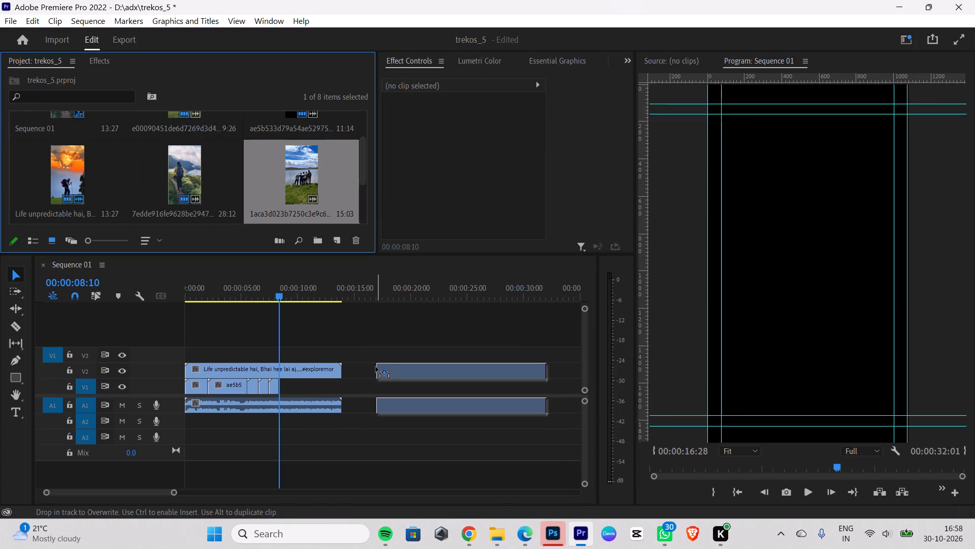
left_click_drag(376, 367, 376, 368)
left_click(456, 400)
key("BackSpace")
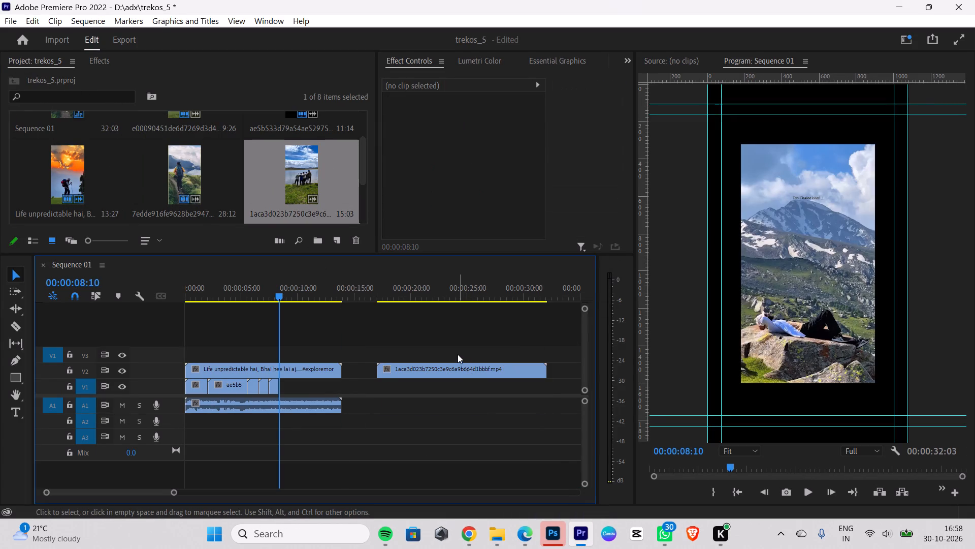
left_click_drag(476, 371, 380, 385)
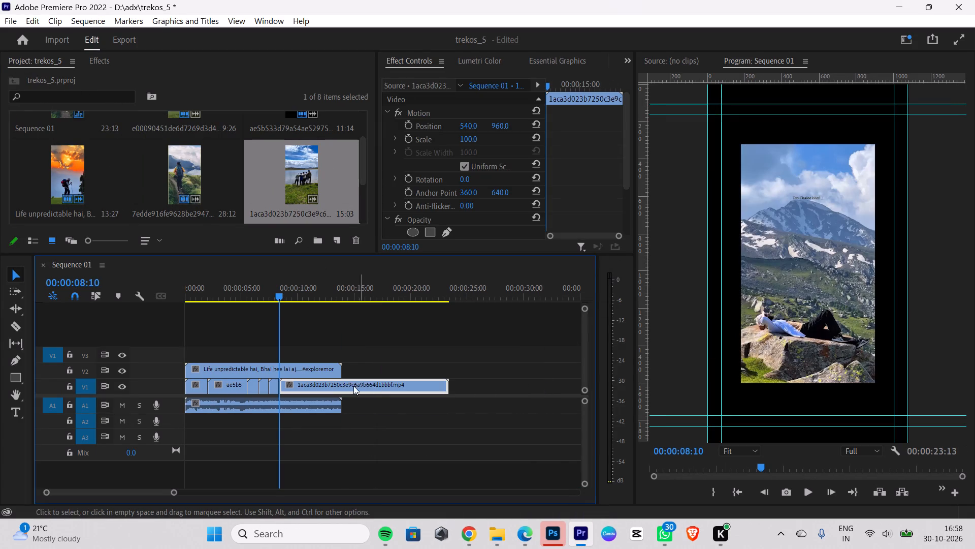
Apply Scale to Frame Size to the lakeside group clip on V1.
right_click(350, 382)
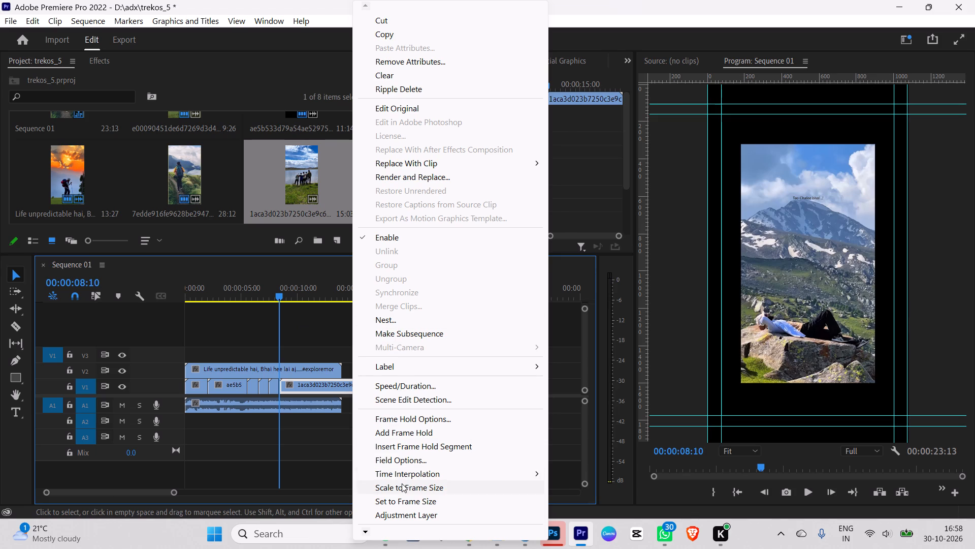
left_click(402, 483)
Cut the lakeside group clip on V1 at the reference video's scene change, 00:00:09:07, and delete the part after it.
key("Right")
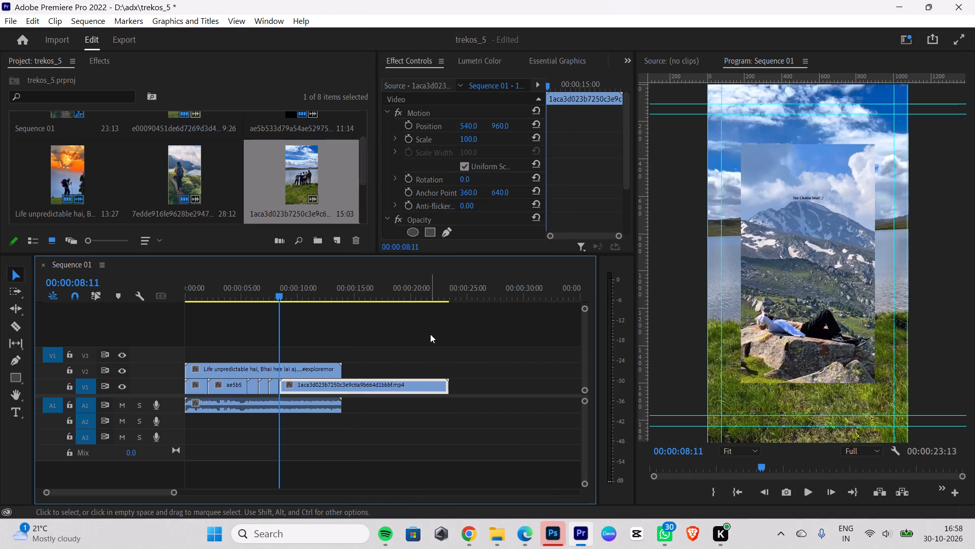
key("Right")
key("Right")
key("Right")
key("Right")
key("Right")
key("Right")
key("Right")
key("Right")
key("Right")
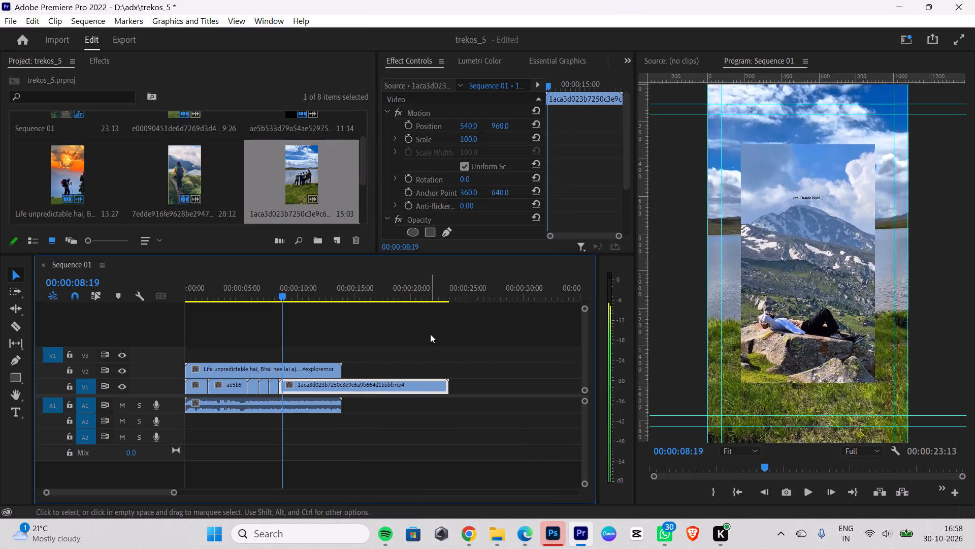
key("Right")
key("Right")
key("Right")
key("Right")
key("Right")
key("Right")
key("Right")
key("Right")
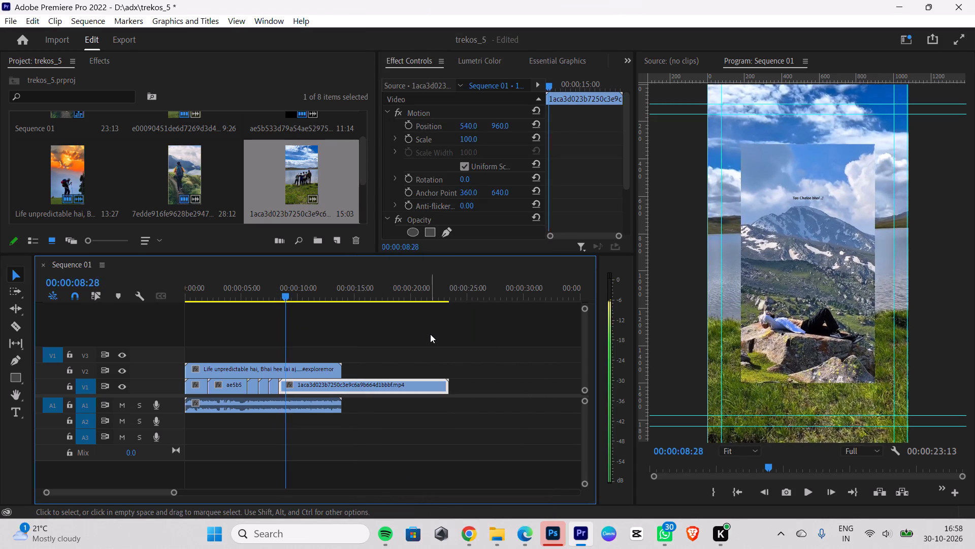
key("Right")
key("Right")
key("Right")
key("Right")
key("Right")
key("Right")
key("Right")
key("Right")
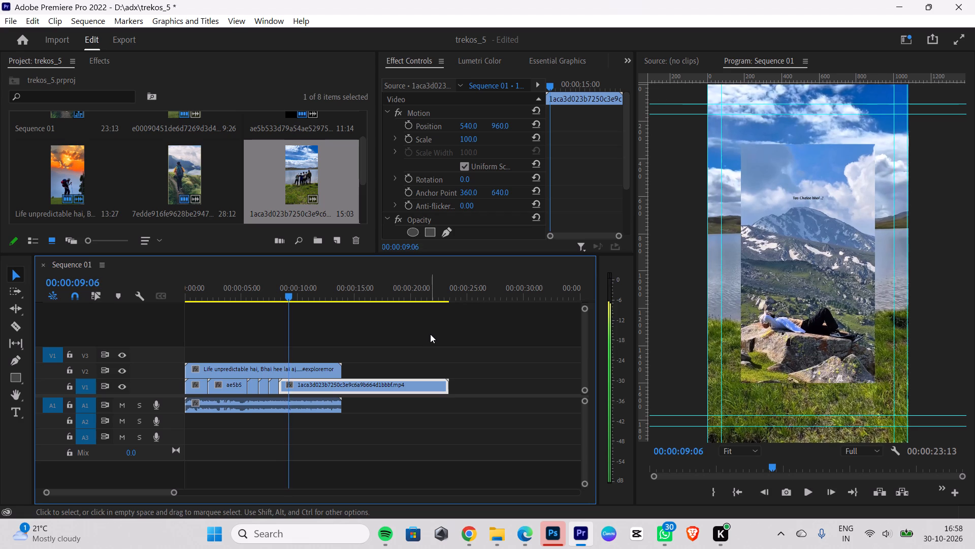
key("Right")
key("Right")
key("Left")
key("Left")
key("Right")
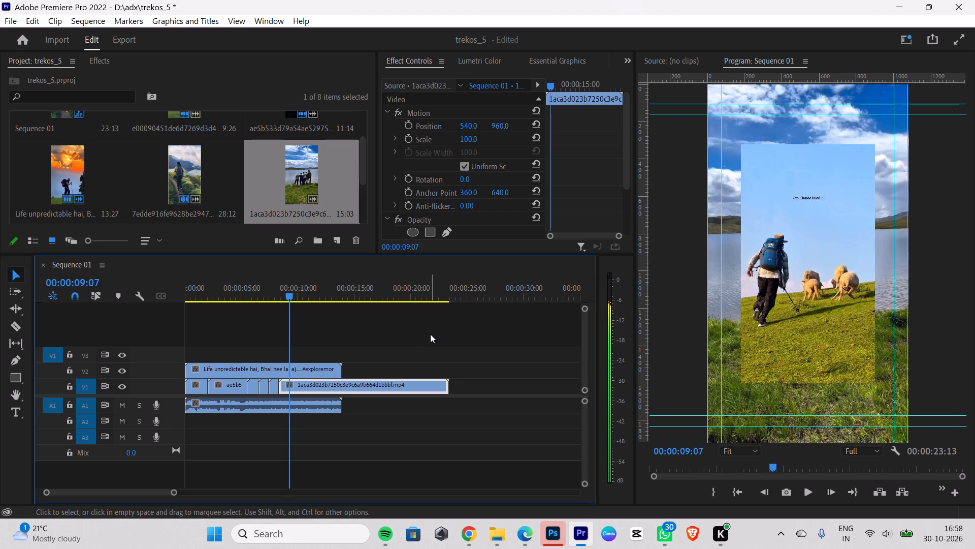
left_click(16, 326)
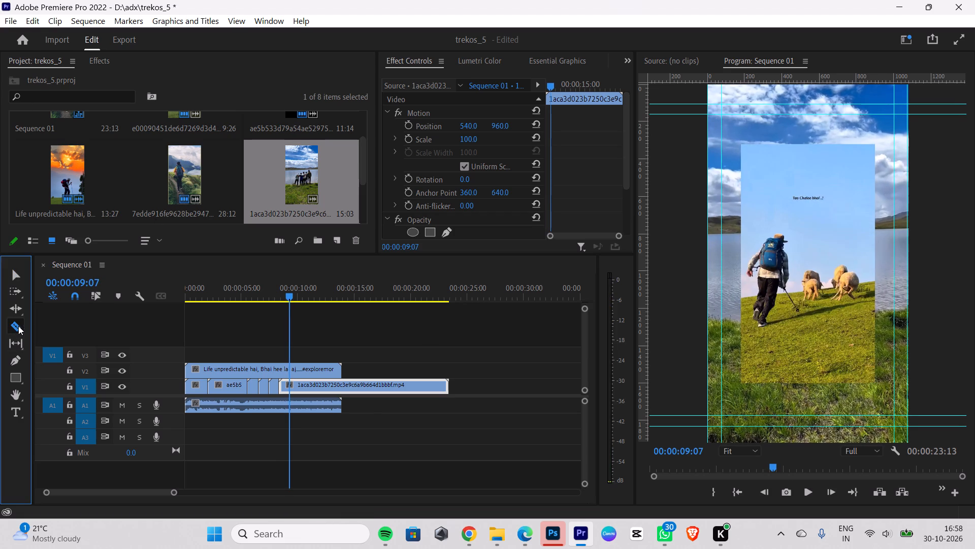
left_click(290, 382)
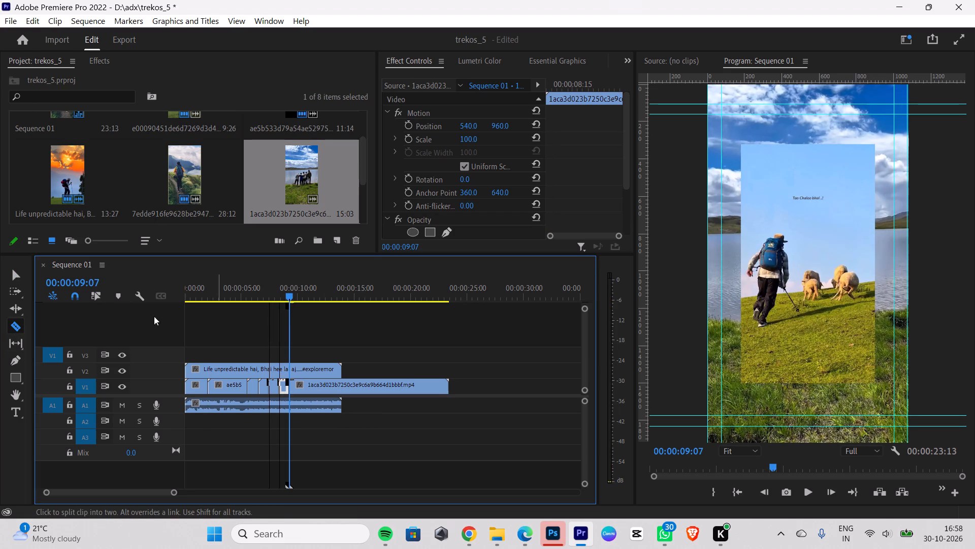
left_click(17, 276)
left_click(411, 388)
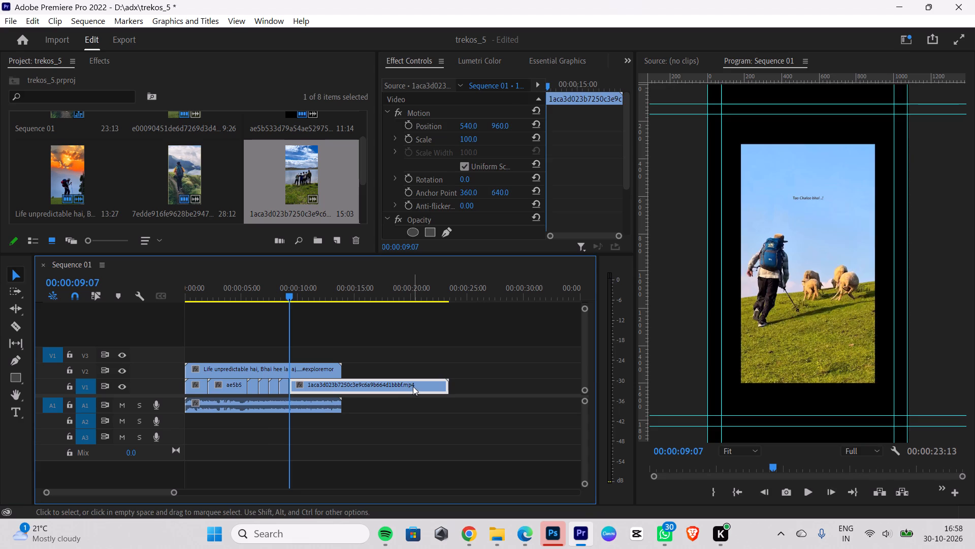
key("BackSpace")
Switch to Pinterest in Chrome and search for "hikers enjoying in mountaons video".
left_click(471, 527)
left_click(252, 1)
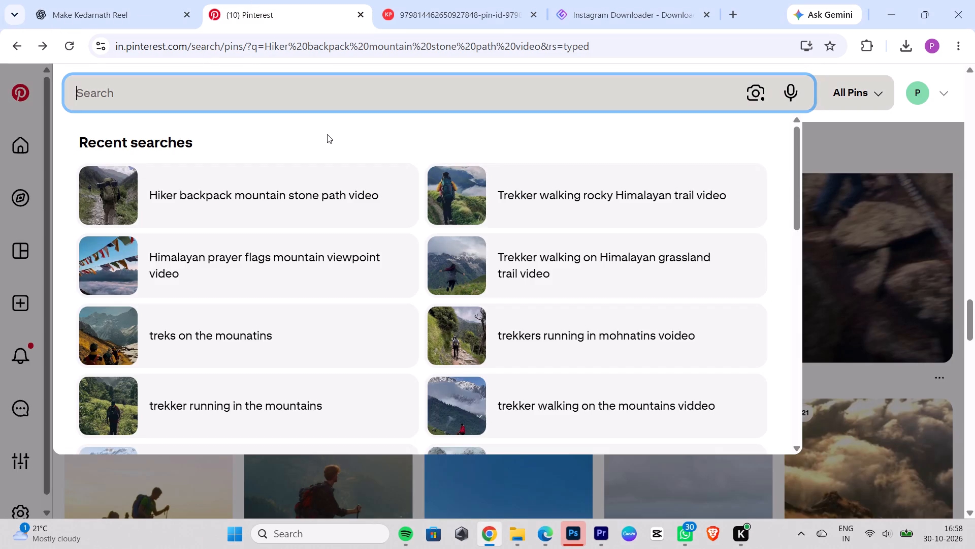
left_click(314, 93)
type("hikers en")
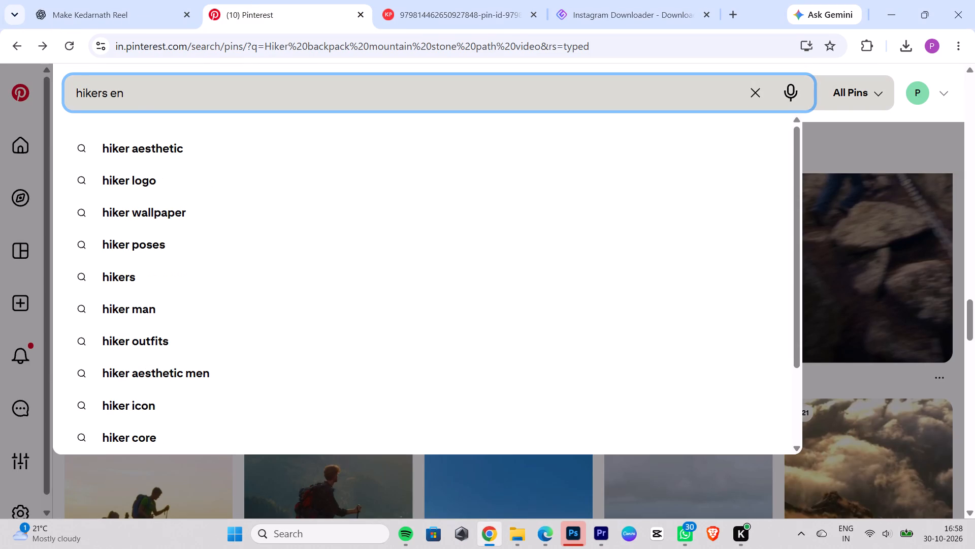
key("BackSpace")
type("njoying in mountaons vieo")
key("space")
key("Return")
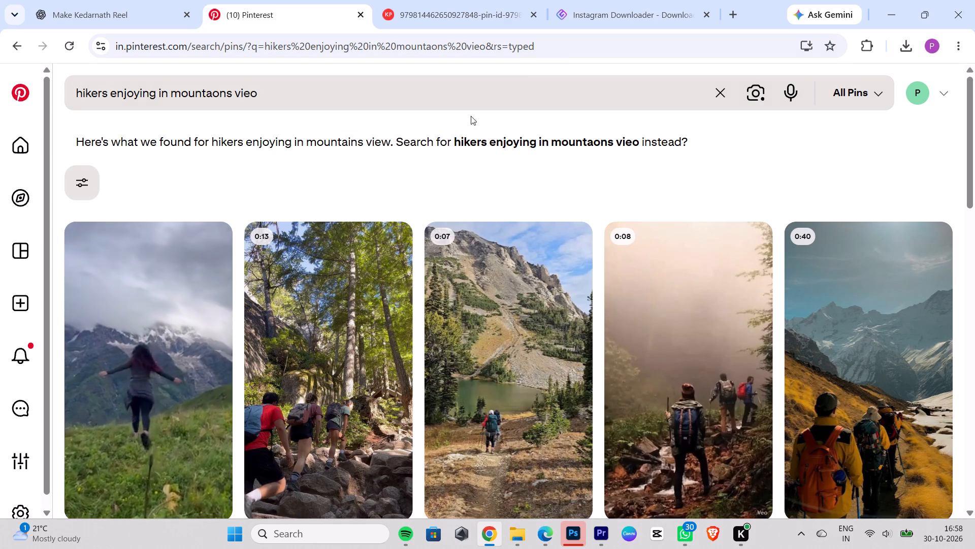
left_click(515, 141)
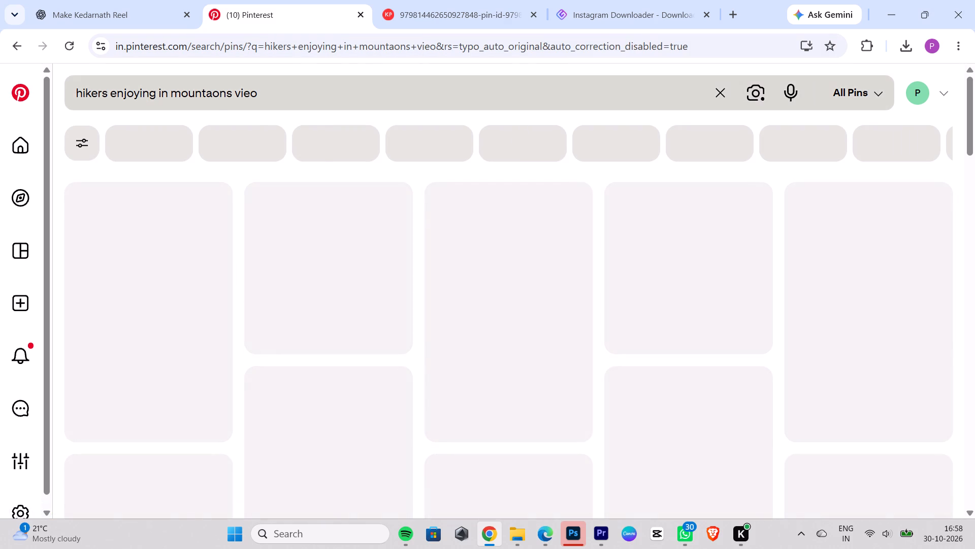
left_click(251, 94)
left_click(244, 90)
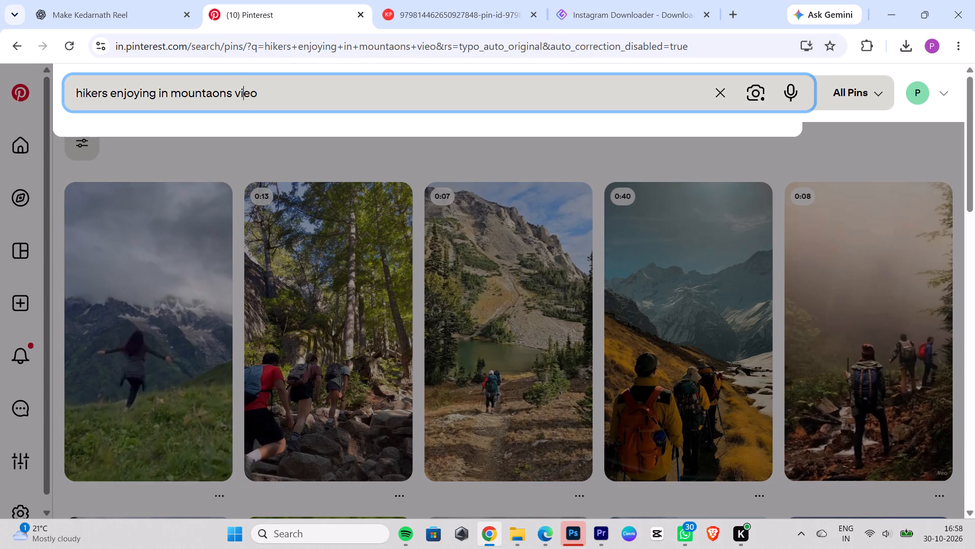
key("d")
key("Return")
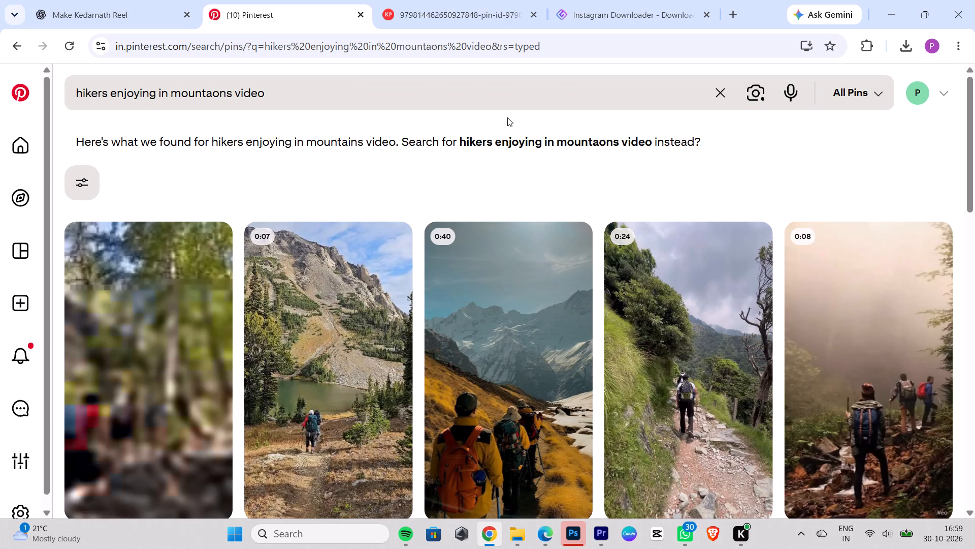
Open the video pin of the hiker with outstretched arms on snow in front of a forested mountainside.
scroll(637, 272, "down", 5)
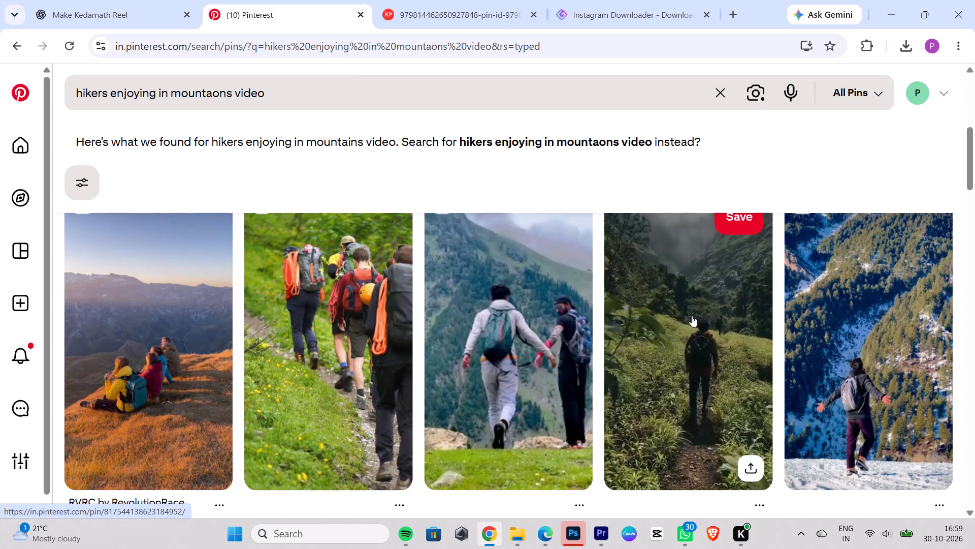
left_click(853, 334)
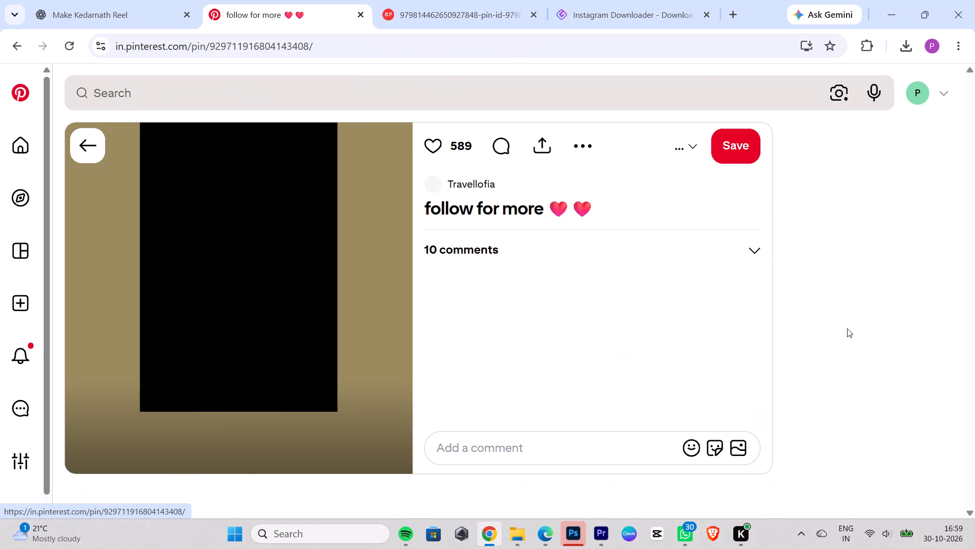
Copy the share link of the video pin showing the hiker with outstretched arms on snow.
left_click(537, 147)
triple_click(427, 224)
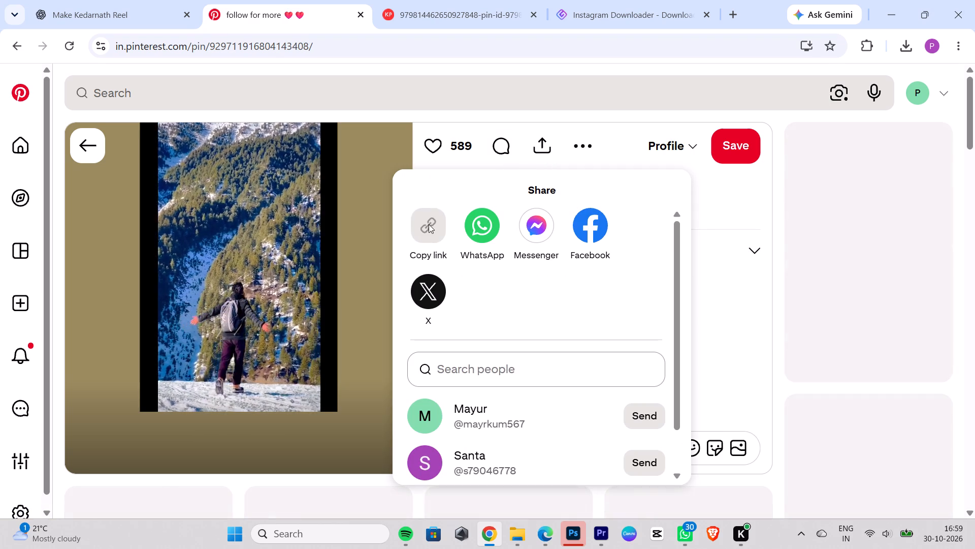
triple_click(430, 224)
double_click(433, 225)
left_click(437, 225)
left_click(871, 282)
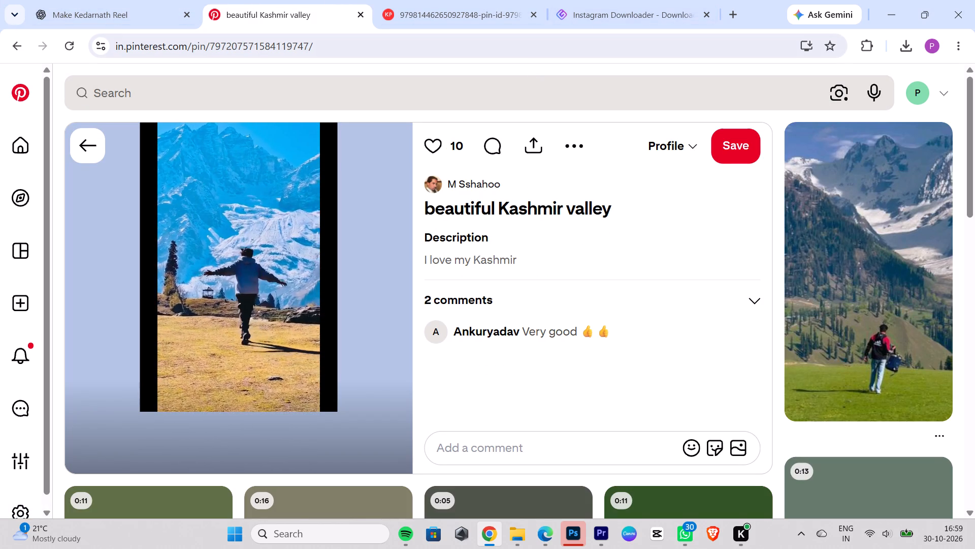
left_click(538, 153)
left_click(421, 208)
double_click(416, 238)
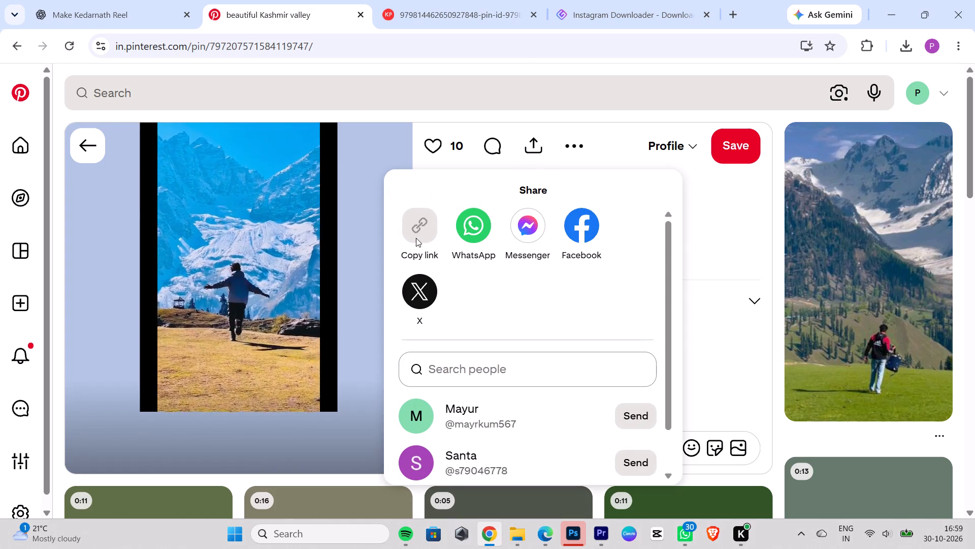
left_click(421, 237)
left_click(425, 235)
right_click(425, 235)
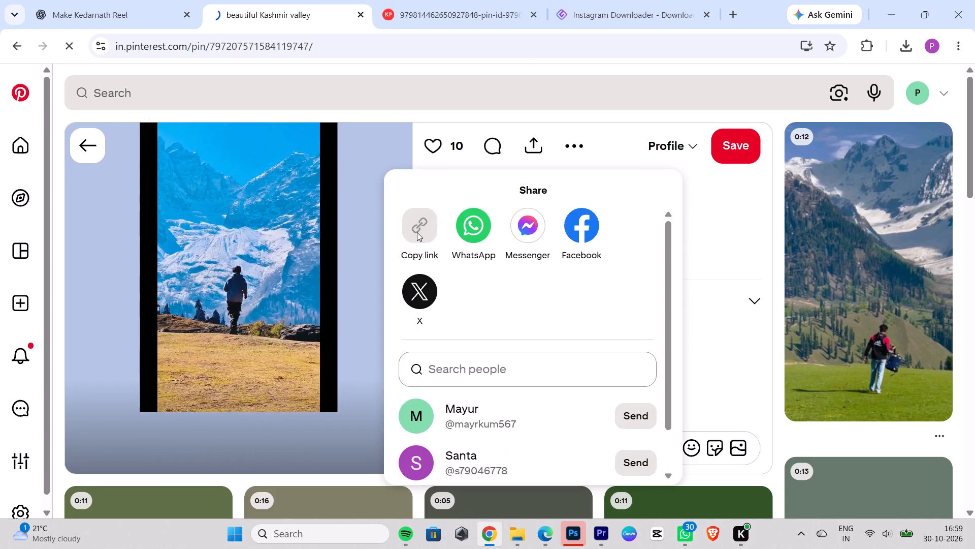
triple_click(417, 232)
triple_click(417, 232)
right_click(417, 232)
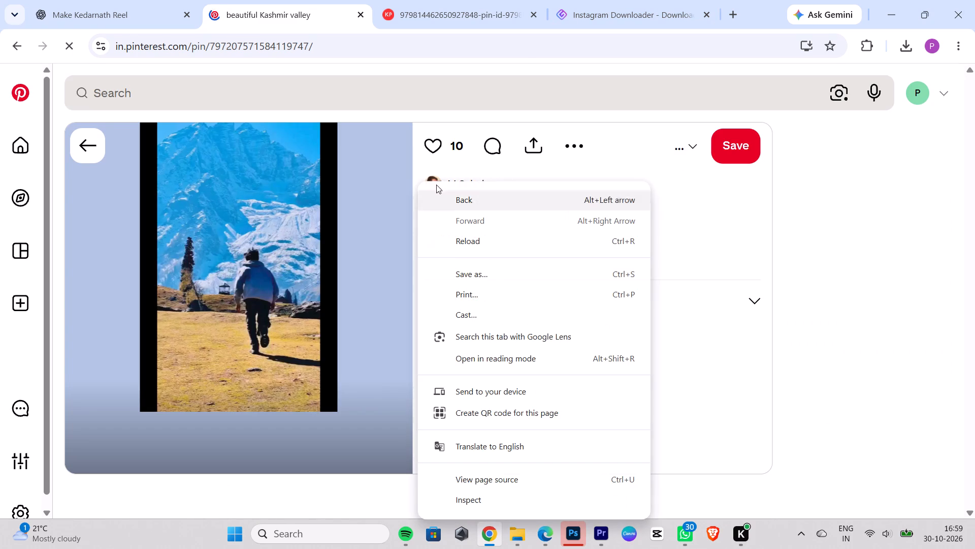
left_click(547, 149)
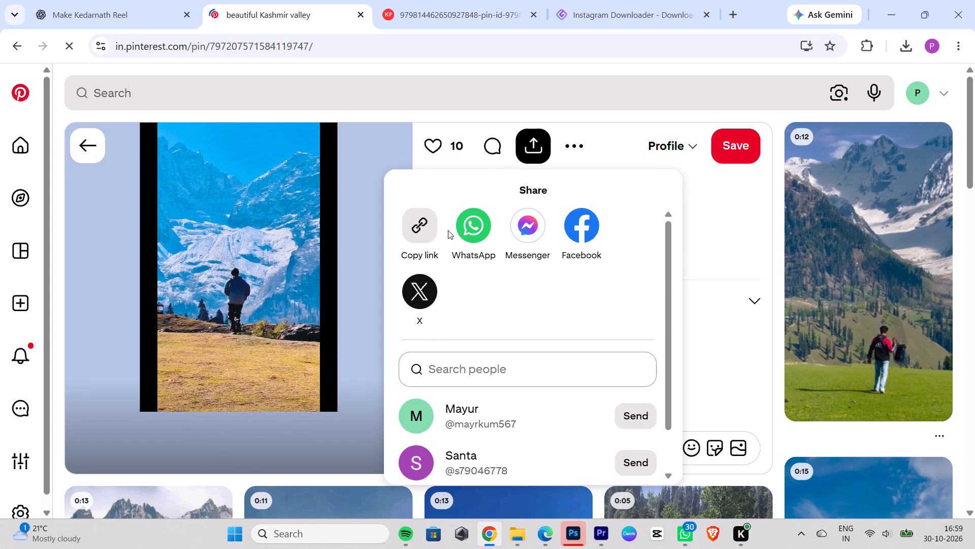
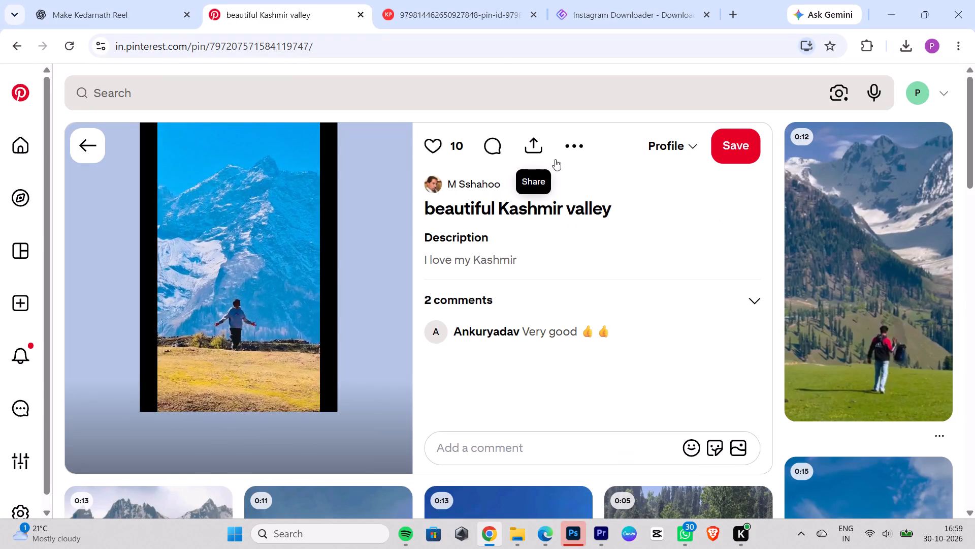
Try to copy the share link of the "beautiful Kashmir valley" video pin, and reload the pin's page.
left_click(540, 146)
triple_click(422, 227)
left_click(425, 227)
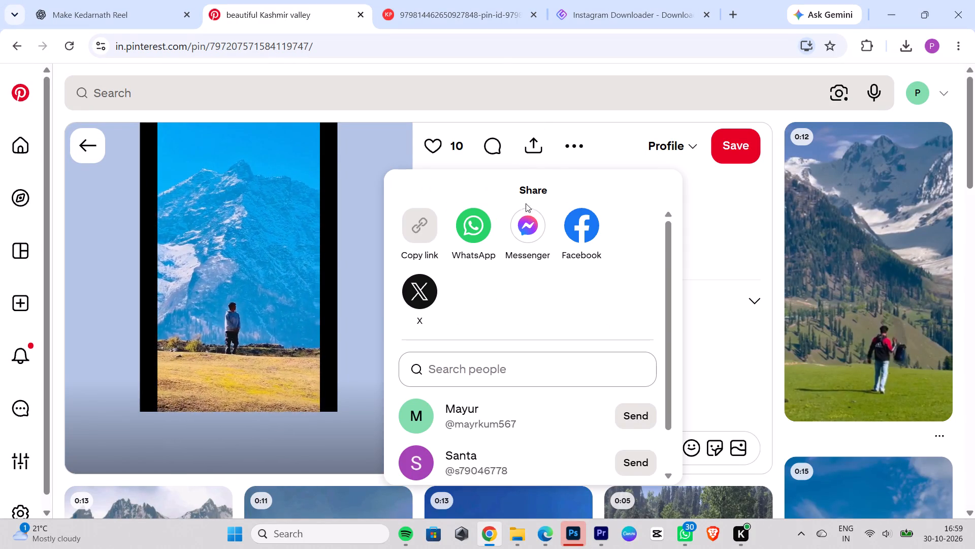
left_click(64, 49)
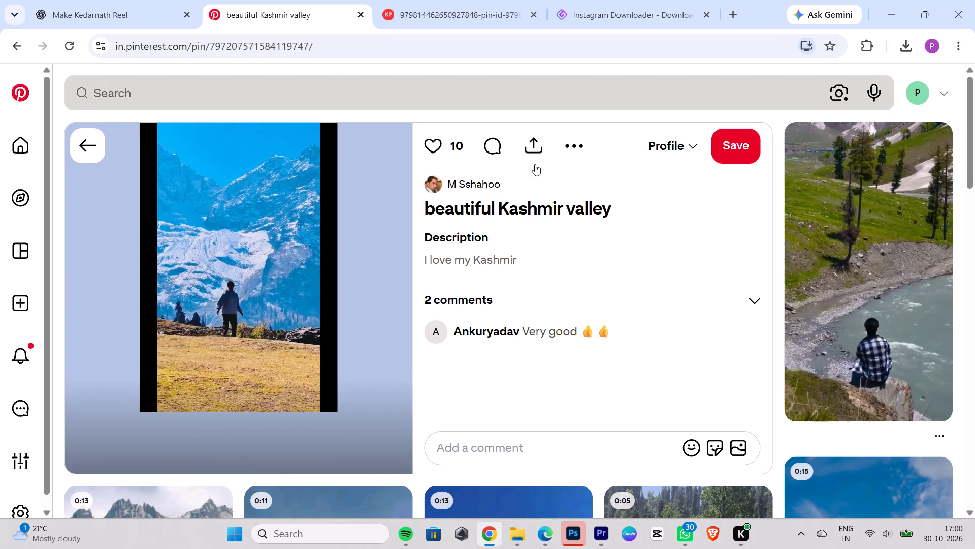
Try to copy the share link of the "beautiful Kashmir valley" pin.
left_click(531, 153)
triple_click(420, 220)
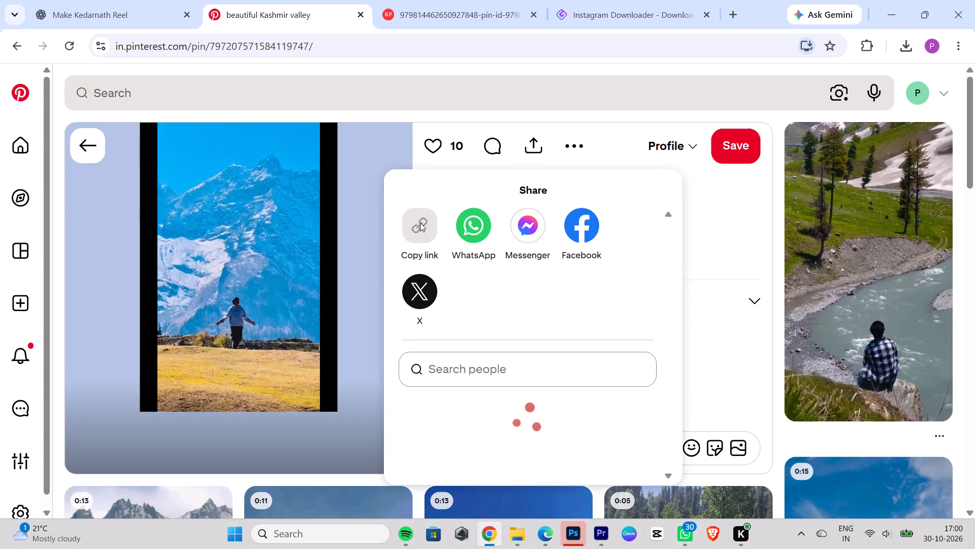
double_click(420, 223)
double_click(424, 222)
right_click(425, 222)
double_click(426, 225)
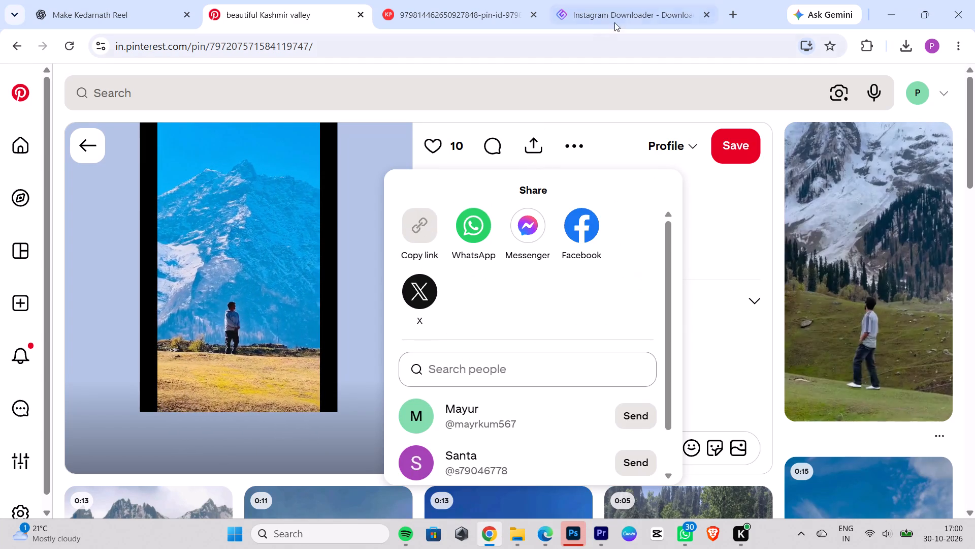
Open Pexels in a new browser tab and search its videos for "hikers enjoying mountain view".
left_click(734, 15)
left_click(170, 47)
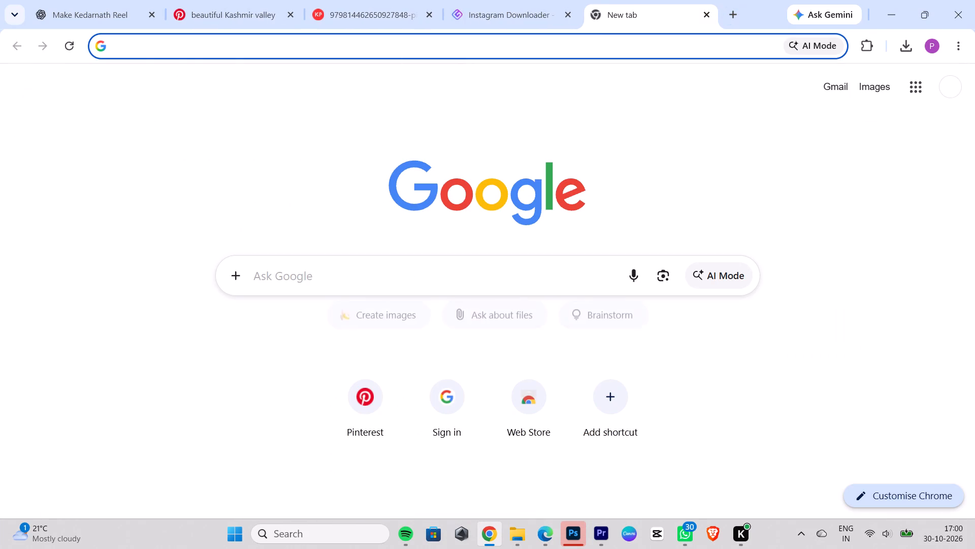
key("p")
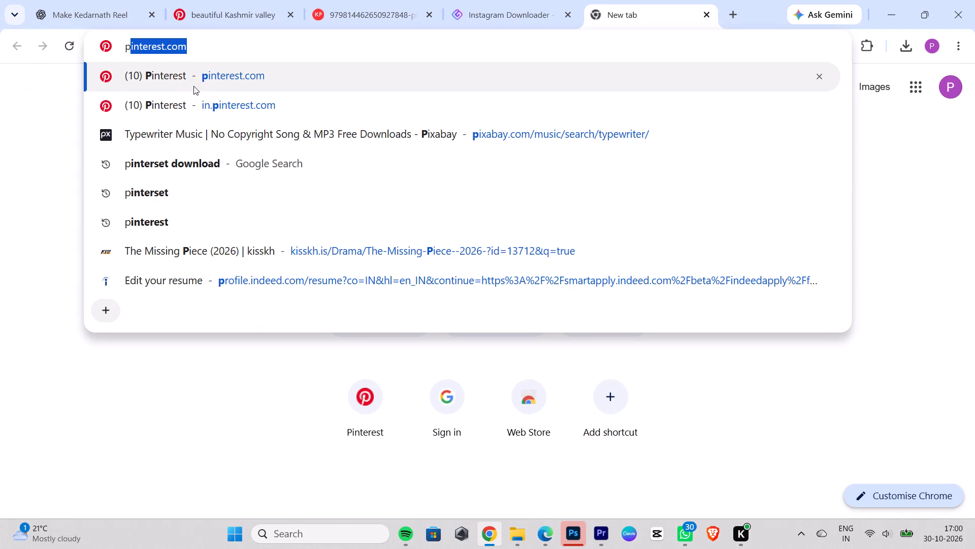
type("ex")
left_click(216, 229)
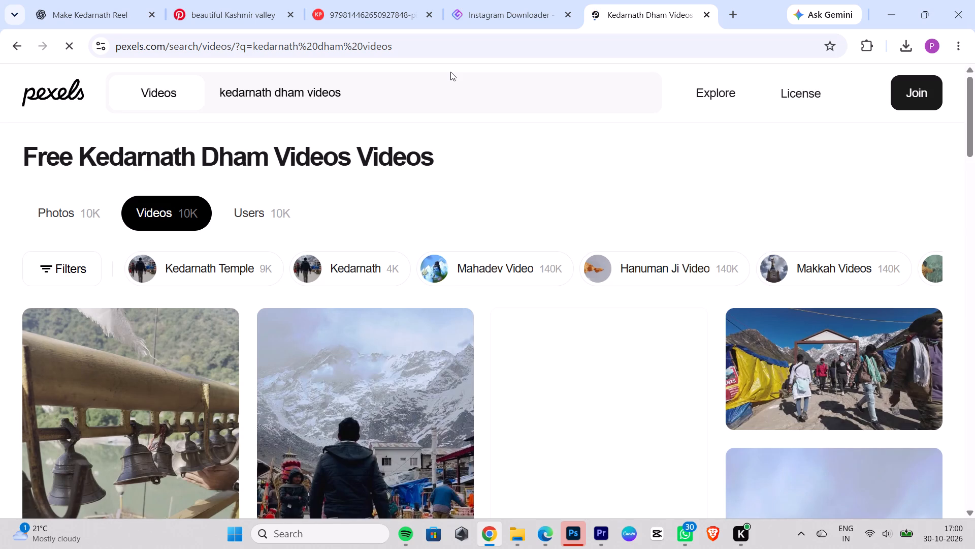
left_click_drag(500, 111, 115, 58)
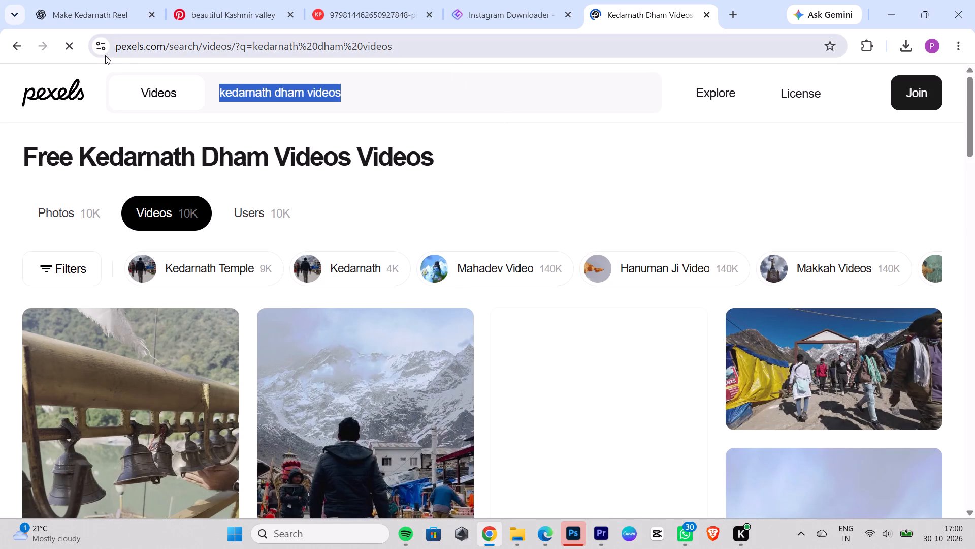
key("BackSpace")
type("hikers enjoying mon")
key("BackSpace")
type("untain view")
key("space")
key("Return")
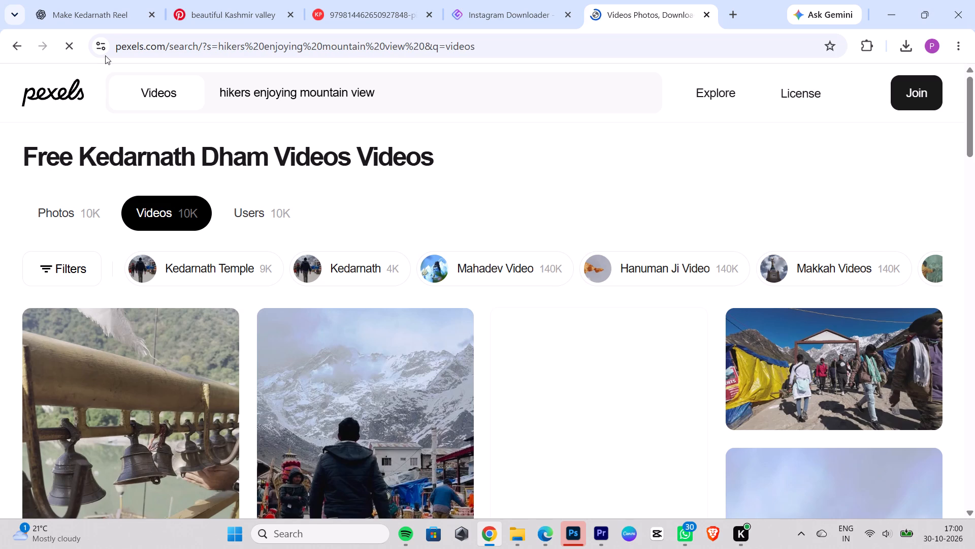
Skim the Pexels results and search again for "hikers enjoying mounatins view".
scroll(543, 321, "down", 4)
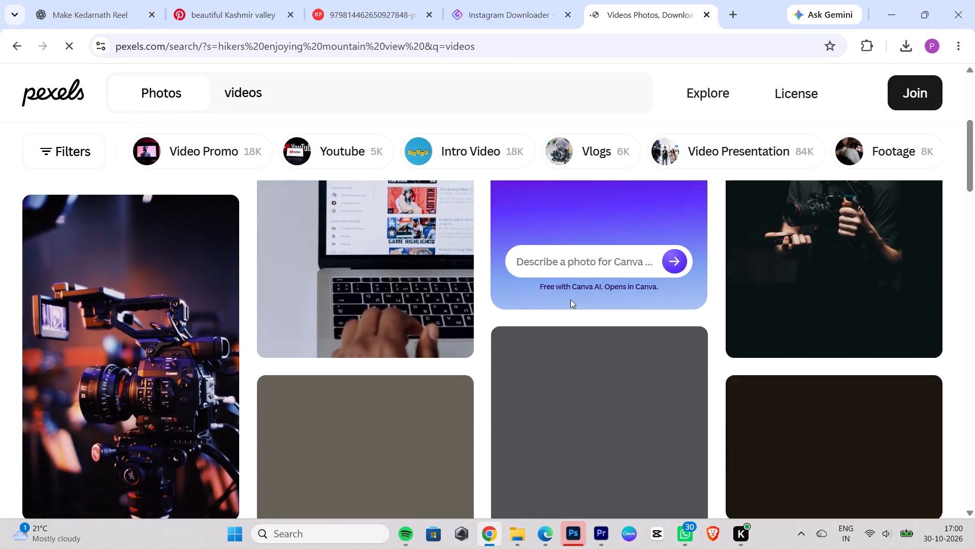
scroll(620, 271, "down", 6)
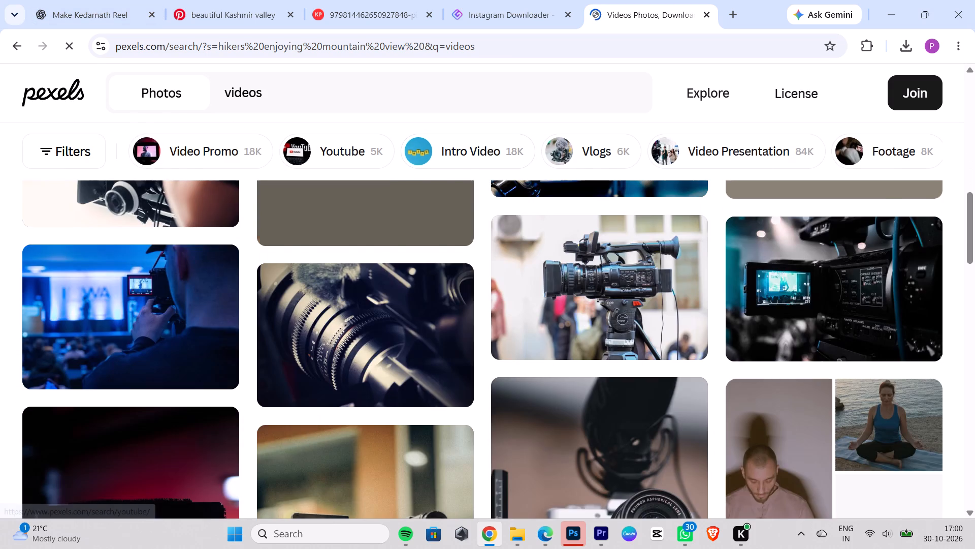
left_click_drag(312, 82, 225, 95)
key("BackSpace")
type("hikers enjoying mounatind")
key("BackSpace")
type("s view")
key("Return")
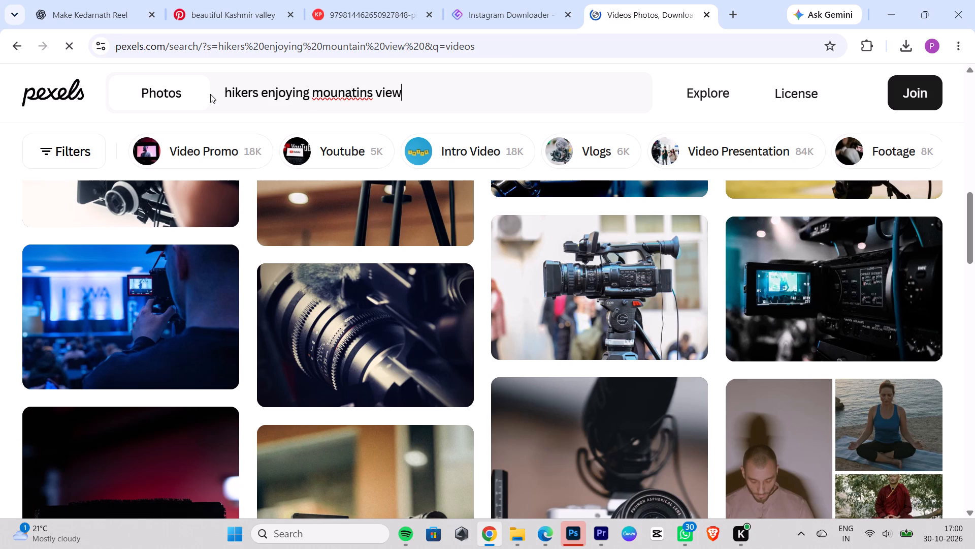
left_click(445, 95)
key("Return")
Check the network connection, look through the loaded Pexels page for hiking footage, and close the Pexels tab.
left_click(888, 529)
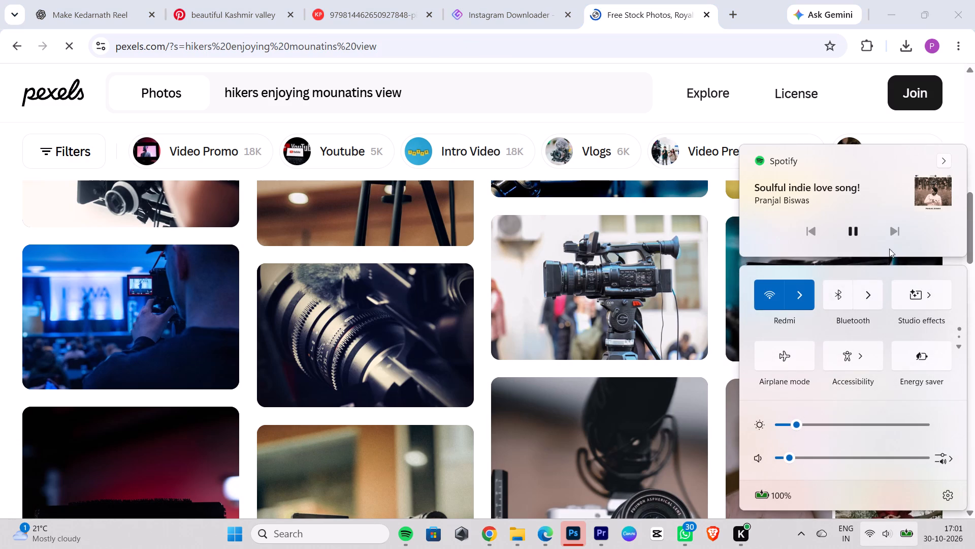
left_click(714, 114)
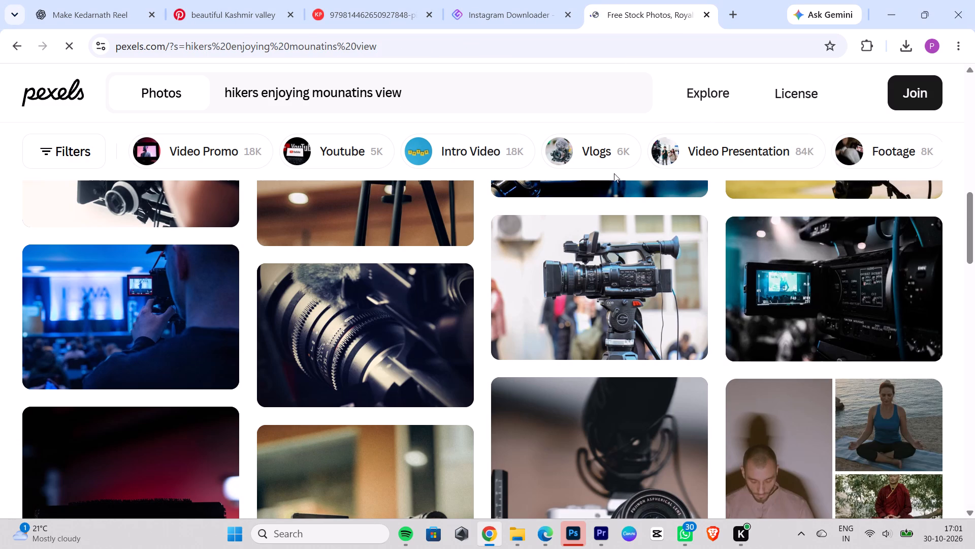
scroll(414, 131, "down", 4)
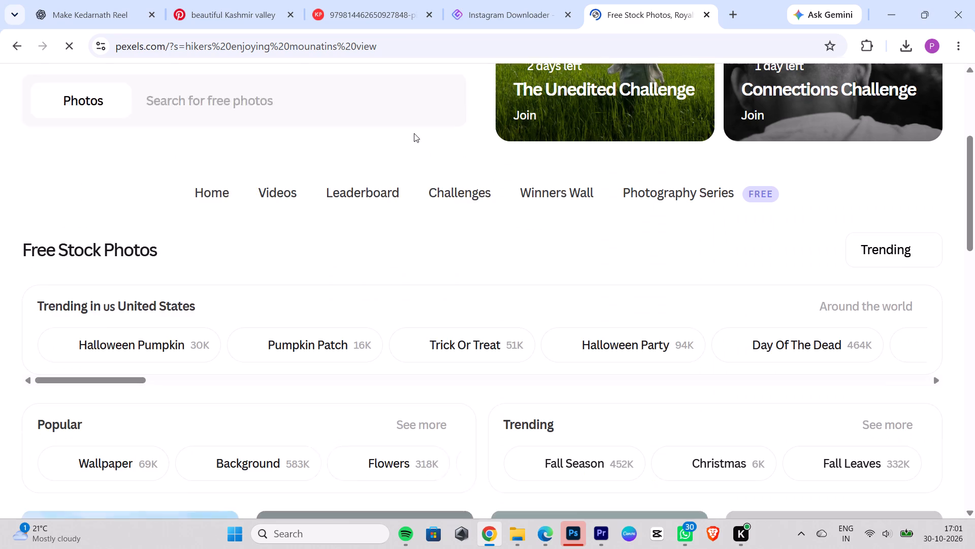
scroll(414, 133, "down", 4)
scroll(552, 216, "up", 3)
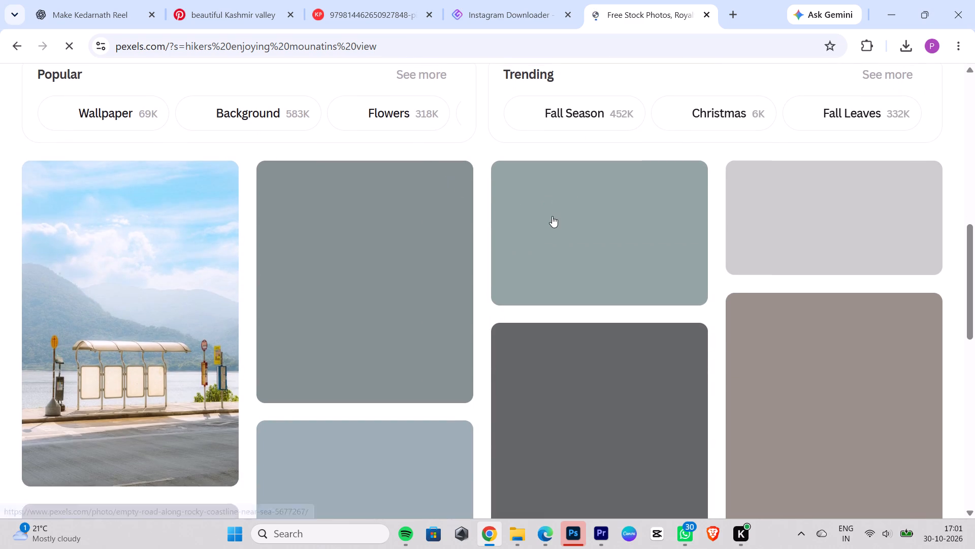
scroll(552, 216, "up", 5)
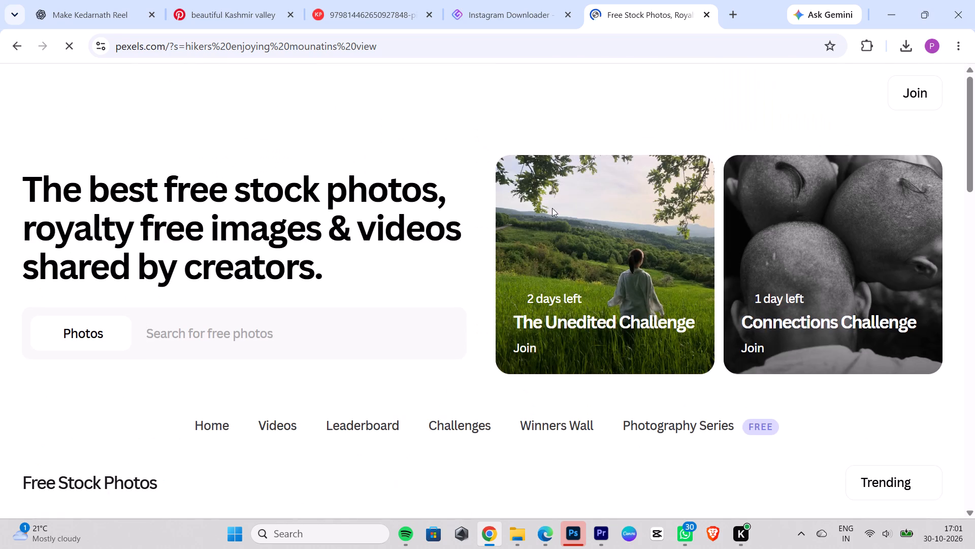
scroll(552, 208, "down", 14)
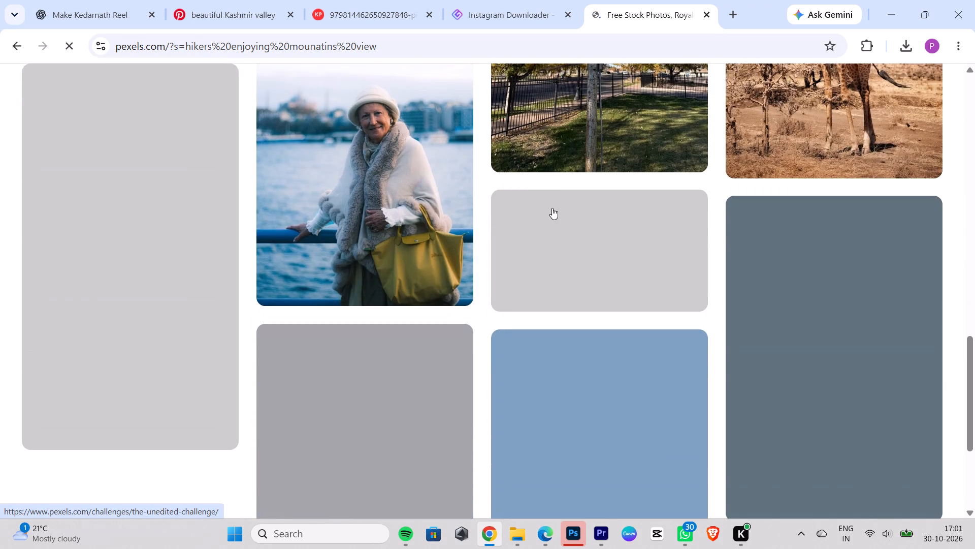
left_click(705, 18)
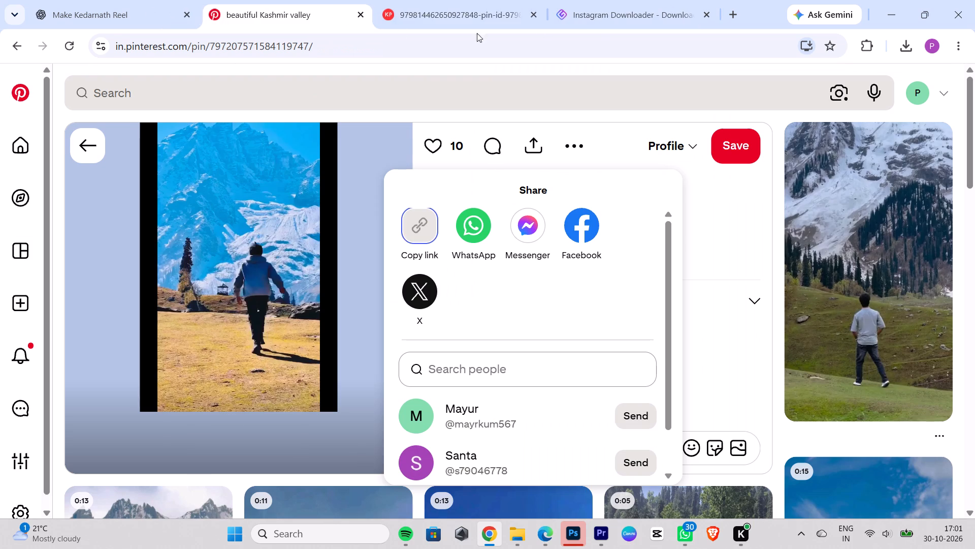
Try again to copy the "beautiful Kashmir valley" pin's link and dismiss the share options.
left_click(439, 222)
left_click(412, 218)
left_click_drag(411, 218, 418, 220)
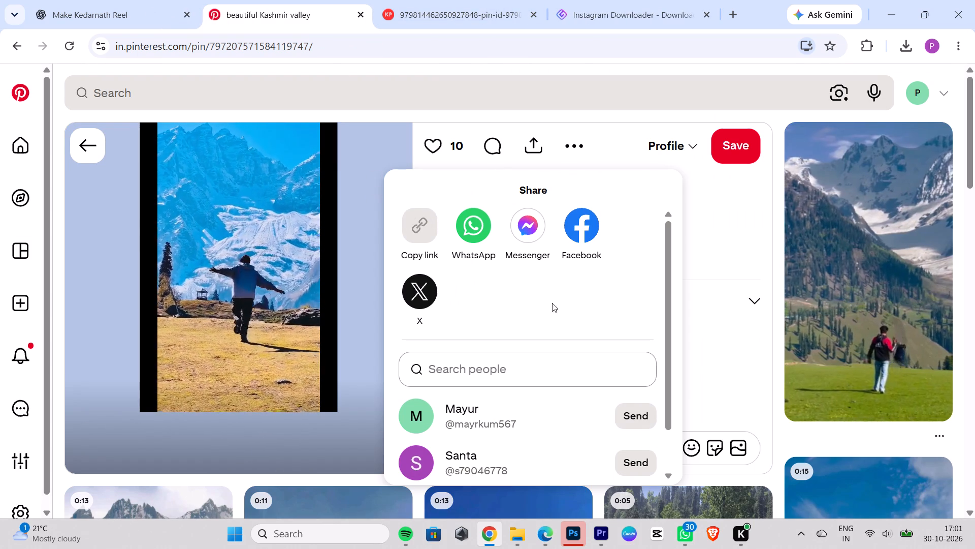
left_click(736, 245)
Open the related video pin of the person in a blue shirt running across a green mountain meadow.
scroll(865, 305, "down", 4)
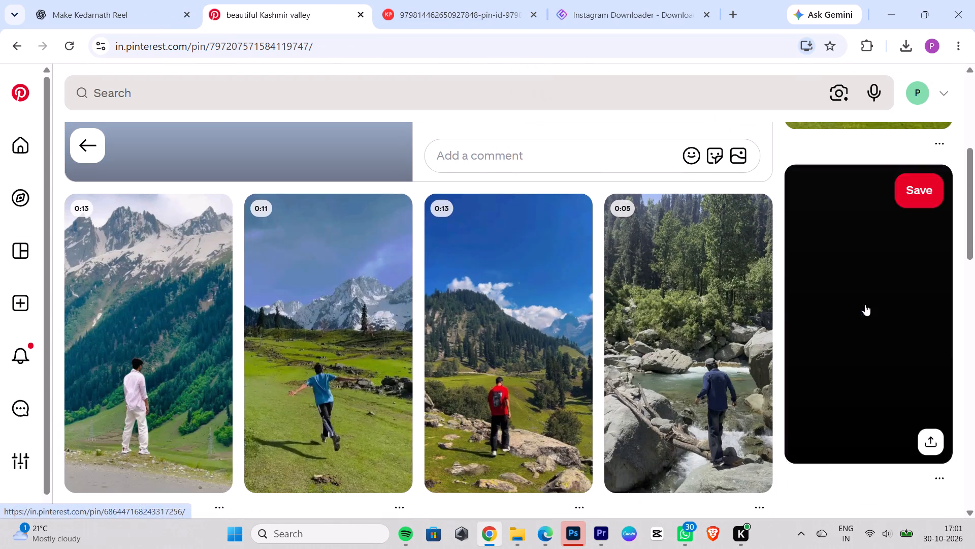
left_click(356, 315)
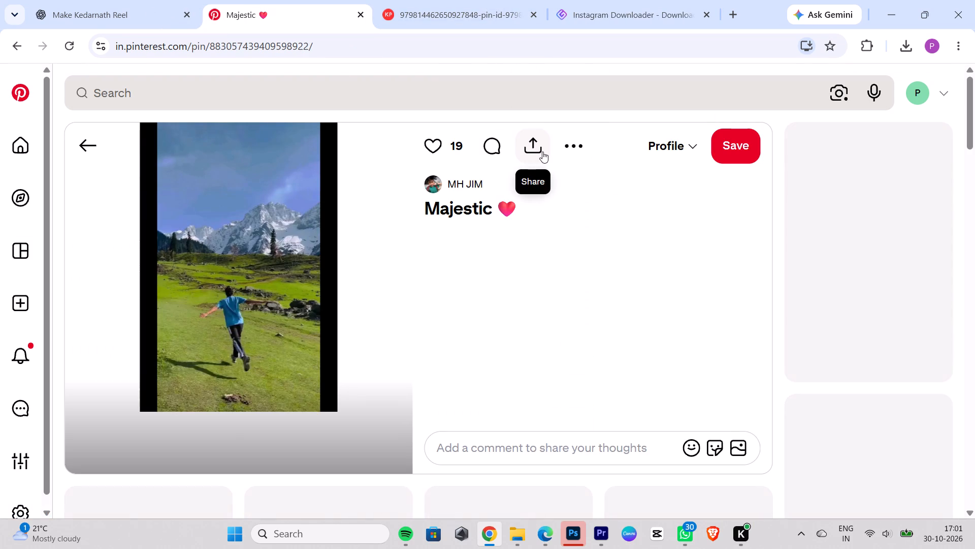
double_click(294, 248)
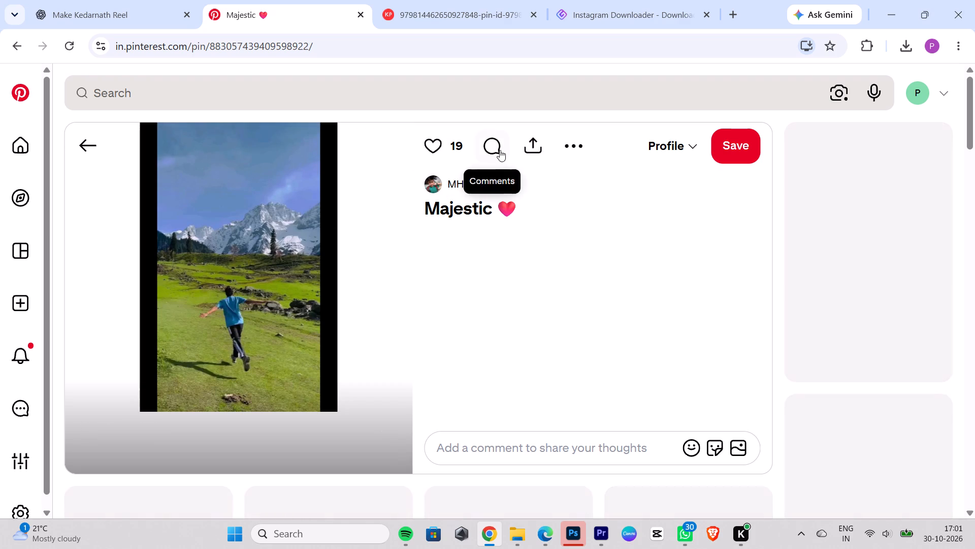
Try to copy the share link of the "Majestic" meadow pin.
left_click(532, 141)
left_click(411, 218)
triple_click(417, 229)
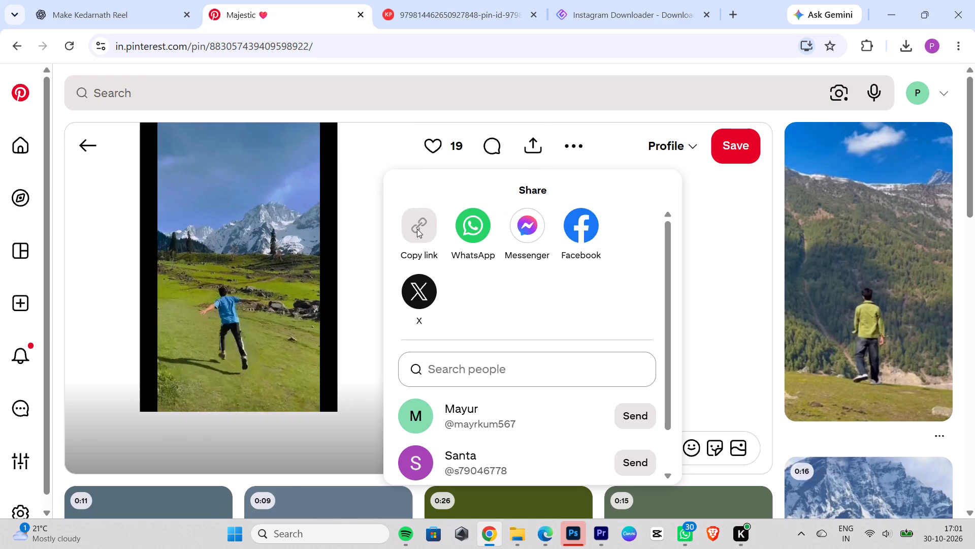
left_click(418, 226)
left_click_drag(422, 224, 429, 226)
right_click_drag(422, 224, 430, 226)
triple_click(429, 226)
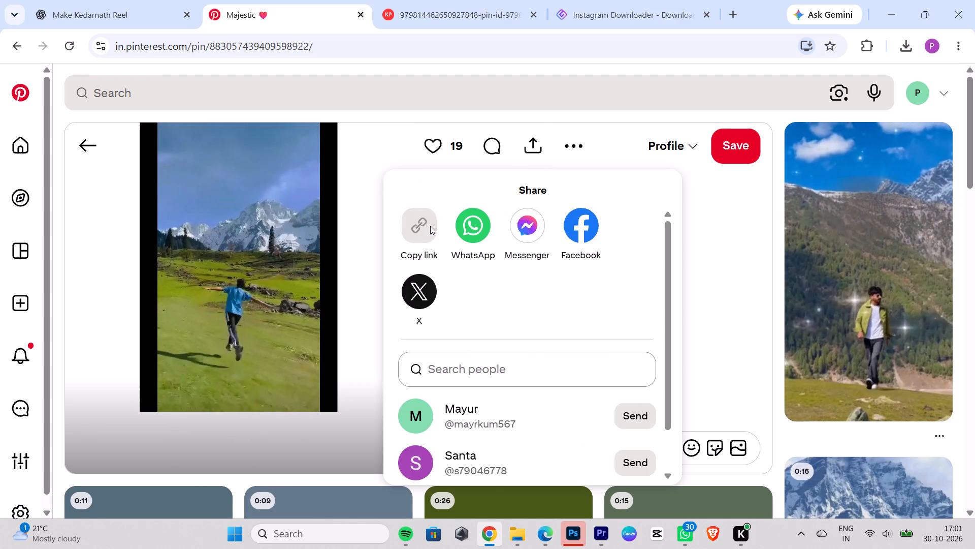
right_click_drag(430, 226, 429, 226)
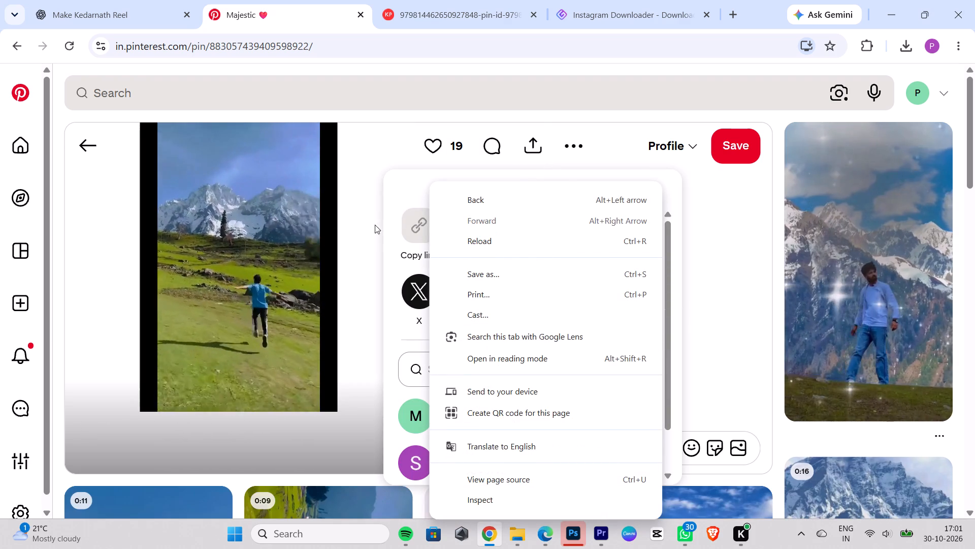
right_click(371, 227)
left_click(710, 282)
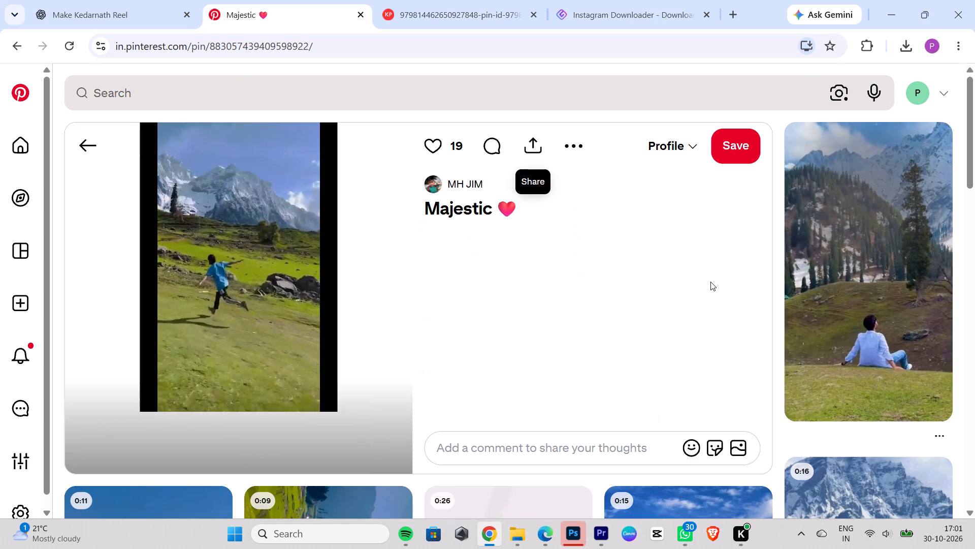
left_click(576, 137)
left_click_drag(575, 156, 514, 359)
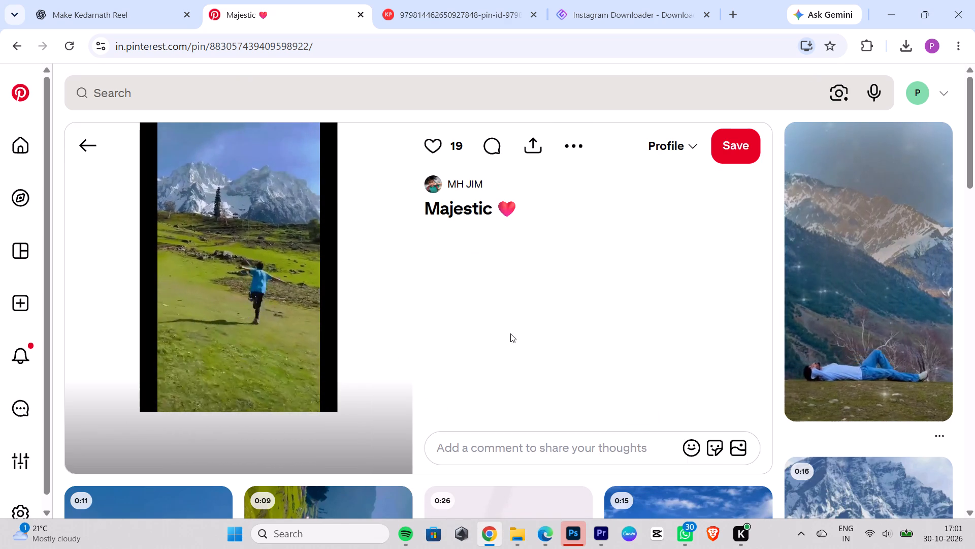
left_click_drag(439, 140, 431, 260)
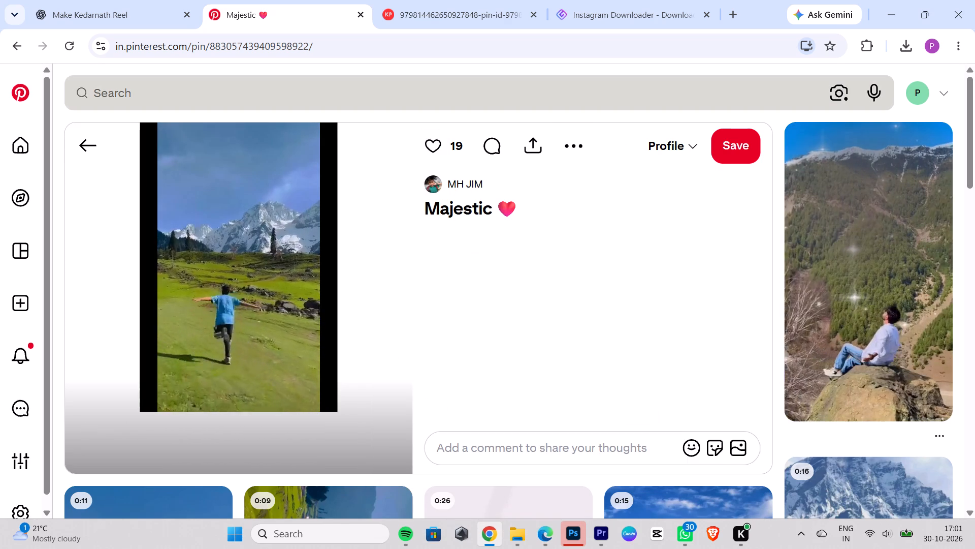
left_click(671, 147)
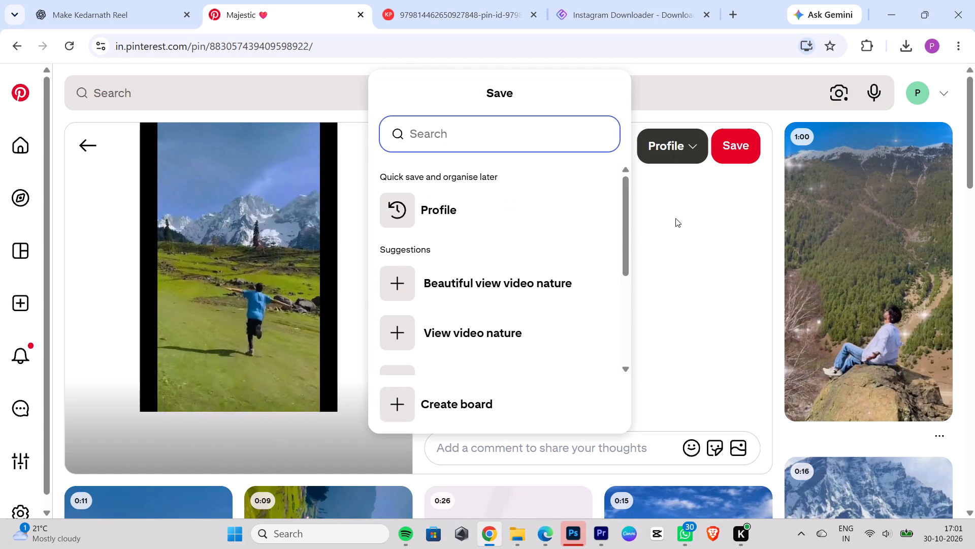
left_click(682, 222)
Copy the share link of the "Majestic" meadow pin.
left_click(517, 146)
left_click(435, 226)
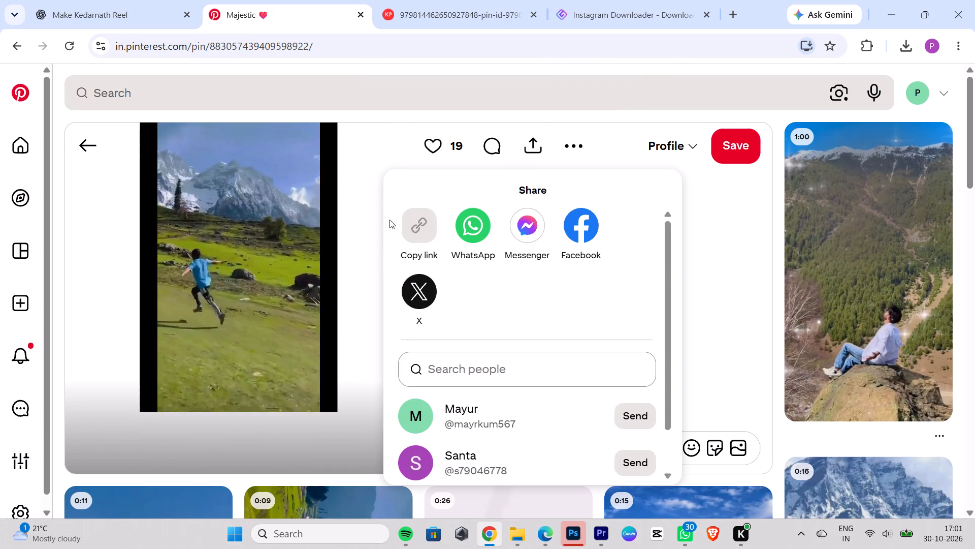
Switch to Premiere Pro, place the 15:03 lakeside group clip on V4 at about 00:00:15:00, and delete its audio.
left_click(592, 536)
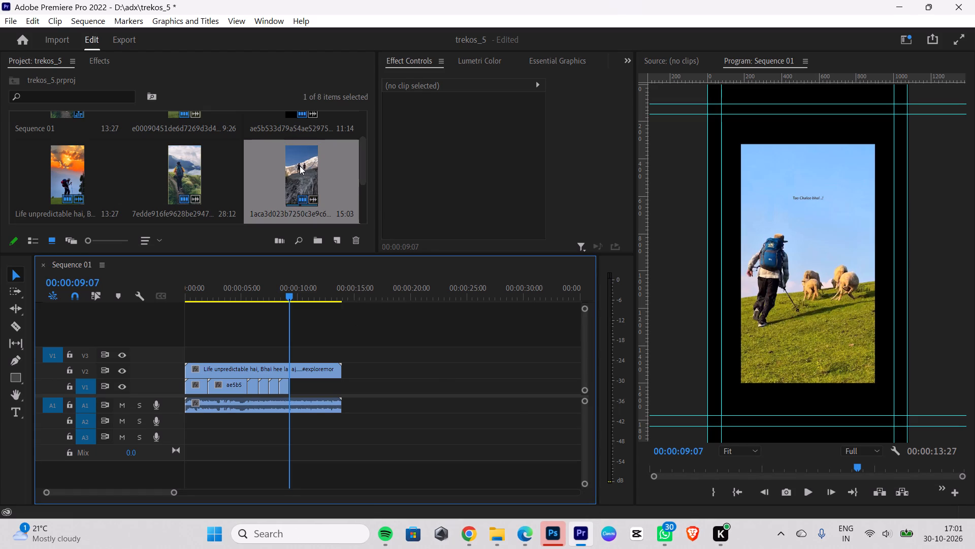
left_click_drag(300, 166, 353, 327)
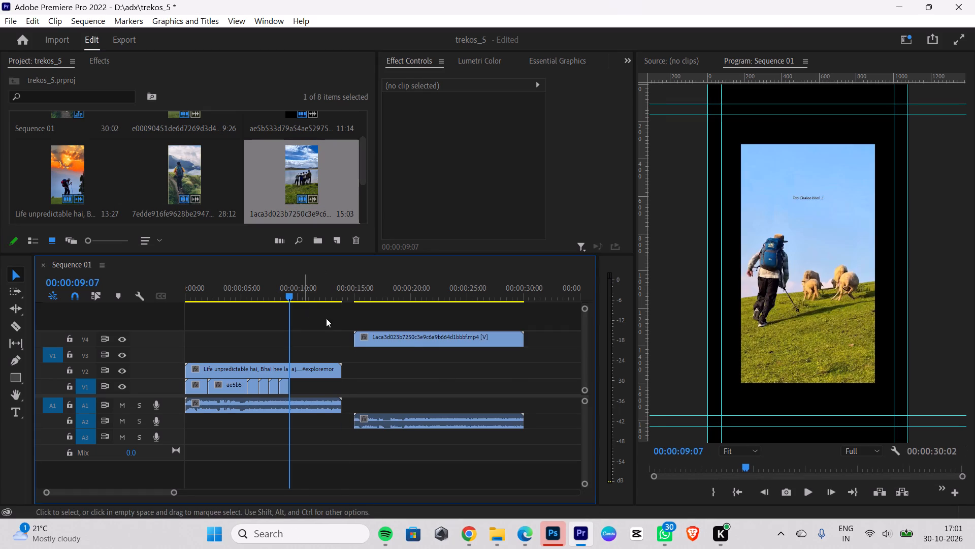
left_click(424, 423)
key("BackSpace")
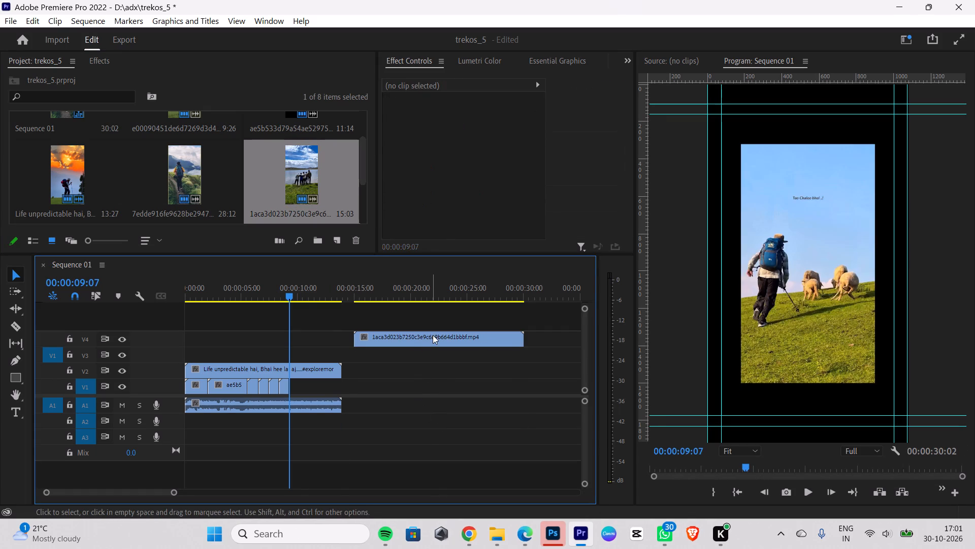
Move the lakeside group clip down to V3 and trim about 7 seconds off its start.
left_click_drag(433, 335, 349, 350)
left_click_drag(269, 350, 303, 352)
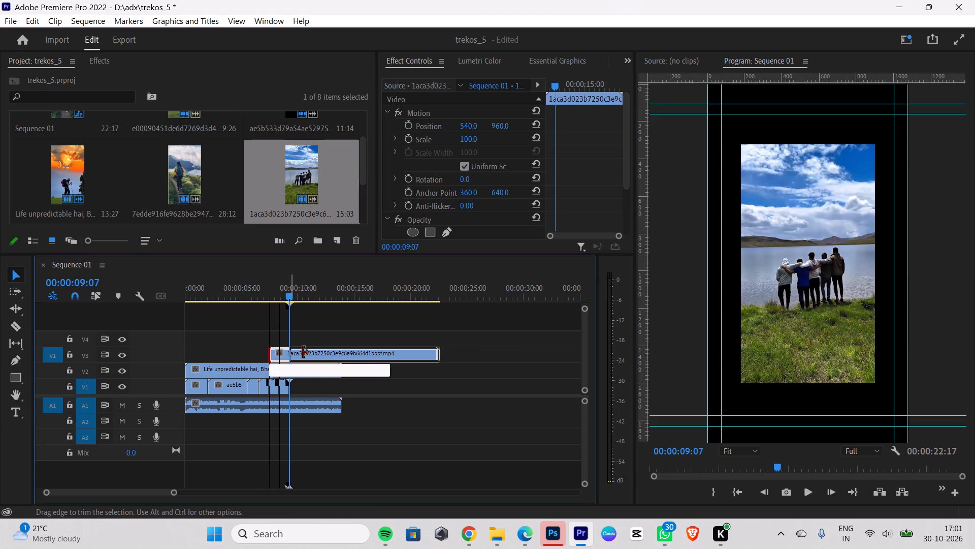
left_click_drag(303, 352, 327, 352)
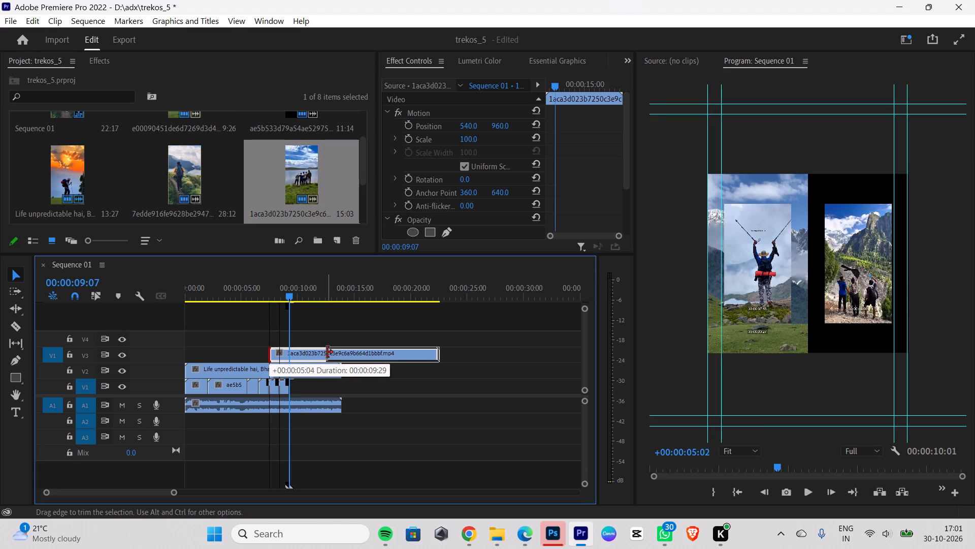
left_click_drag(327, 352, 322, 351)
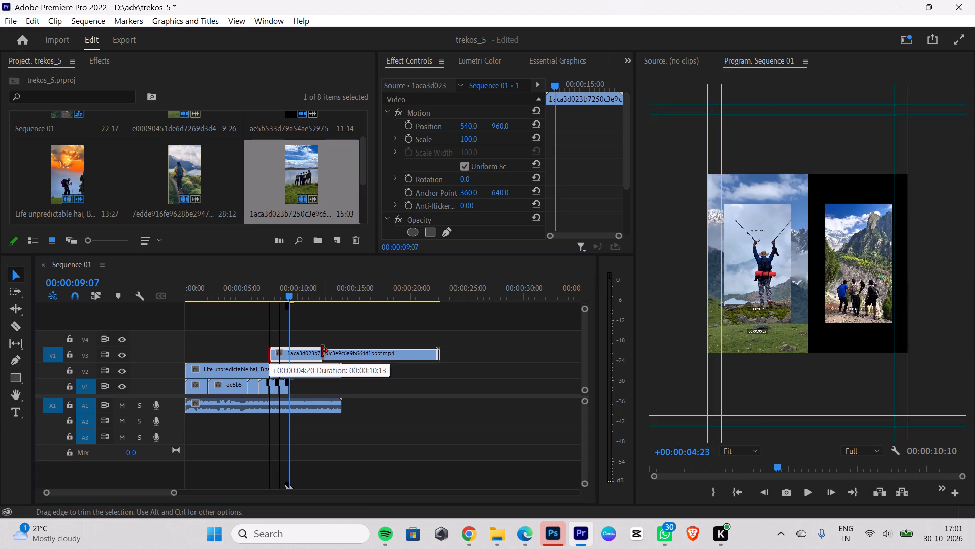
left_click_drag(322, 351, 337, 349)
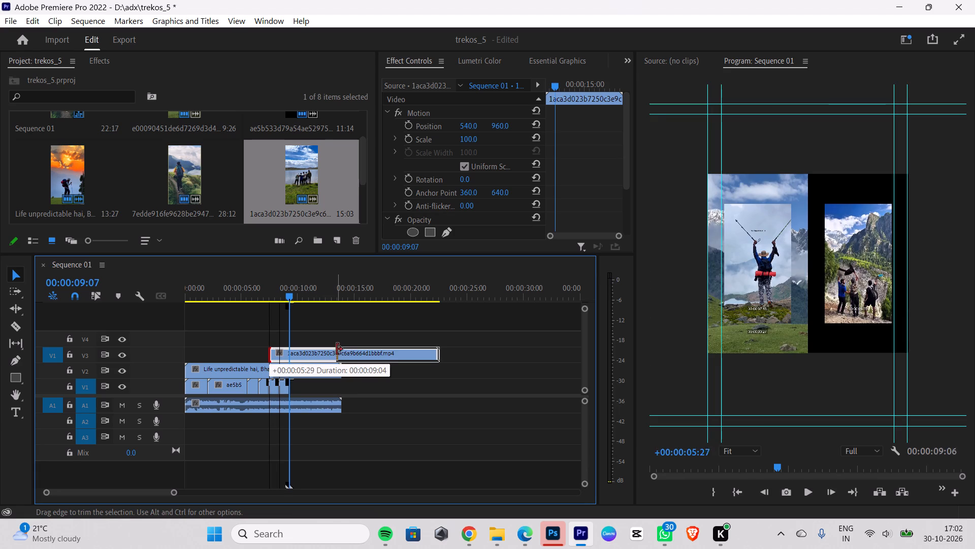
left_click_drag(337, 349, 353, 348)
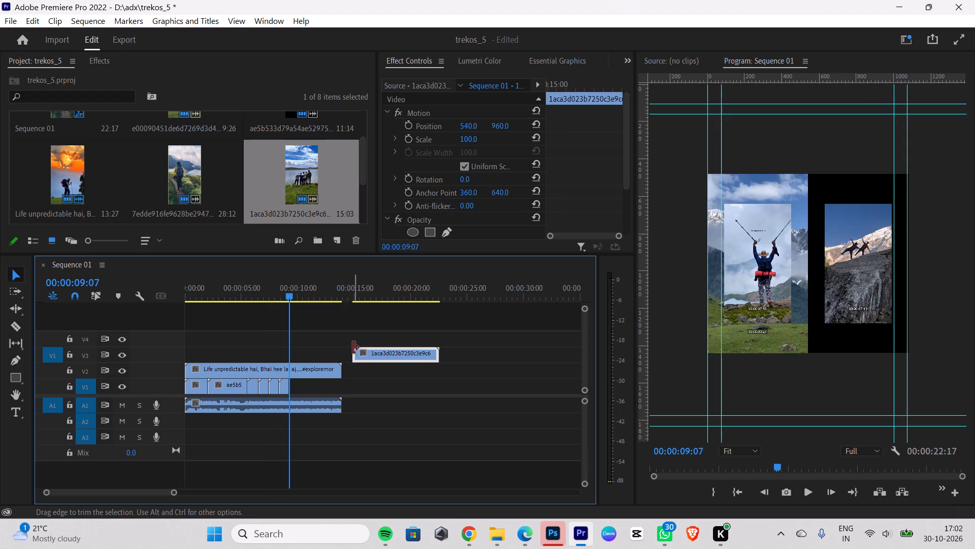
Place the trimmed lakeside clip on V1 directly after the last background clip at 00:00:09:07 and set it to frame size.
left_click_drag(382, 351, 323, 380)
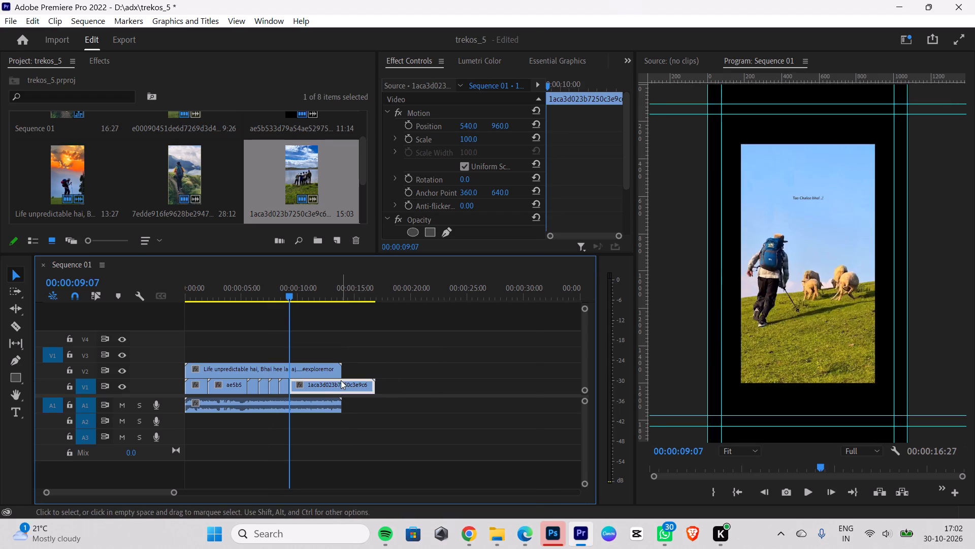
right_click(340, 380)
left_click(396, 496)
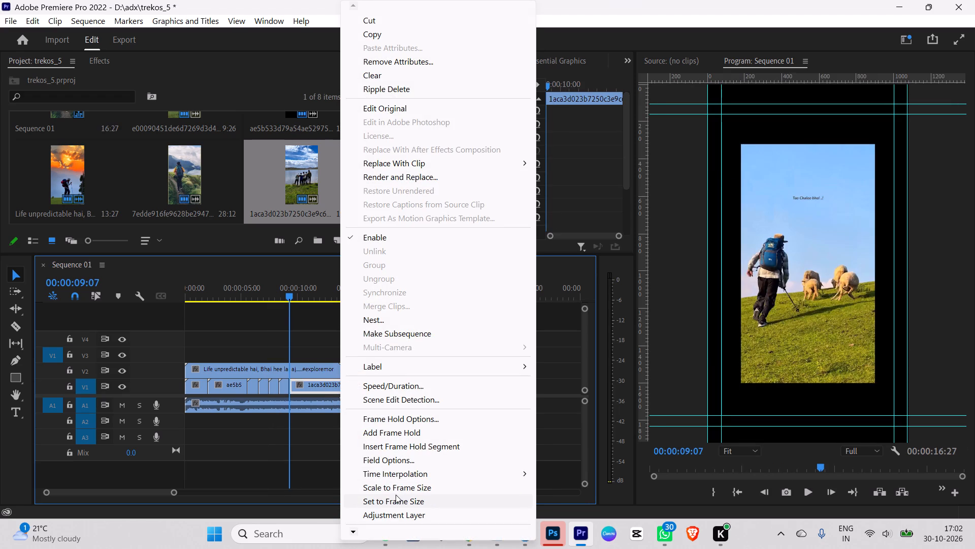
Step frame by frame from 00:00:08:27 to 00:00:10:05, comparing the lakeside clip's scenes with the overlaid reference video.
left_click_drag(288, 300, 284, 305)
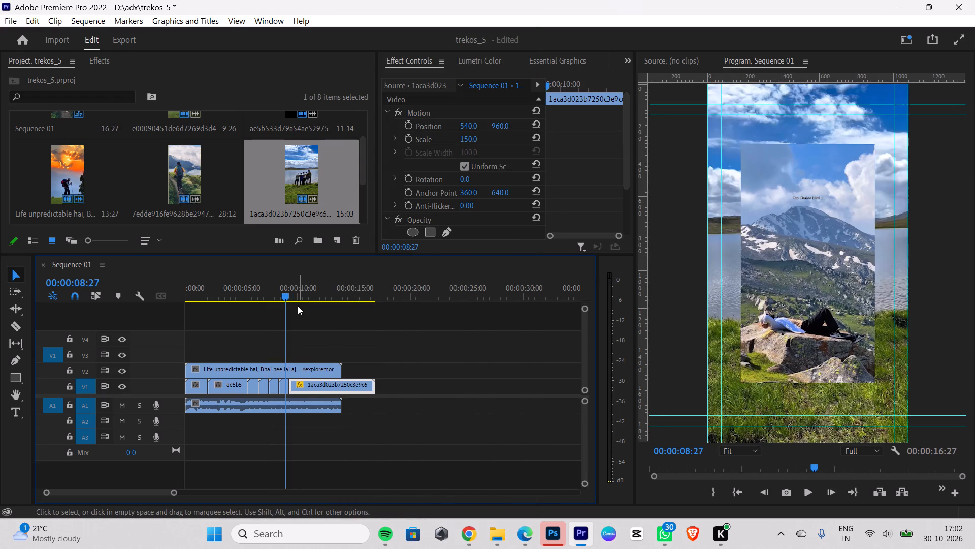
key("Right")
key("Right")
key("Right")
key("Right")
key("Right")
key("Right")
key("Right")
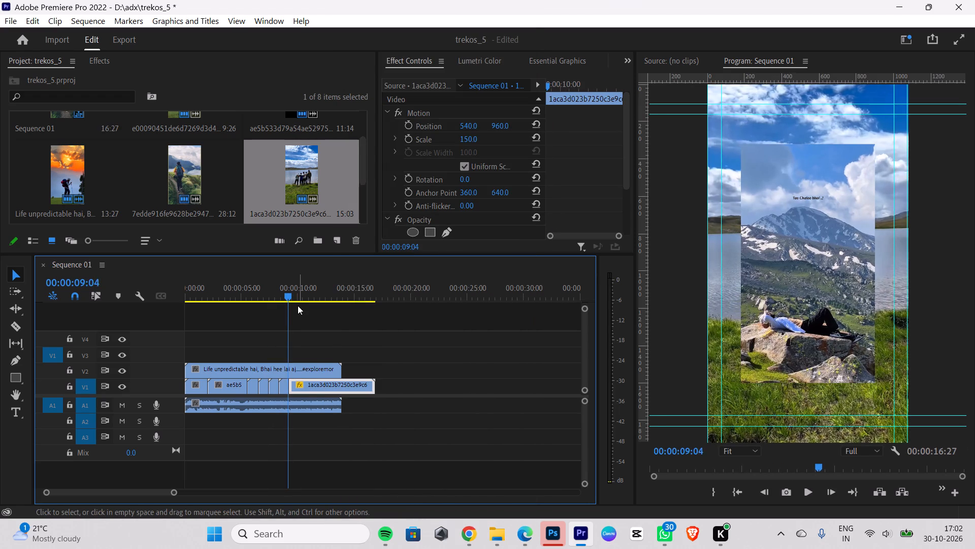
key("Right")
key("Right")
key("Right")
key("Right")
key("Right")
key("Right")
key("Right")
key("Right")
key("Right")
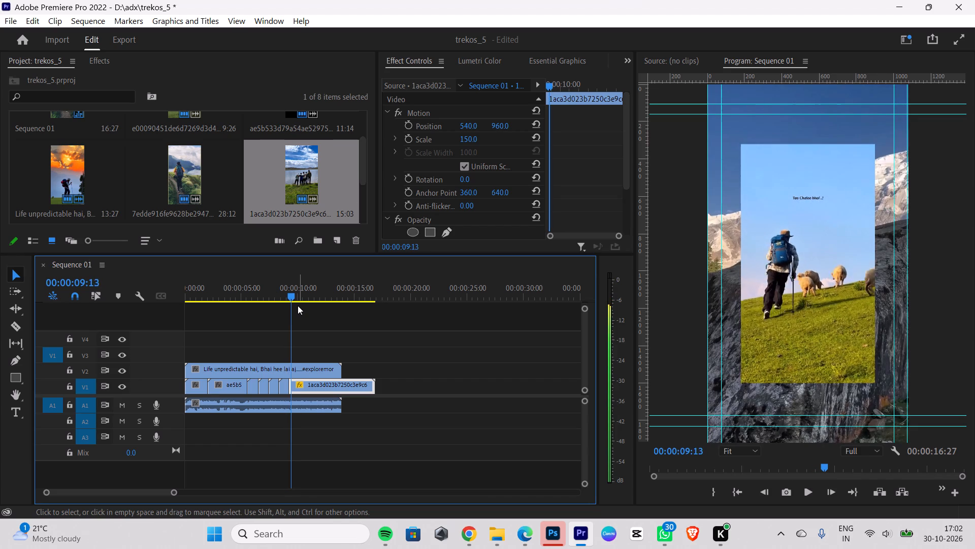
key("Right")
key("Right")
key("Right")
key("Right")
key("Right")
key("Right")
key("Right")
key("Right")
key("Right")
key("Right")
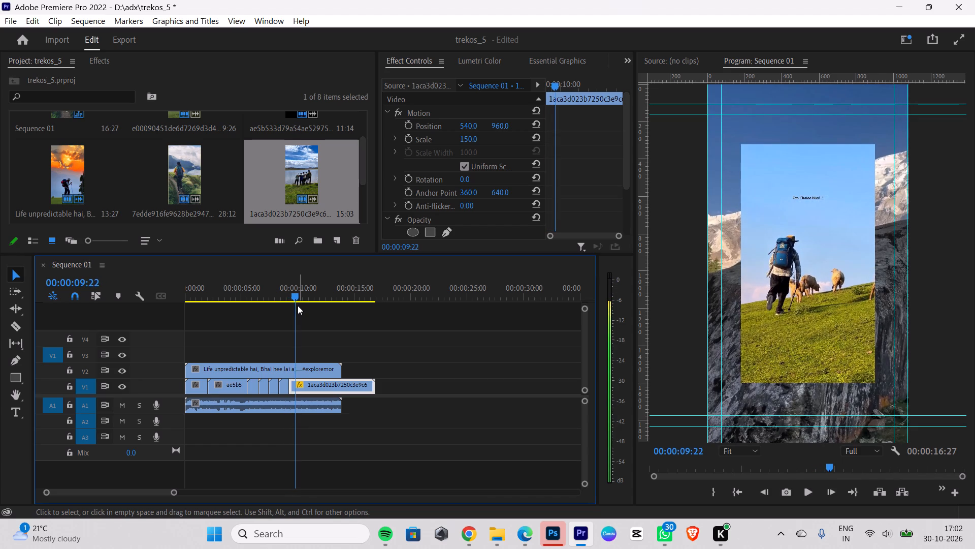
key("Right")
key("Right")
key("Right")
key("Right")
key("Right")
key("Right")
key("Right")
key("Right")
key("Right")
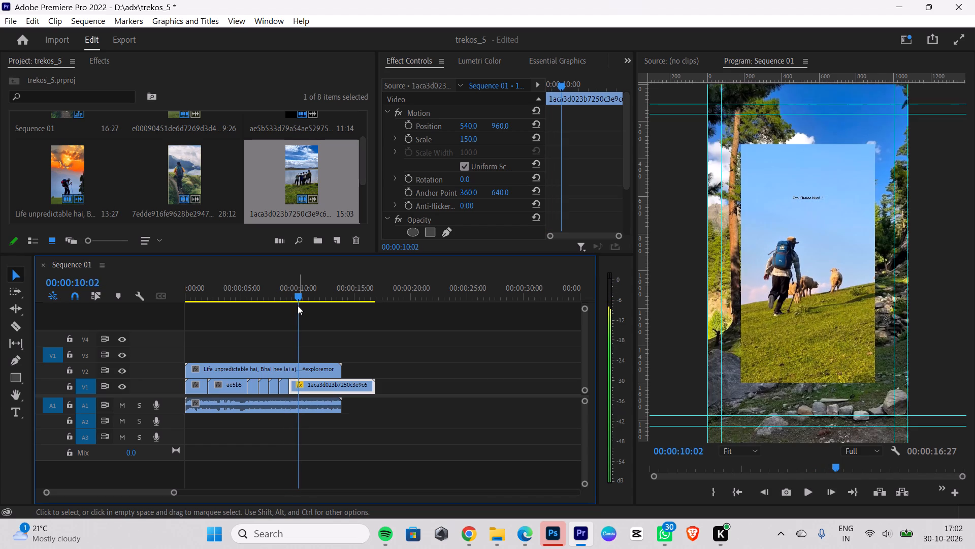
key("Right")
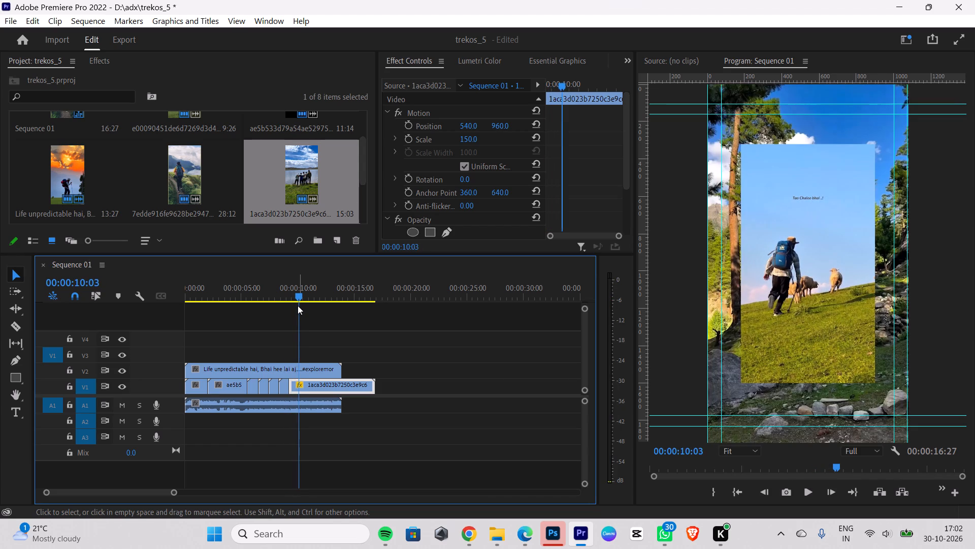
key("Right")
key("Right")
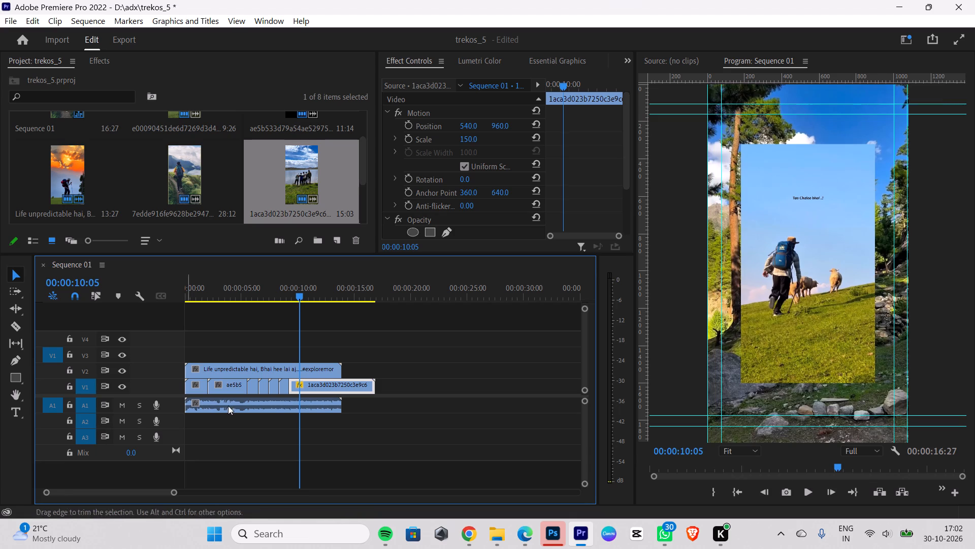
Delete the lakeside group clip at the end of V1.
left_click(341, 384)
key("BackSpace")
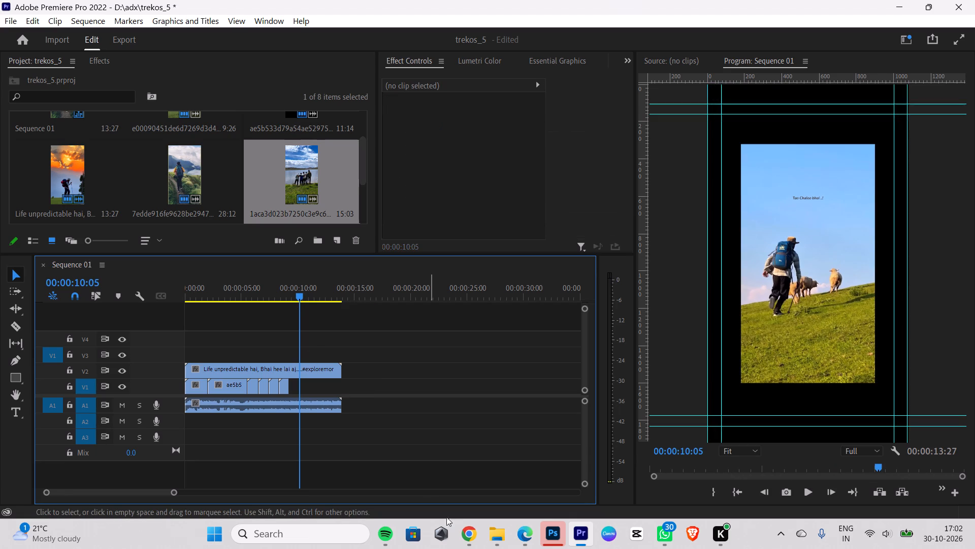
Import the grazing horse video 2b9069327ecc4d43d1986cabcf15f1e3 from the Downloads folder into the Premiere Pro project.
left_click(493, 538)
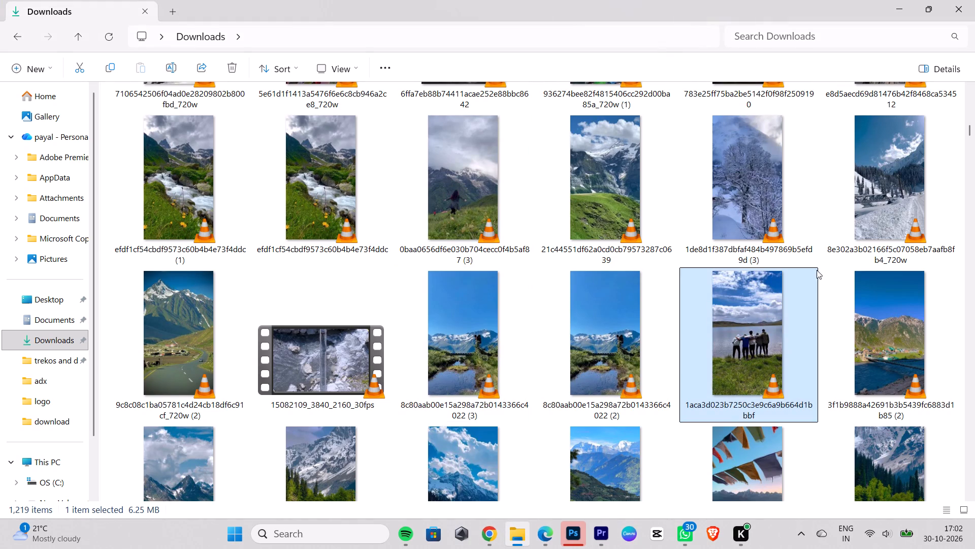
scroll(415, 258, "down", 4)
scroll(569, 272, "up", 7)
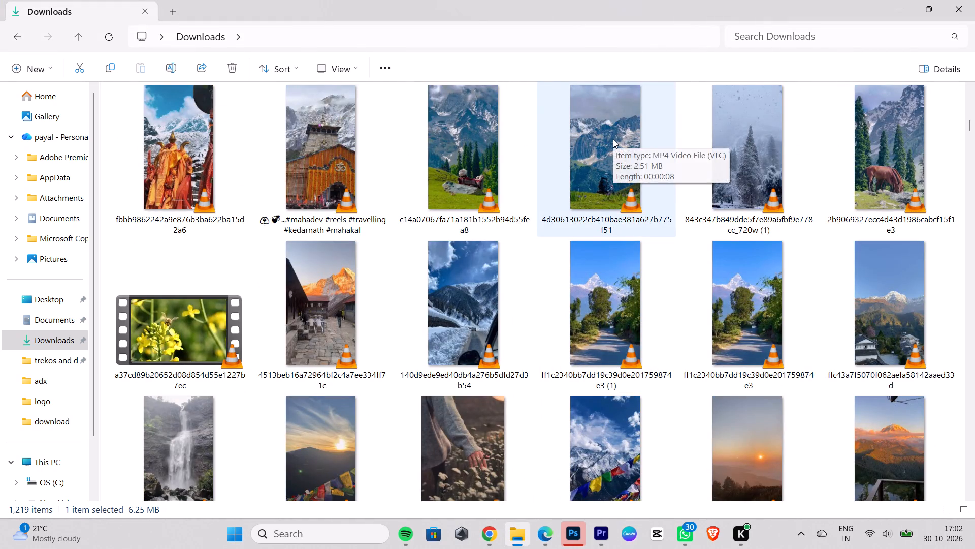
left_click_drag(889, 148, 605, 530)
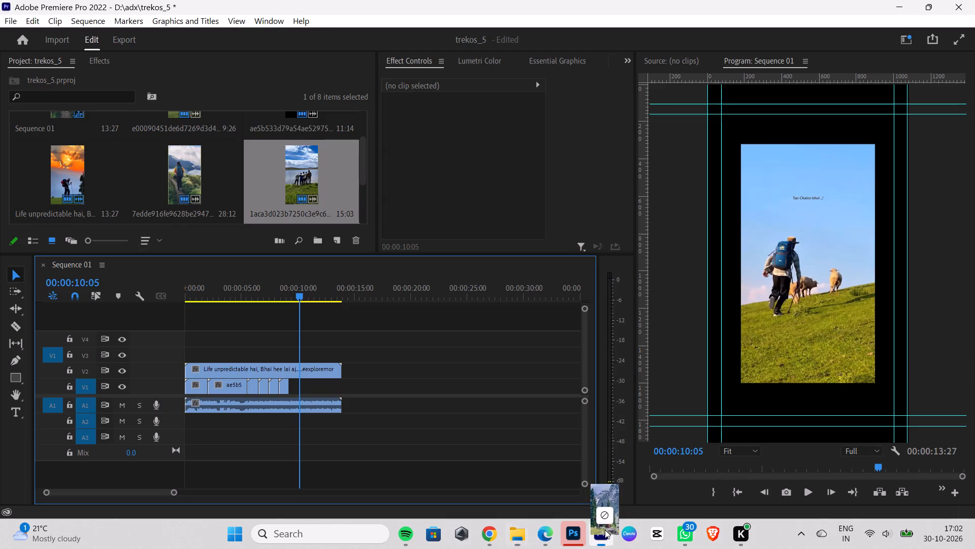
left_click_drag(605, 530, 282, 184)
Place the 9:10 horse clip on V3 at about 00:00:16:28 and delete its audio.
left_click_drag(310, 184, 376, 407)
left_click(390, 404)
key("BackSpace")
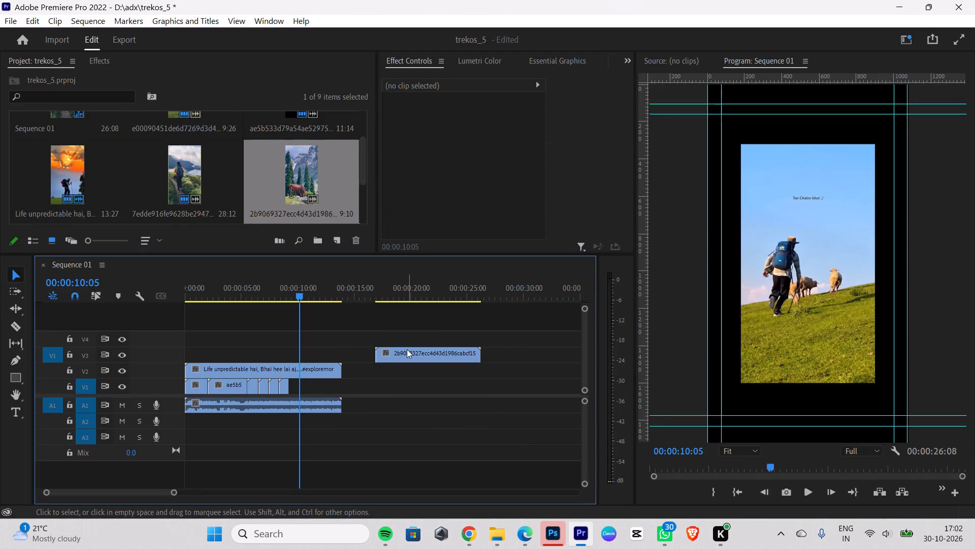
Move the horse clip to V1, flush with the last background clip at 00:00:09:07, and scale it to frame size.
left_click_drag(407, 352, 334, 394)
left_click_drag(301, 293, 291, 310)
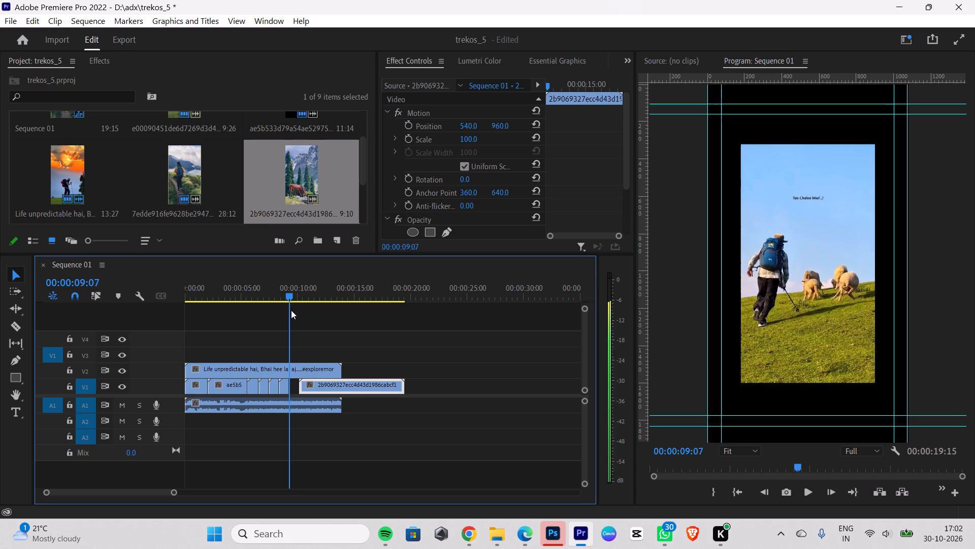
left_click_drag(291, 310, 290, 311)
left_click_drag(350, 389, 349, 389)
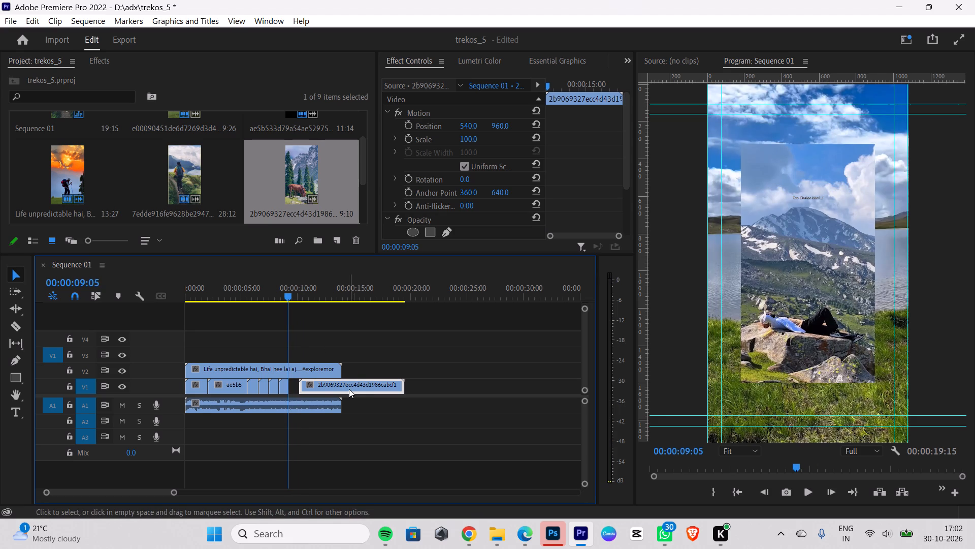
left_click_drag(349, 389, 344, 388)
right_click(346, 388)
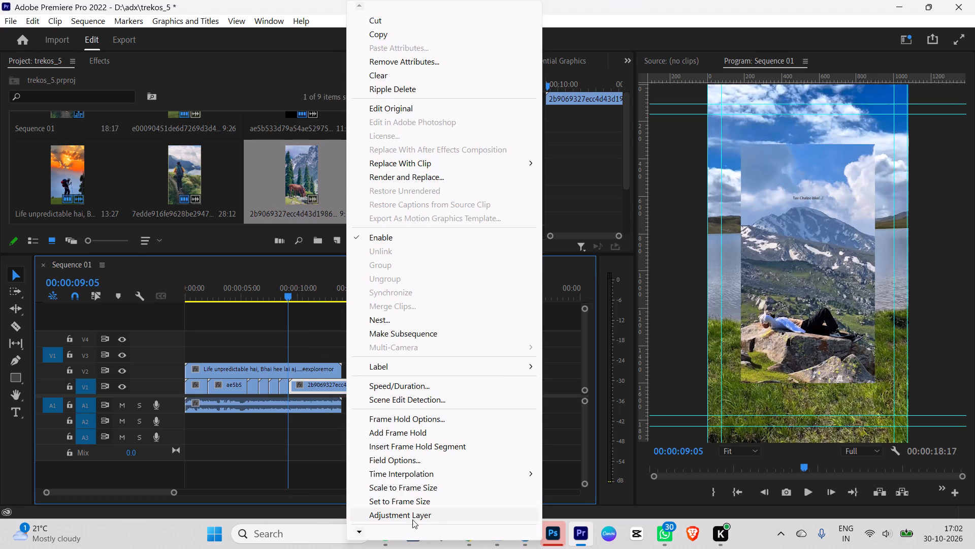
left_click(399, 490)
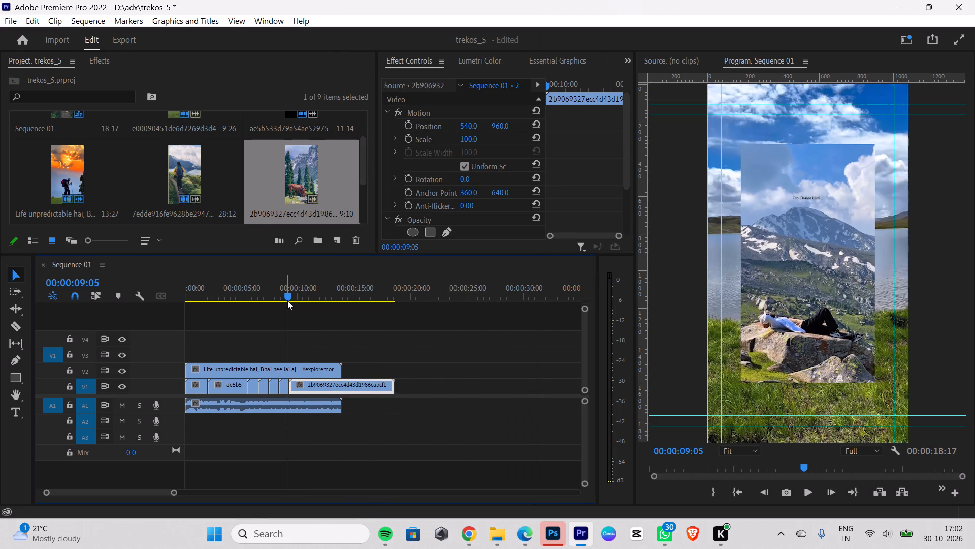
Cut the horse clip at 00:00:10:06, where the overlaid reference switches to the snowy mountain scene, and delete the remainder.
left_click_drag(287, 300, 281, 306)
key("Right")
key("Right")
key("Right")
key("Right")
key("Right")
key("Right")
key("Right")
key("Right")
key("Right")
key("Right")
key("Right")
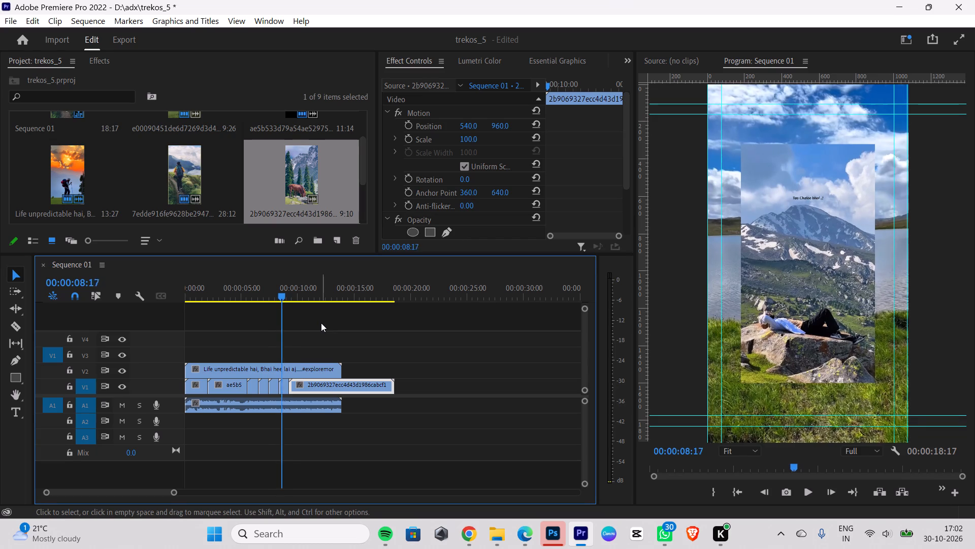
key("Right")
key("Right")
key("Right")
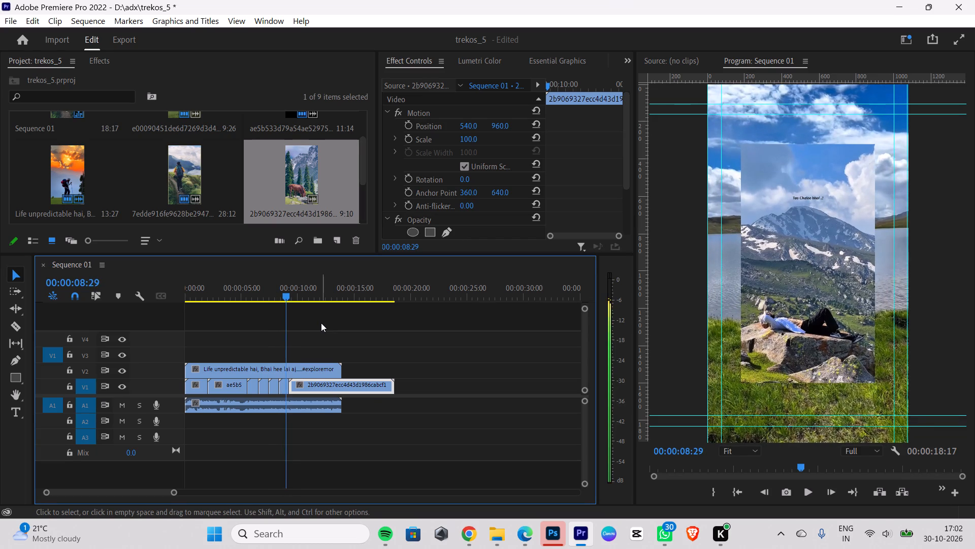
key("Right")
key("Right")
key("Right")
key("Right")
key("Right")
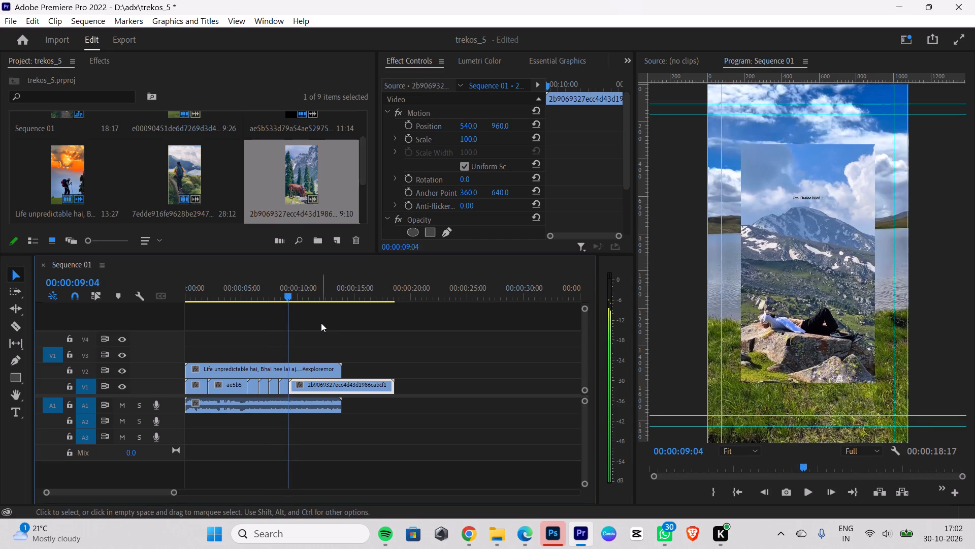
key("Right")
key("Right")
key("Right")
key("Right")
key("Right")
key("Right")
key("Right")
key("Right")
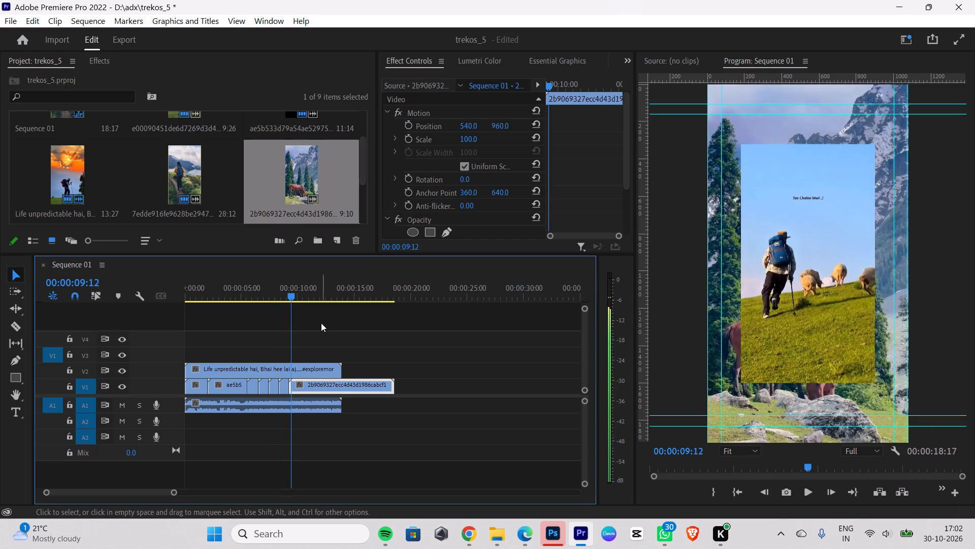
key("Right")
key("Right")
key("Right")
key("Right")
key("Right")
key("Right")
key("Right")
key("Right")
key("Right")
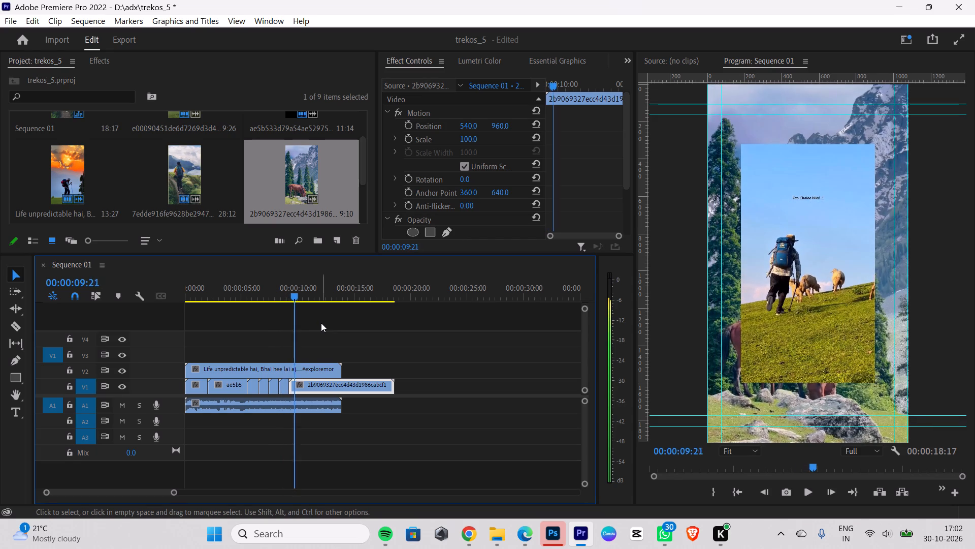
key("Right")
key("Right")
key("Right")
key("Right")
key("Right")
key("Right")
key("Right")
key("Right")
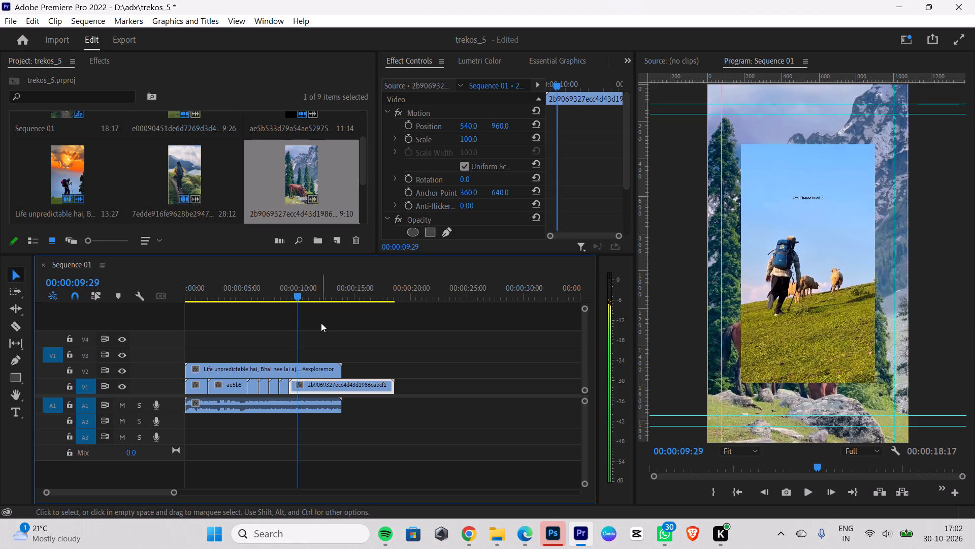
key("Right")
key("Right")
key("Right")
key("Right")
key("Right")
key("Right")
key("Right")
key("Right")
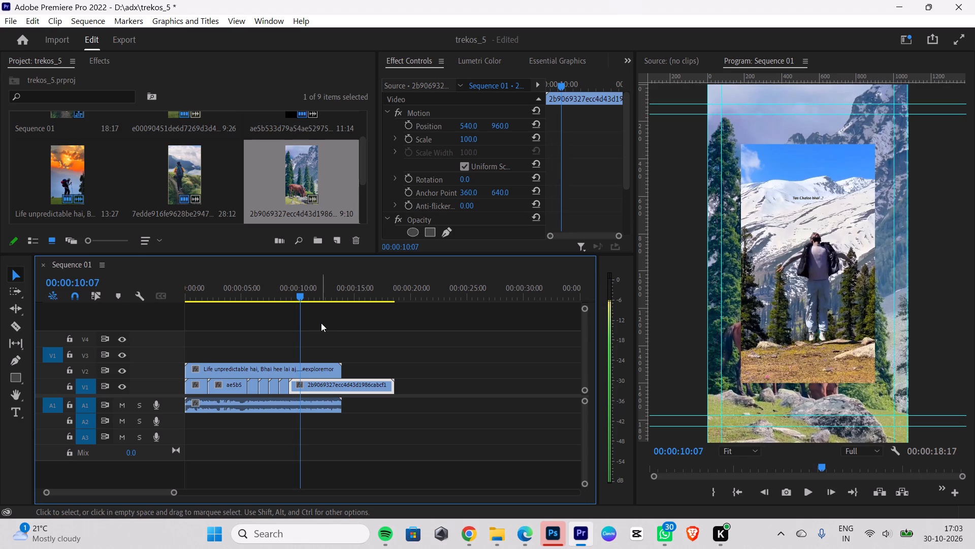
key("Left")
key("Left")
key("Right")
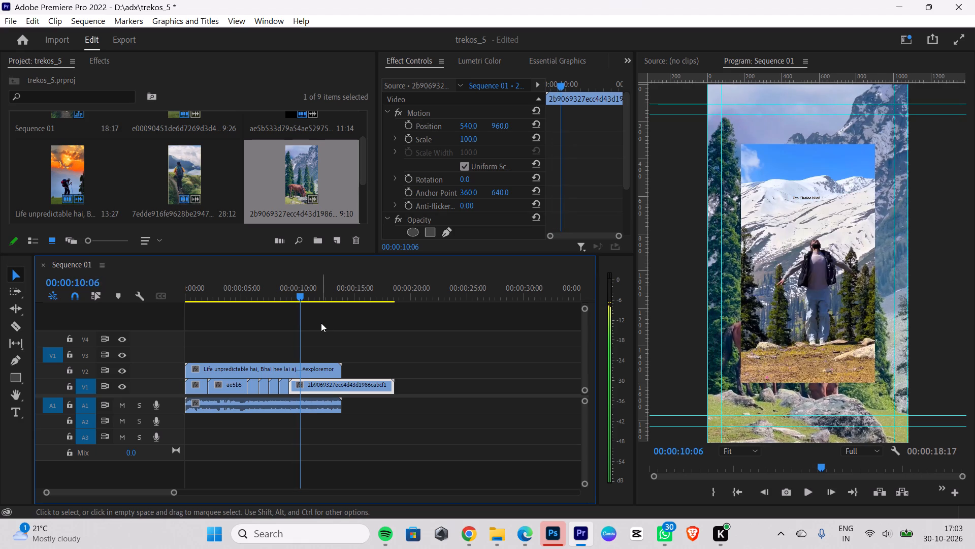
left_click(21, 321)
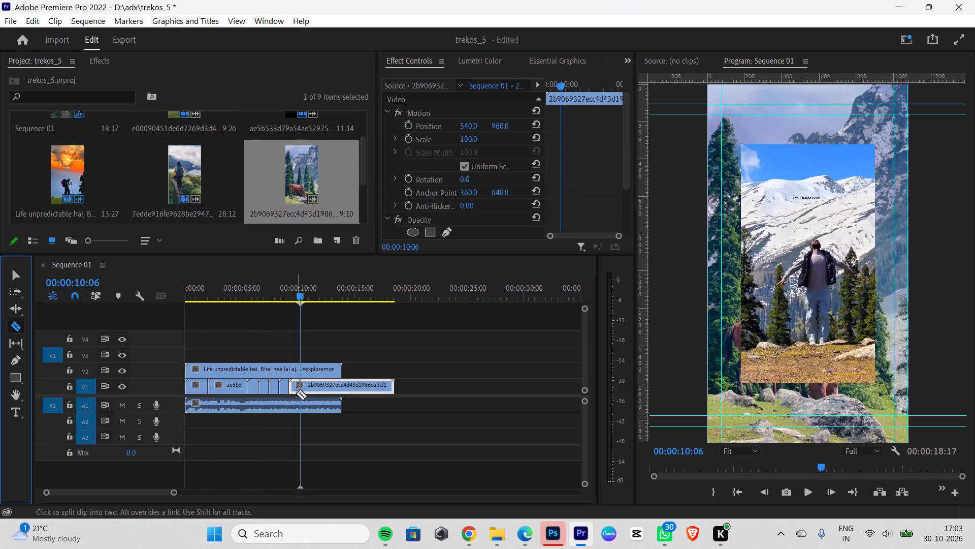
left_click(301, 386)
left_click(21, 277)
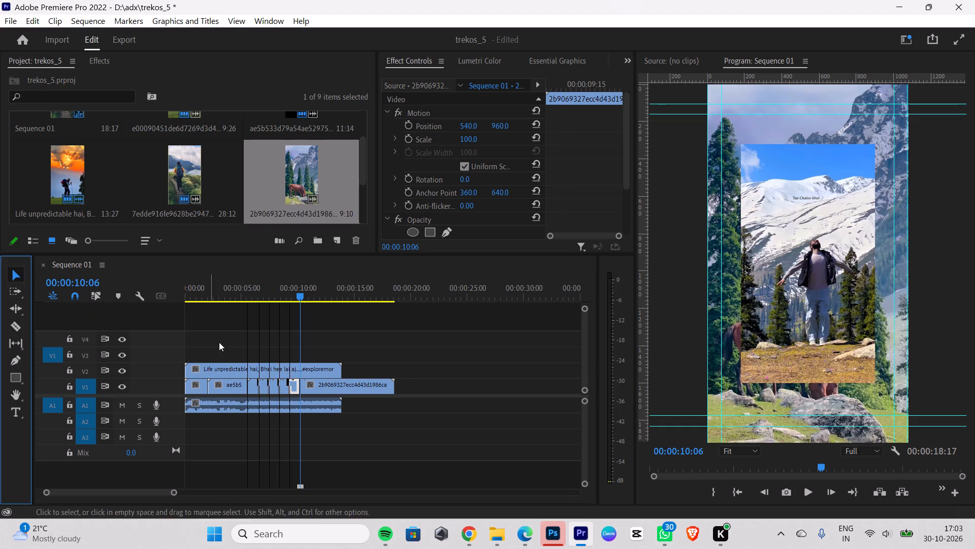
left_click(351, 379)
key("BackSpace")
Import the mountain meadow video 4d30613022cb410bae381a627b775f51 from the Downloads folder into the Premiere Pro project.
left_click(510, 542)
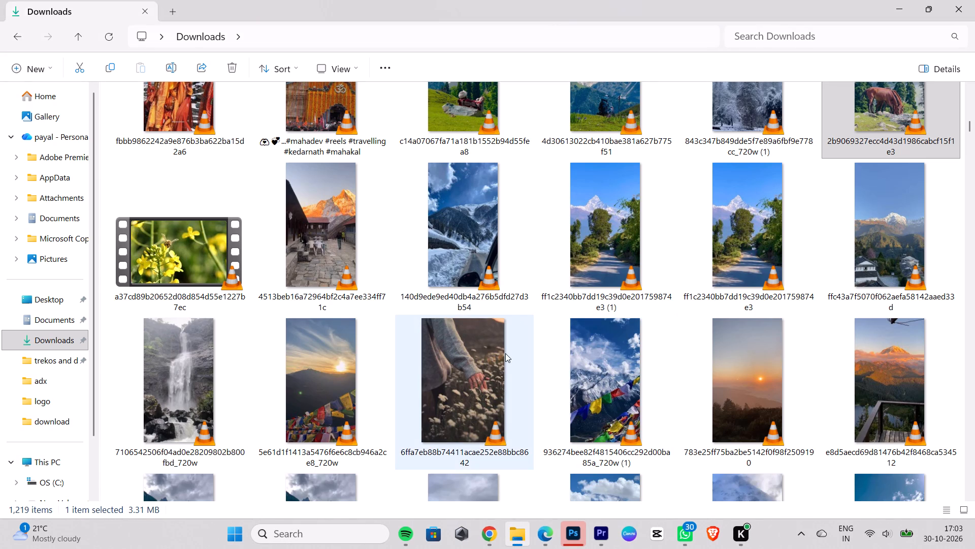
scroll(529, 344, "up", 1)
left_click_drag(600, 108, 546, 474)
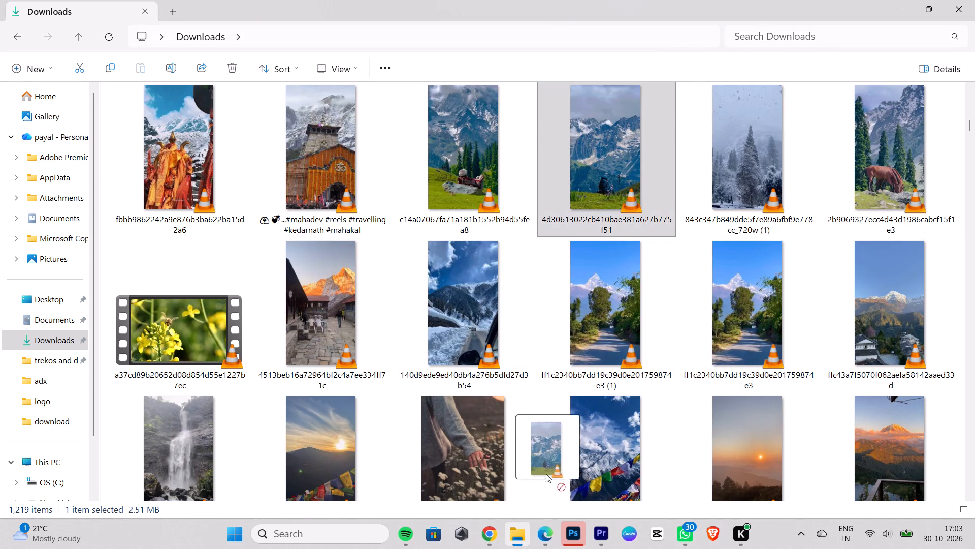
left_click_drag(546, 474, 360, 285)
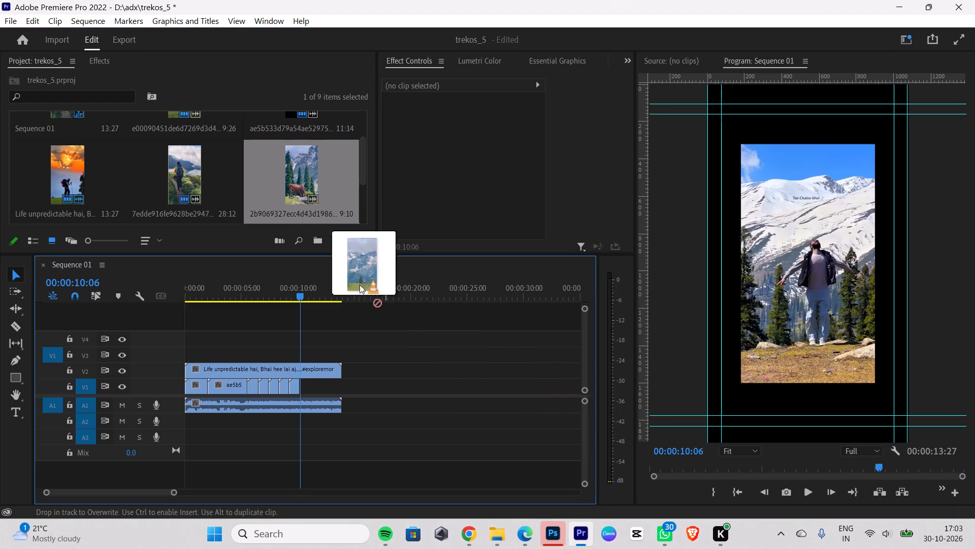
left_click_drag(360, 285, 281, 226)
scroll(308, 192, "down", 4)
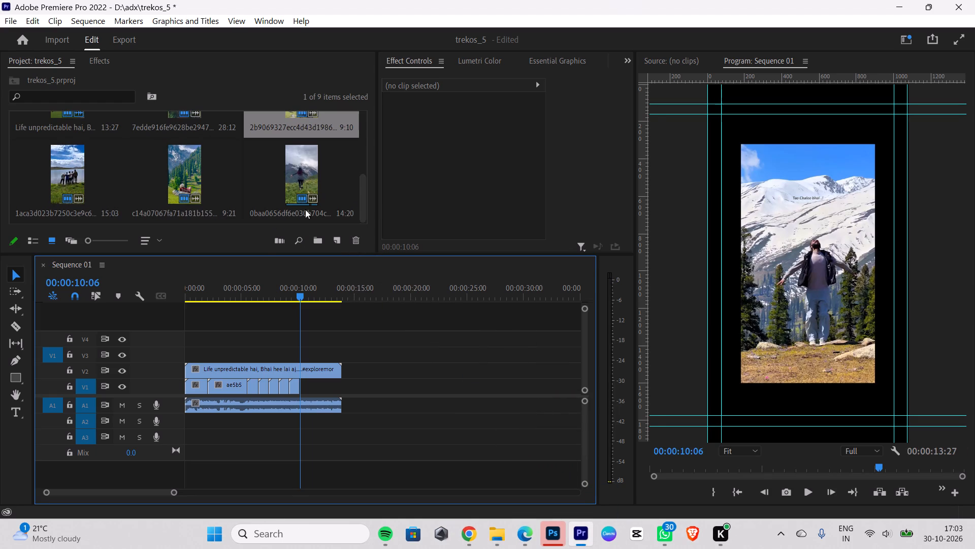
left_click(496, 541)
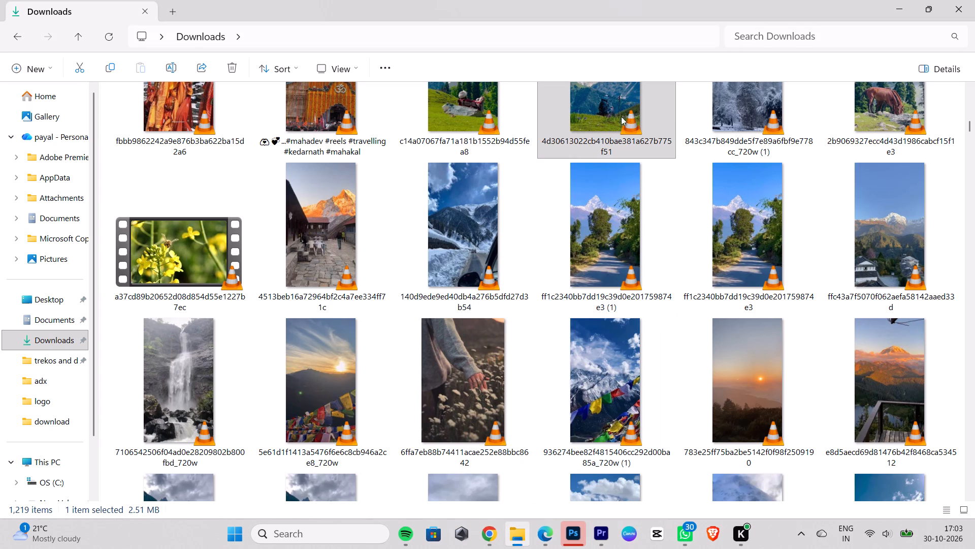
left_click_drag(608, 112, 470, 431)
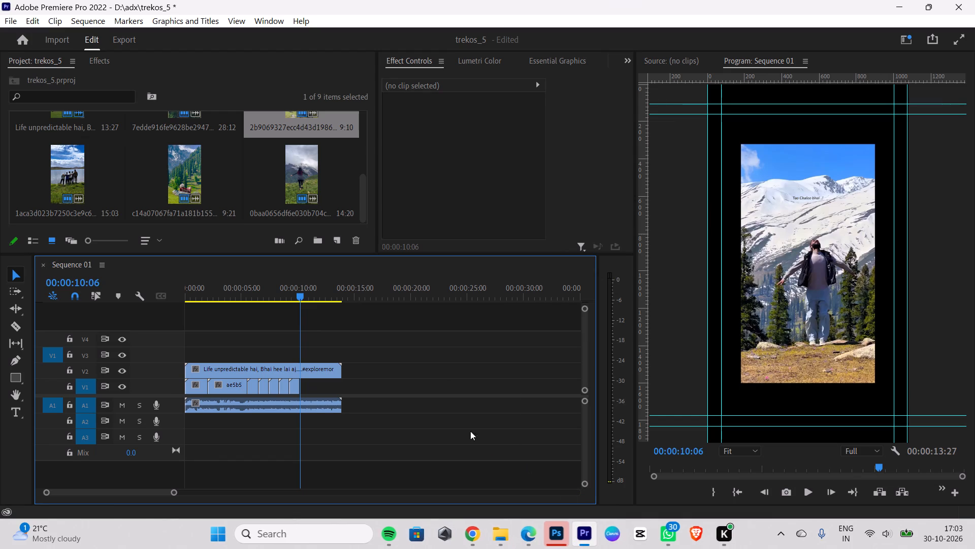
left_click_drag(470, 431, 290, 211)
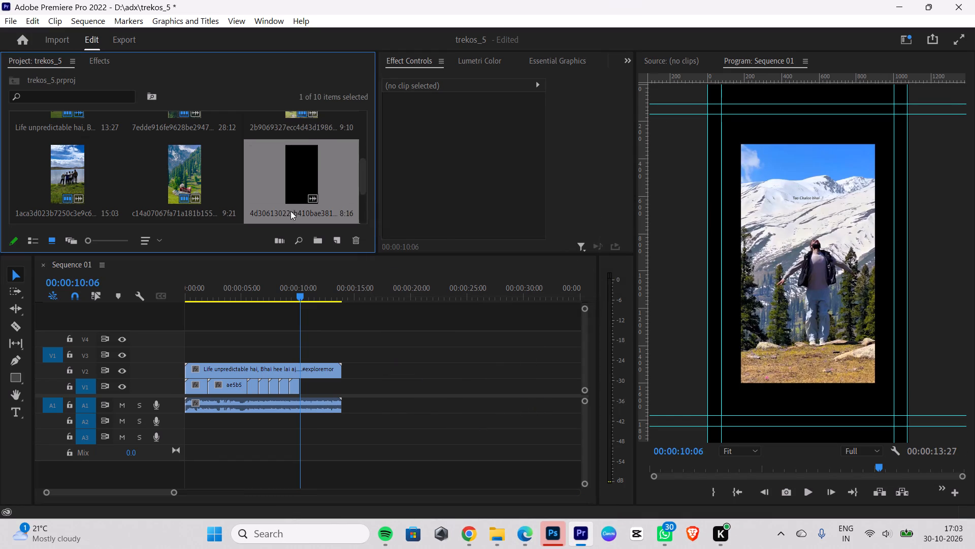
Place the 8:16 clip 4d30613022cb on V4 at about 16 seconds and delete its audio.
left_click_drag(307, 201, 369, 369)
left_click_drag(304, 152, 365, 329)
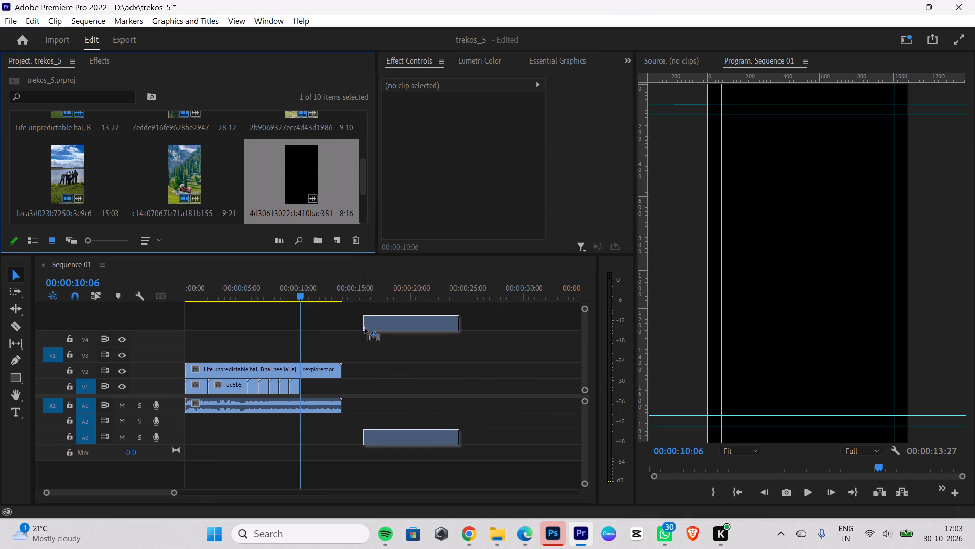
left_click_drag(365, 329, 370, 341)
left_click(402, 420)
key("BackSpace")
Move the 4d30613022cb clip to V1, flush with the horse clip's end at 00:00:10:06, and scale it to frame size.
left_click_drag(402, 334, 340, 387)
right_click(340, 386)
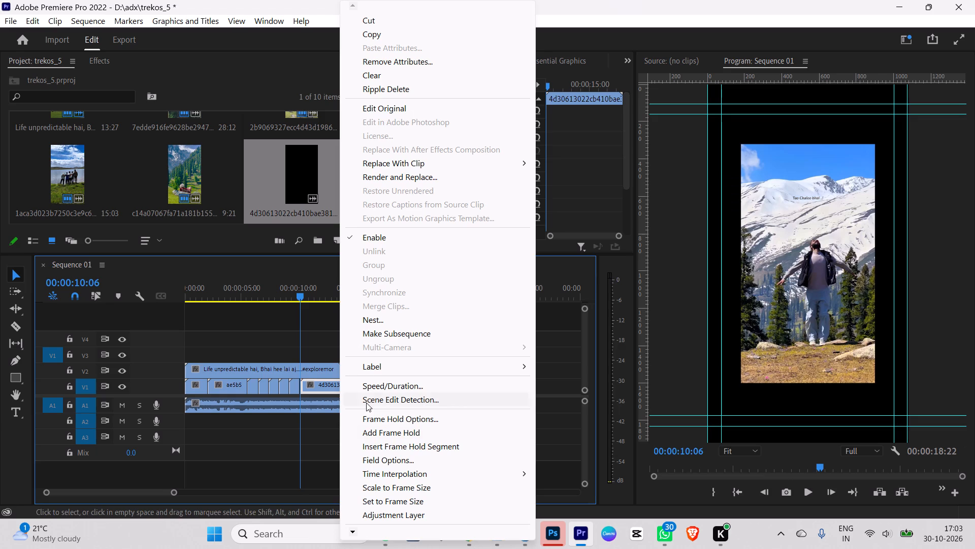
left_click(438, 485)
left_click_drag(314, 383, 309, 387)
right_click(309, 387)
left_click(452, 337)
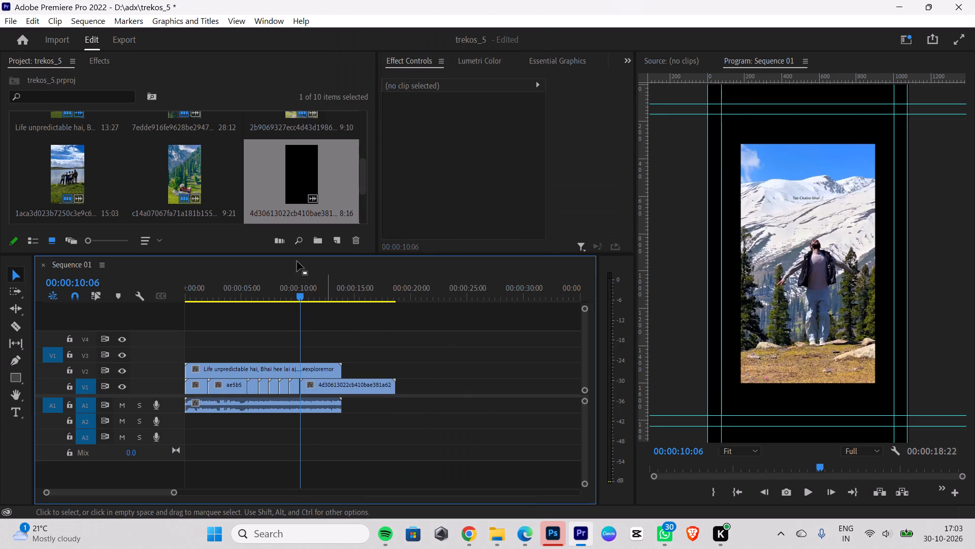
Cut the 4d30613022cb clip at 00:00:11:03, where the overlaid reference switches to the backpacker on the grassy slope, and delete the remainder.
left_click_drag(300, 297, 297, 303)
key("Right")
key("Right")
key("Right")
key("Right")
key("Right")
key("Right")
key("Right")
key("Right")
key("Right")
key("Right")
key("Right")
key("Right")
key("Right")
key("Right")
key("Right")
key("Right")
key("Right")
key("Right")
key("Right")
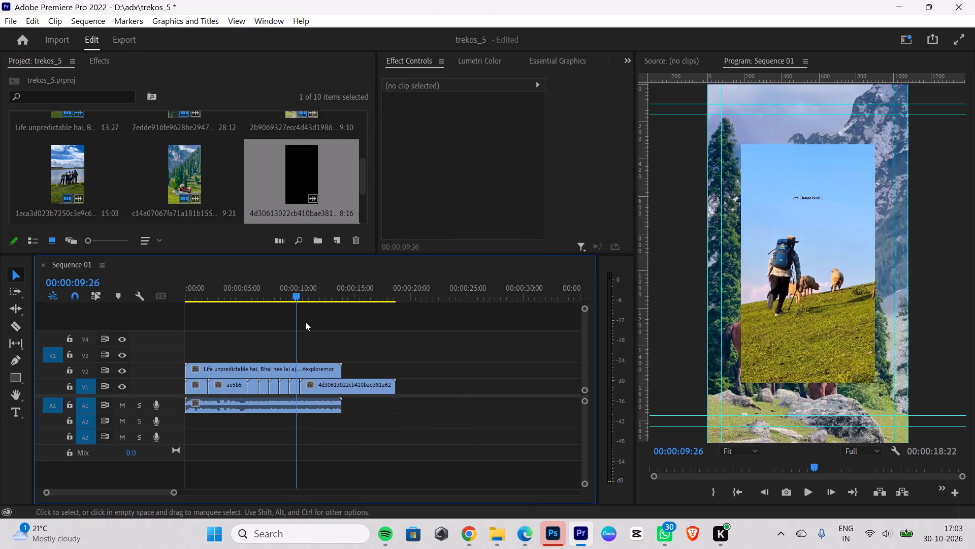
key("Right")
key("Right")
key("Right")
key("Right")
key("Right")
key("Right")
key("Right")
key("Right")
key("Right")
key("Right")
key("Right")
key("Right")
key("Right")
key("Right")
key("Right")
key("Right")
key("Right")
key("Right")
key("Right")
key("Right")
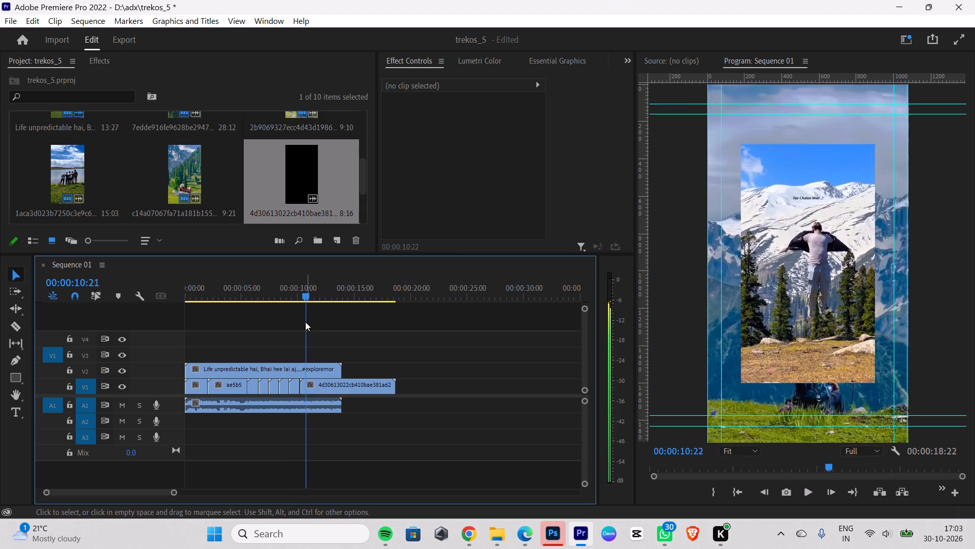
key("Left")
key("Left")
key("Left")
key("Left")
key("Left")
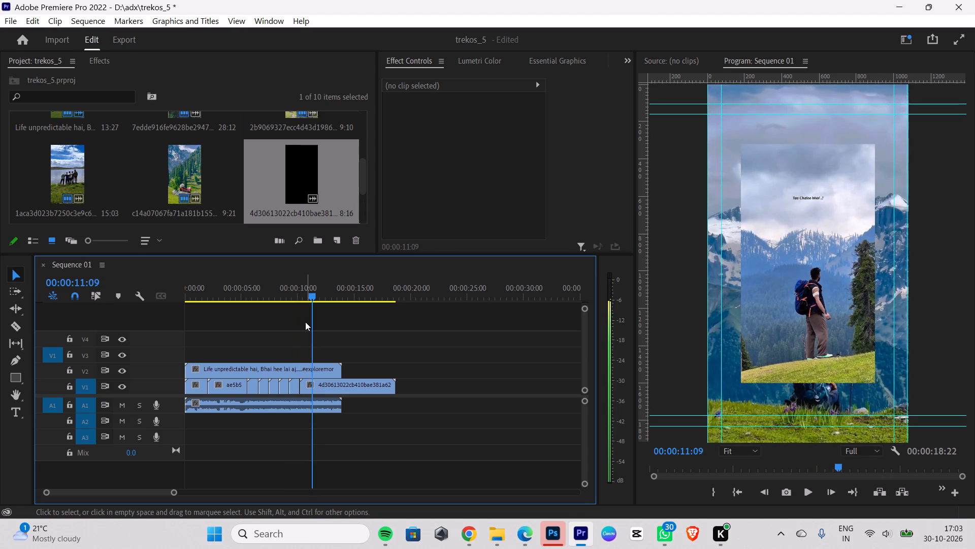
key("Left")
key("Left")
key("Left")
key("Left")
key("Left")
key("Left")
key("Left")
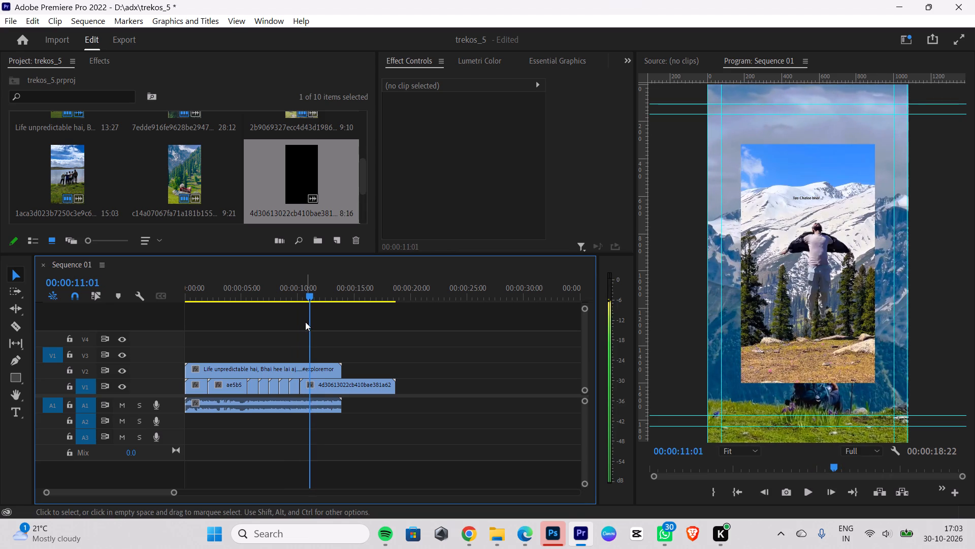
key("Right")
key("Right")
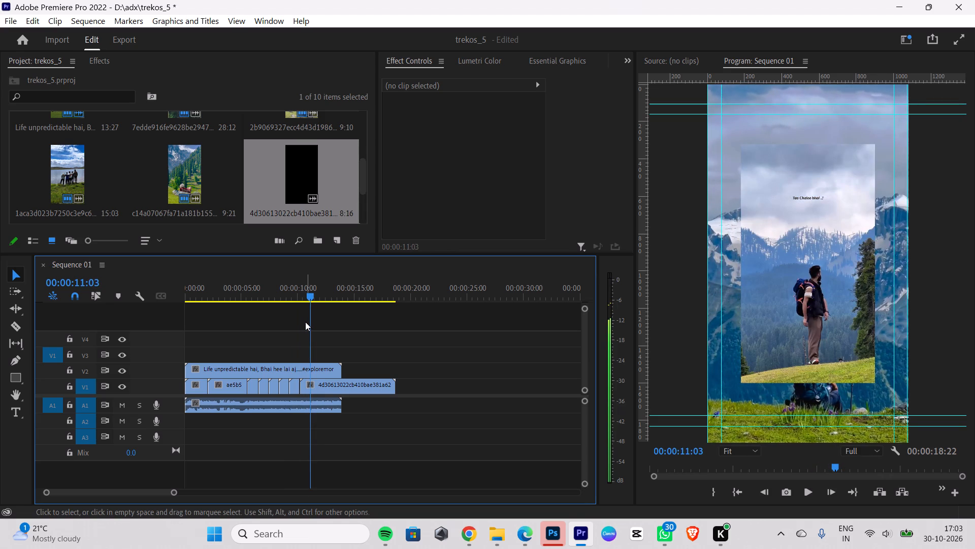
left_click(20, 327)
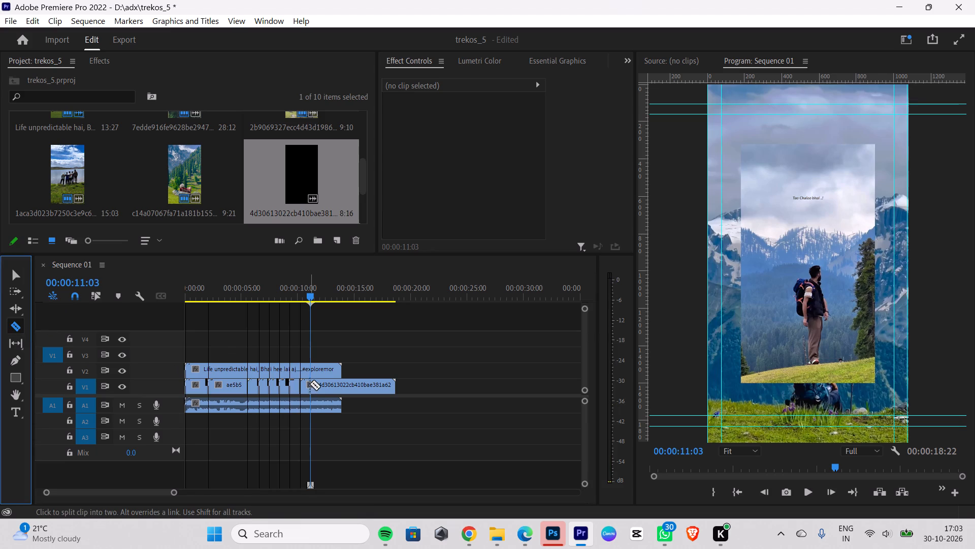
left_click(312, 383)
left_click(16, 274)
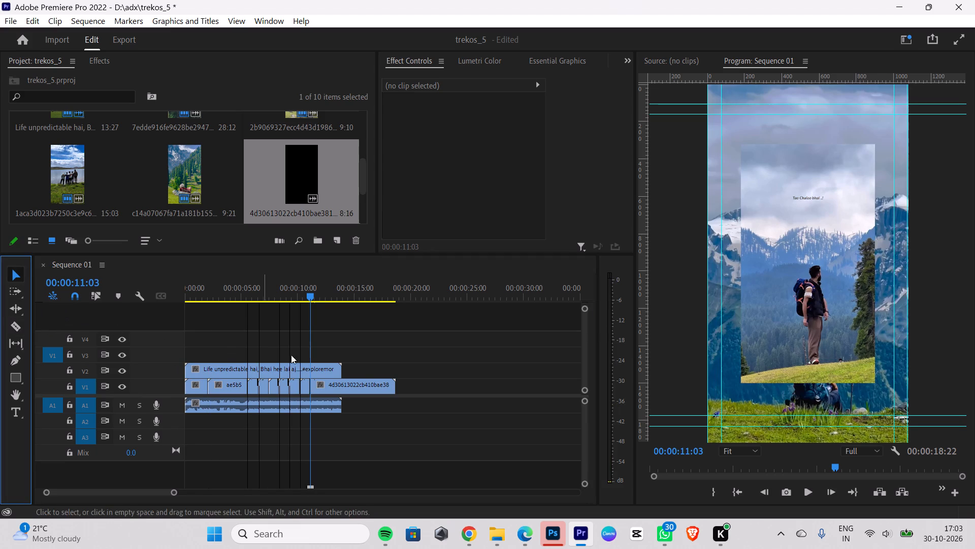
left_click(378, 383)
key("BackSpace")
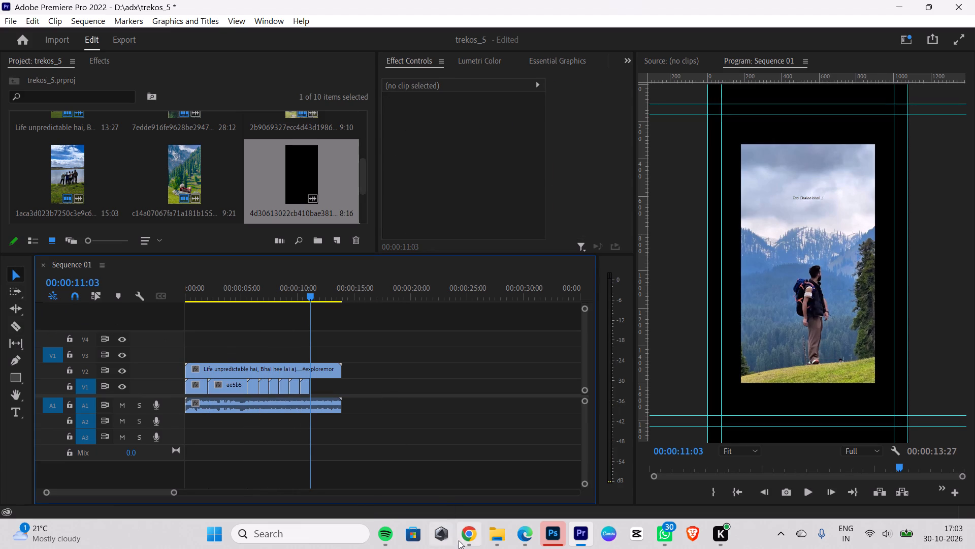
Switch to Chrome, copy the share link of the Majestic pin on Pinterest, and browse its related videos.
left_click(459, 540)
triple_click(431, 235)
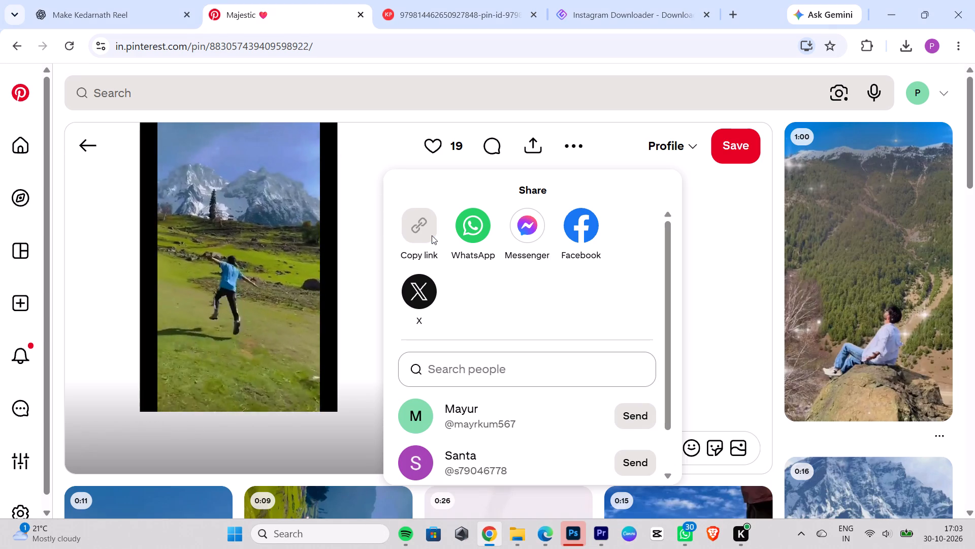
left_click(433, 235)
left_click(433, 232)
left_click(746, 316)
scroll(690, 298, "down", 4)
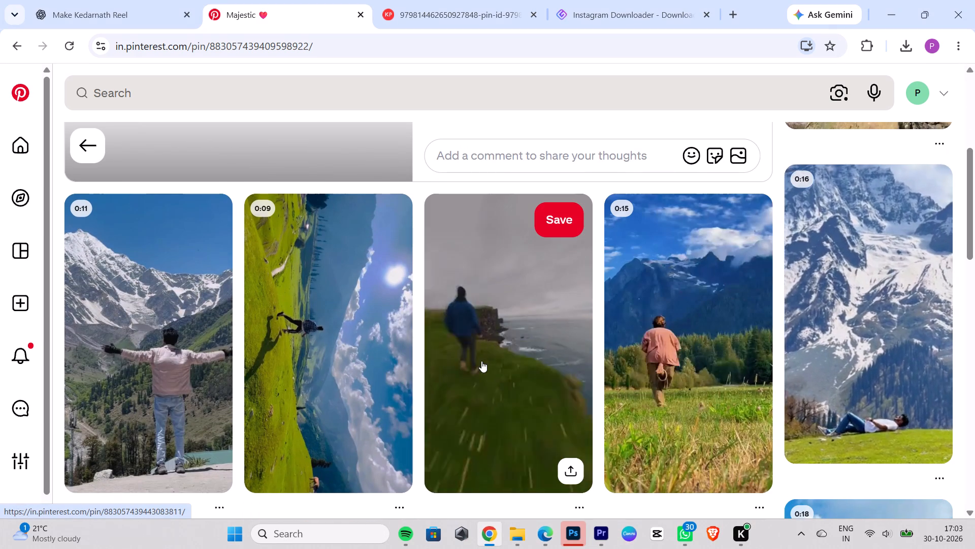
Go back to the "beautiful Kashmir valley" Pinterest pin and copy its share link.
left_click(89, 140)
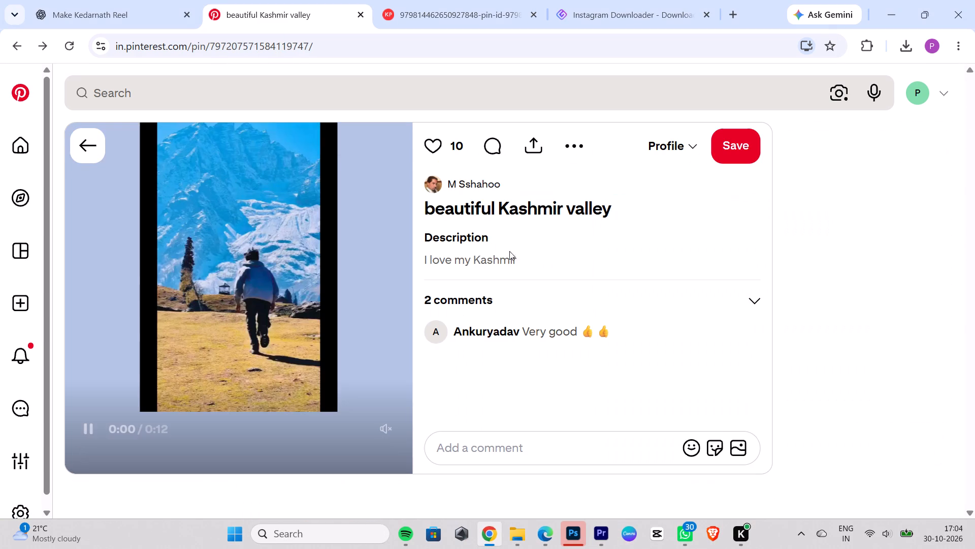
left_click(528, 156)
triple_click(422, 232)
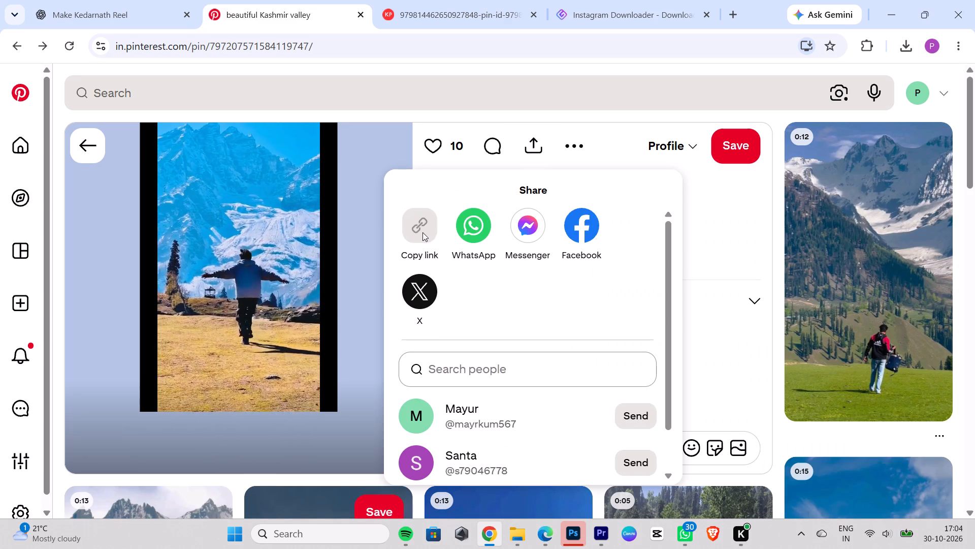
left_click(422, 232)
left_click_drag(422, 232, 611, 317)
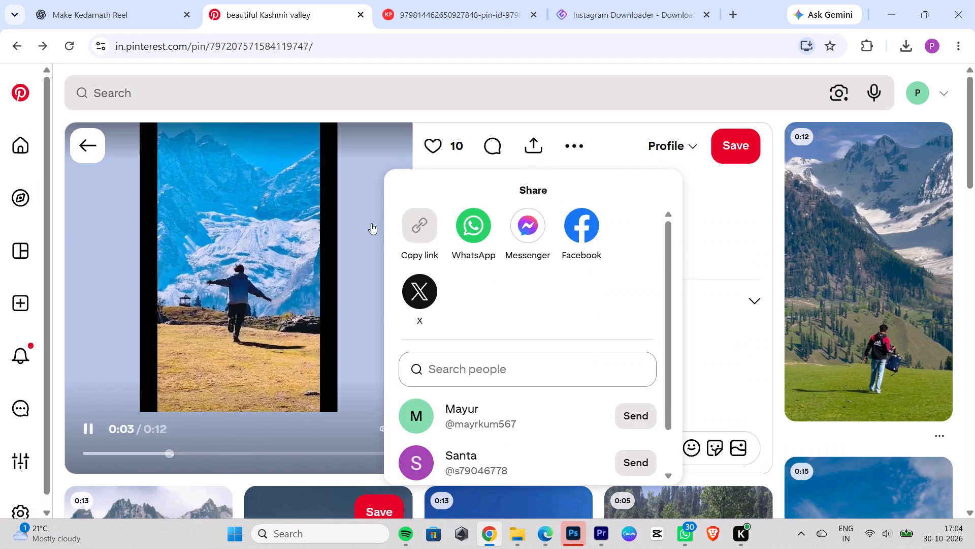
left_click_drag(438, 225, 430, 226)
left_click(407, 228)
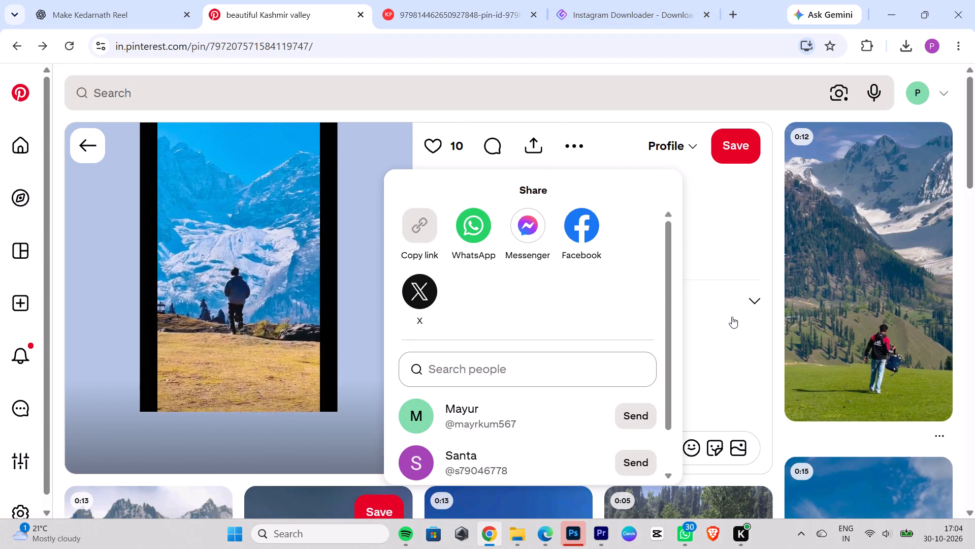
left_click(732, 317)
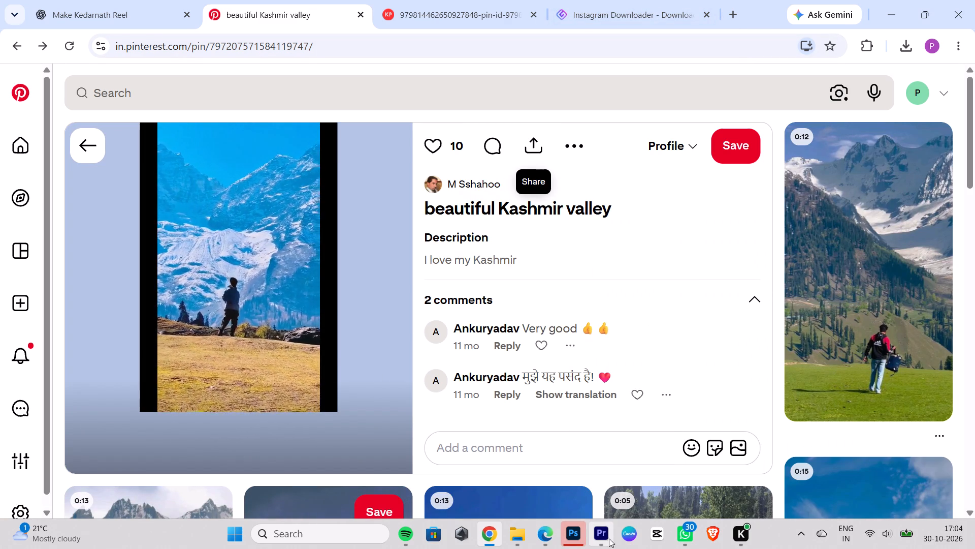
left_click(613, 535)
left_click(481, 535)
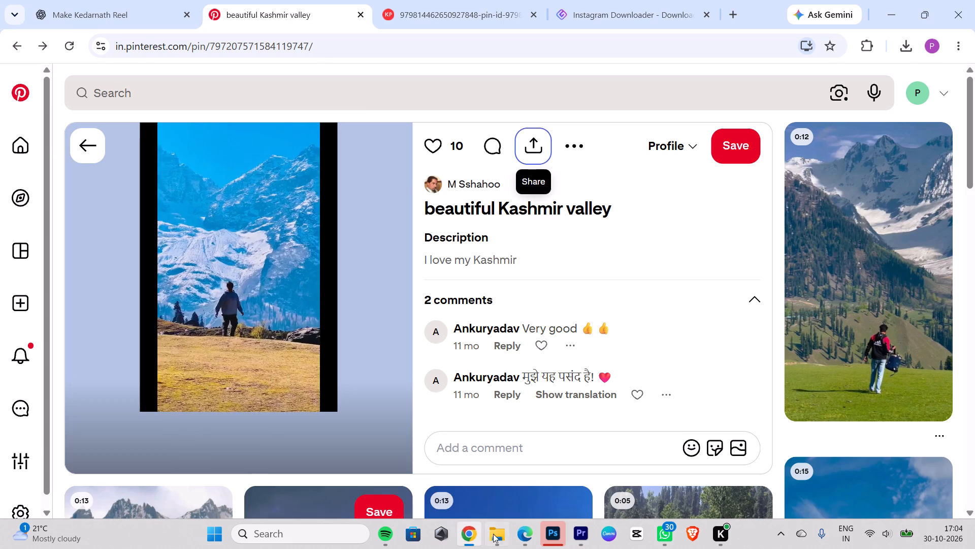
Import the prayer flags video 936274bee82f4815406cc292d00ba85a_720w (1) from the Downloads folder into the Premiere Pro project.
left_click(504, 534)
left_click_drag(603, 303, 259, 225)
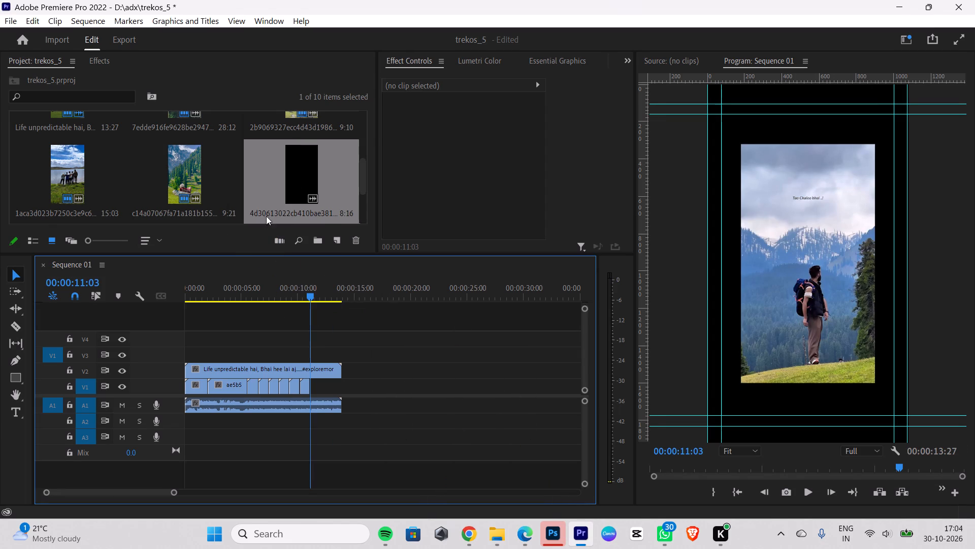
scroll(299, 194, "down", 5)
left_click(494, 532)
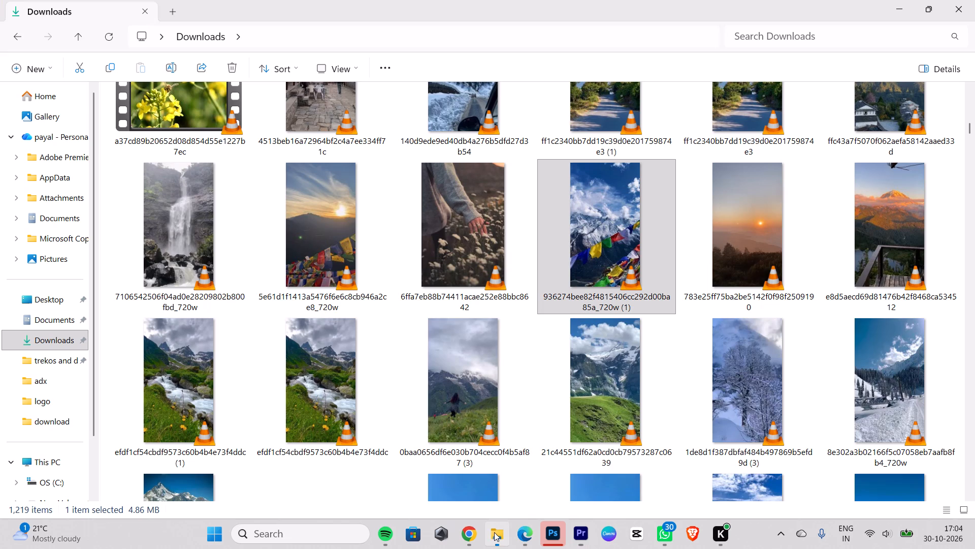
left_click_drag(563, 220, 571, 532)
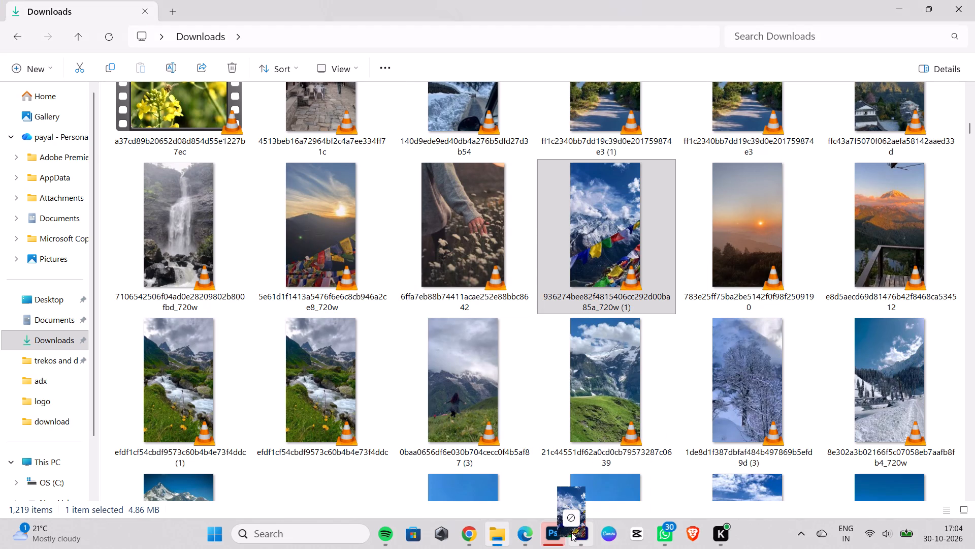
left_click_drag(571, 532, 262, 204)
Place the 11:14 prayer flags clip on V3 at about 00:00:18:10 and delete its audio.
left_click_drag(174, 178, 392, 354)
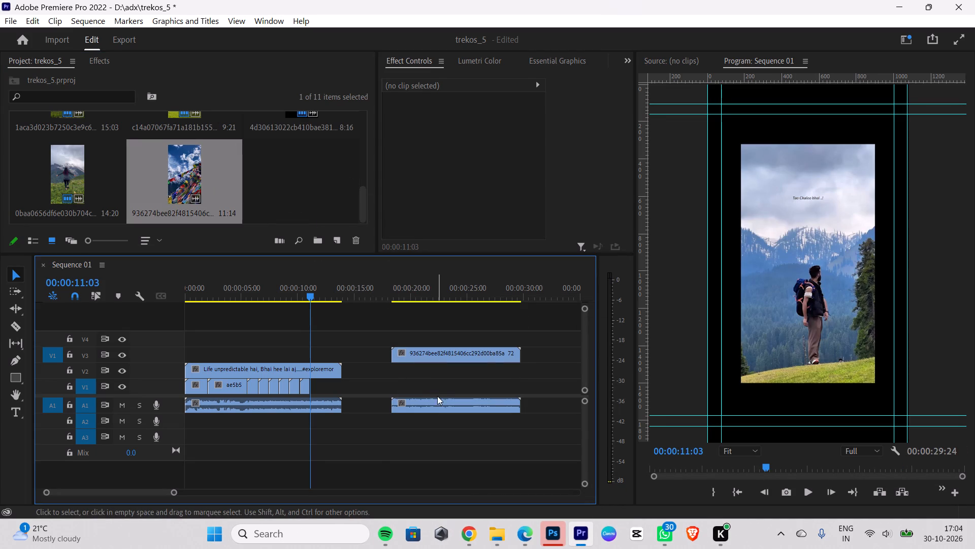
left_click(438, 397)
key("BackSpace")
Move the prayer flags clip to V1, flush with the last background clip at 00:00:11:03, and scale it to frame size.
left_click_drag(424, 357, 350, 394)
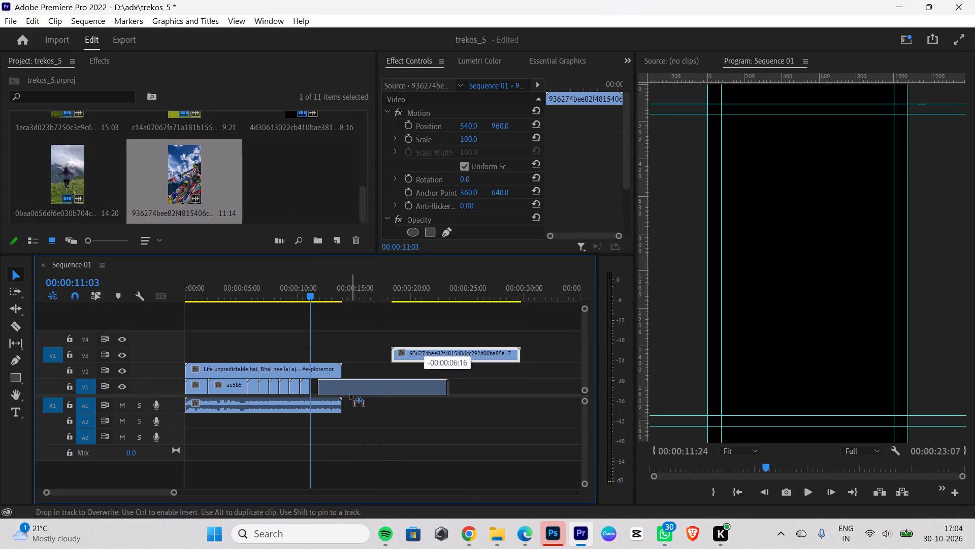
left_click_drag(350, 394, 346, 393)
right_click(344, 392)
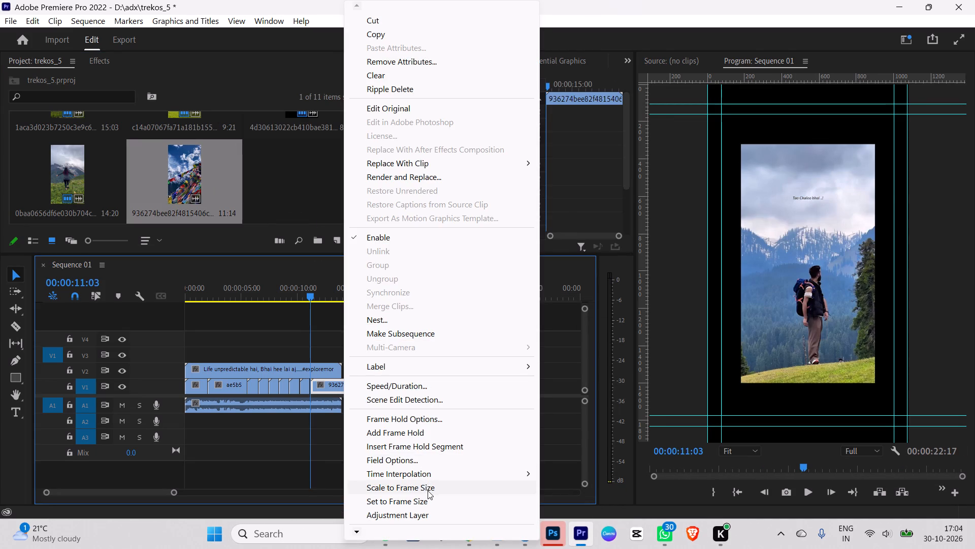
left_click(428, 491)
Import the green mountain slope video 21c44551df62a0cd0cb79573287c0639 from the Downloads folder into the Premiere Pro project.
left_click(500, 539)
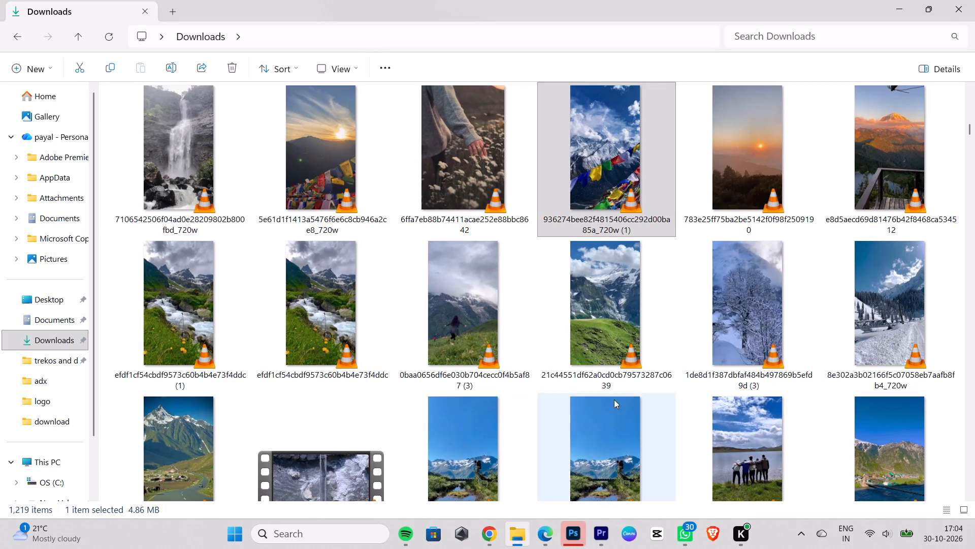
left_click_drag(622, 298, 593, 532)
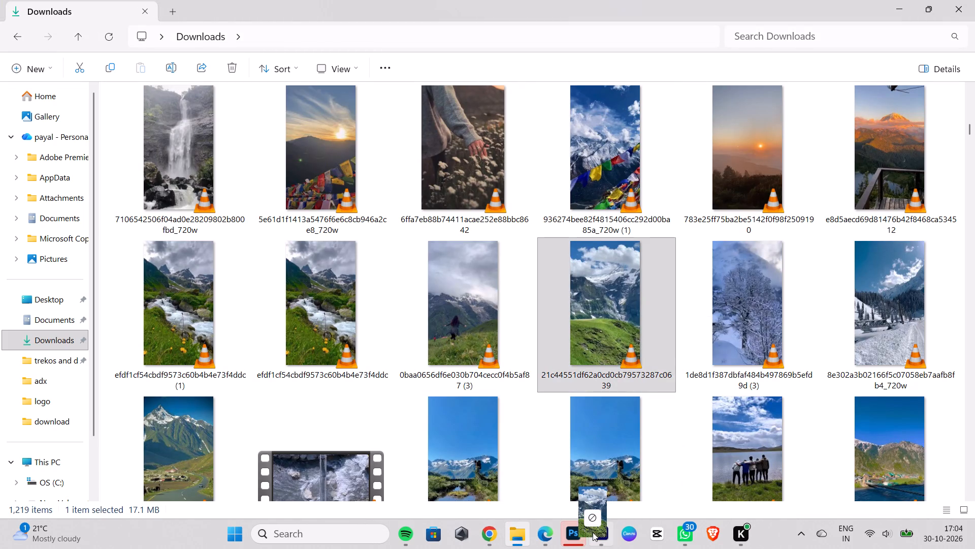
left_click_drag(593, 532, 275, 201)
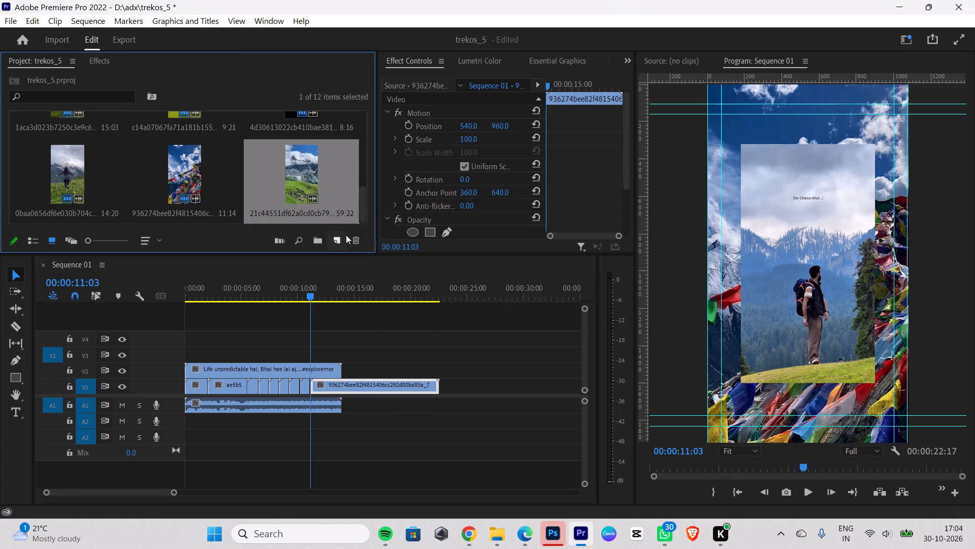
Cut the prayer flags clip on V1 at the reference video's scene change, 00:00:11:19, and delete the part after it.
key("Right")
key("Right")
key("Right")
key("Right")
key("Right")
left_click(276, 317)
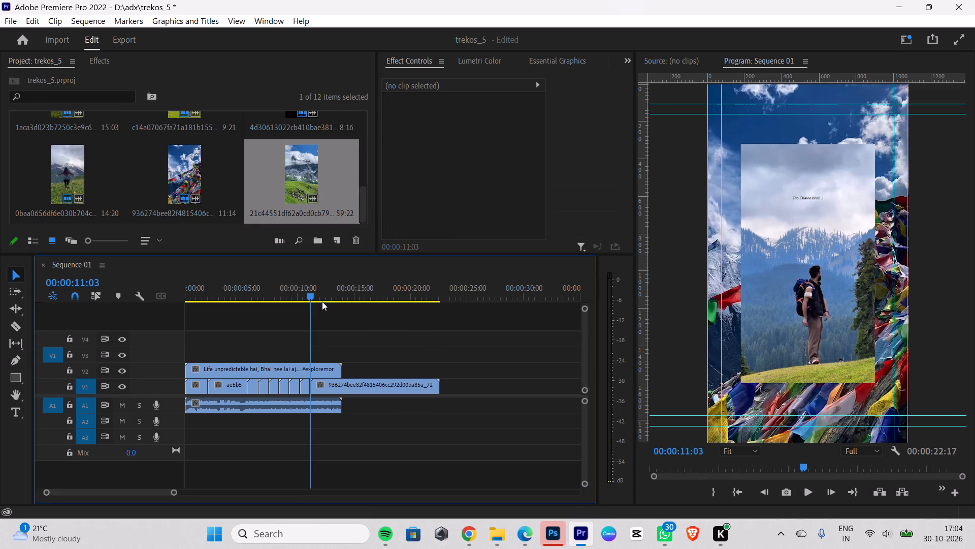
key("Right")
key("Right")
key("Right")
key("Right")
key("Right")
key("Right")
key("Right")
key("Right")
key("Right")
key("Right")
key("Right")
key("Right")
key("Right")
key("Right")
key("Right")
key("Right")
key("Right")
key("Right")
key("Right")
key("Right")
key("Right")
key("Right")
key("Right")
key("Right")
key("Right")
key("Right")
key("Right")
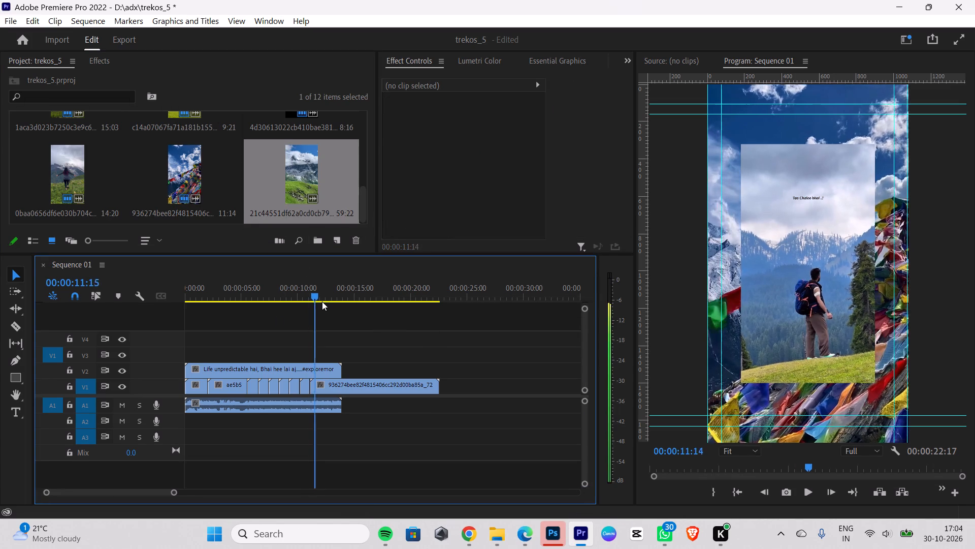
key("Left")
key("Left")
key("Left")
key("Left")
key("Left")
key("Left")
key("Left")
key("Left")
key("Left")
key("Left")
key("Left")
key("Left")
key("Left")
key("Left")
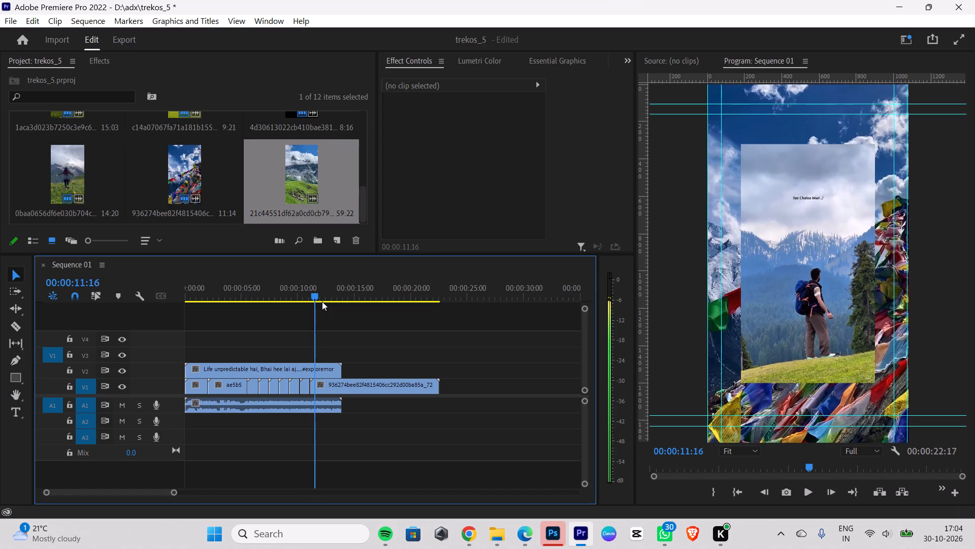
key("Right")
key("Right")
key("Right")
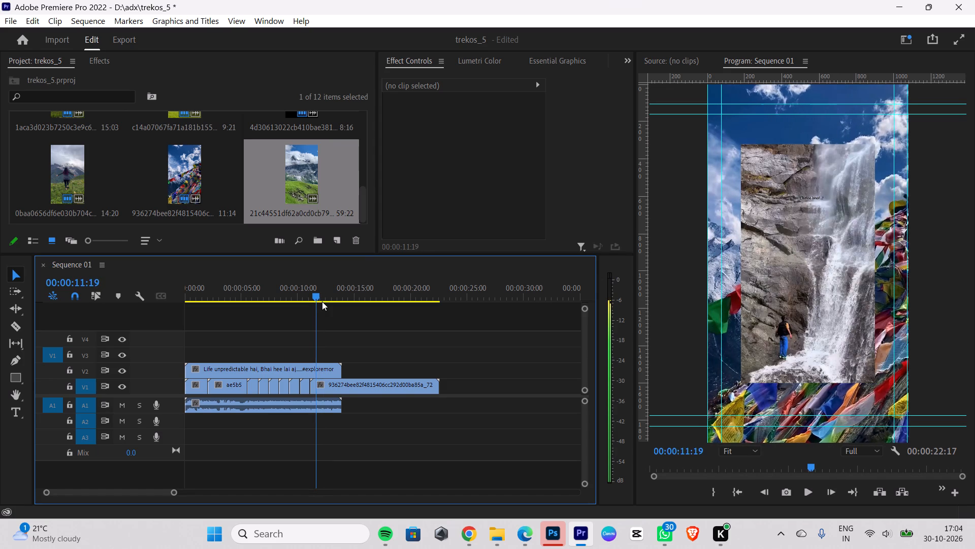
left_click(16, 328)
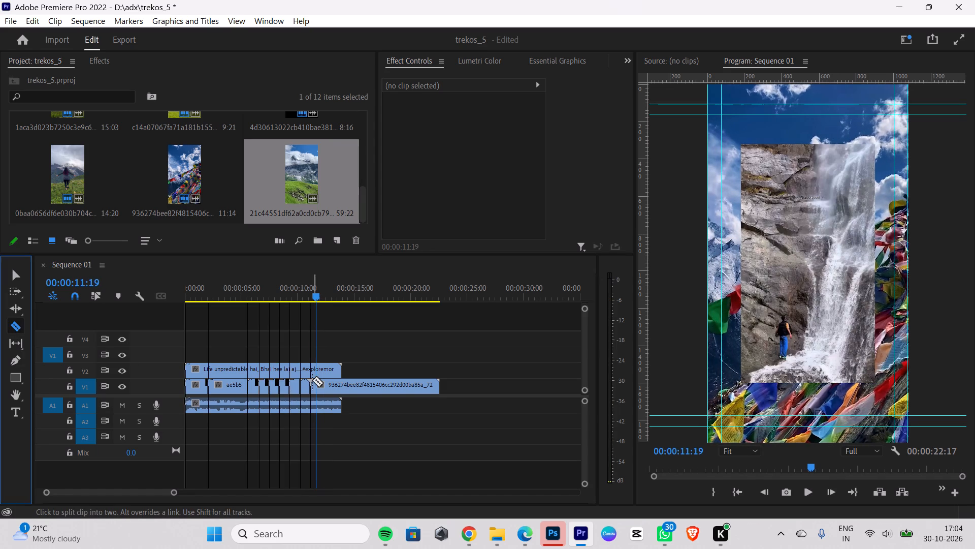
left_click(317, 380)
left_click(15, 273)
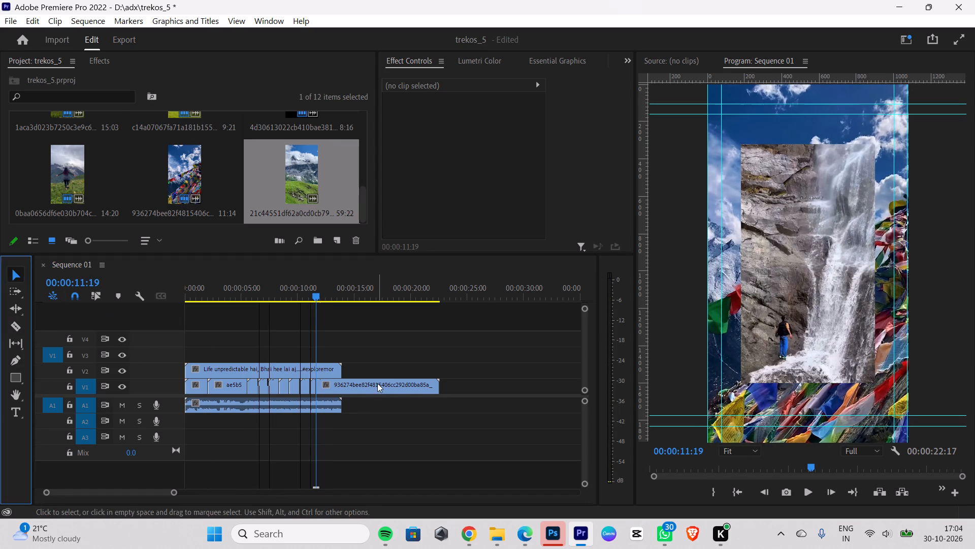
left_click(377, 383)
key("BackSpace")
Place the 59:22 green mountain slope clip on V3 at about 00:00:14:26 and delete its audio.
left_click_drag(308, 161, 352, 362)
left_click(388, 405)
key("BackSpace")
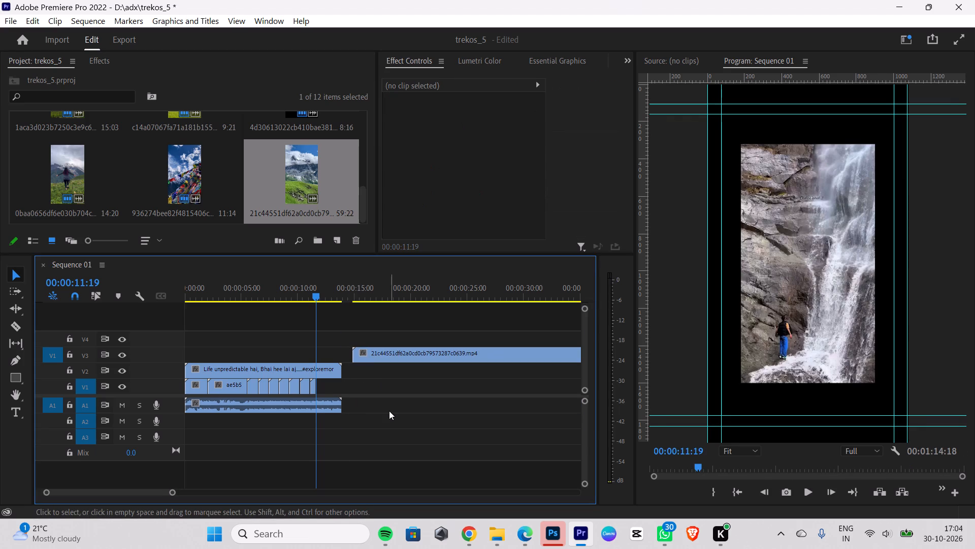
Move the green mountain slope clip to V1, flush with the prayer flags clip at 00:00:11:19, and scale it to frame size.
left_click_drag(429, 355, 424, 370)
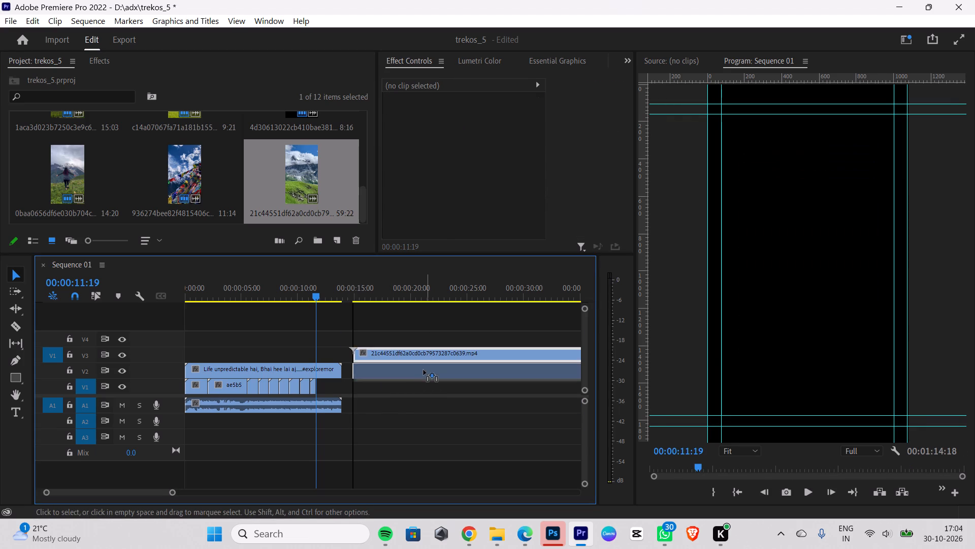
left_click_drag(424, 370, 402, 383)
right_click(381, 387)
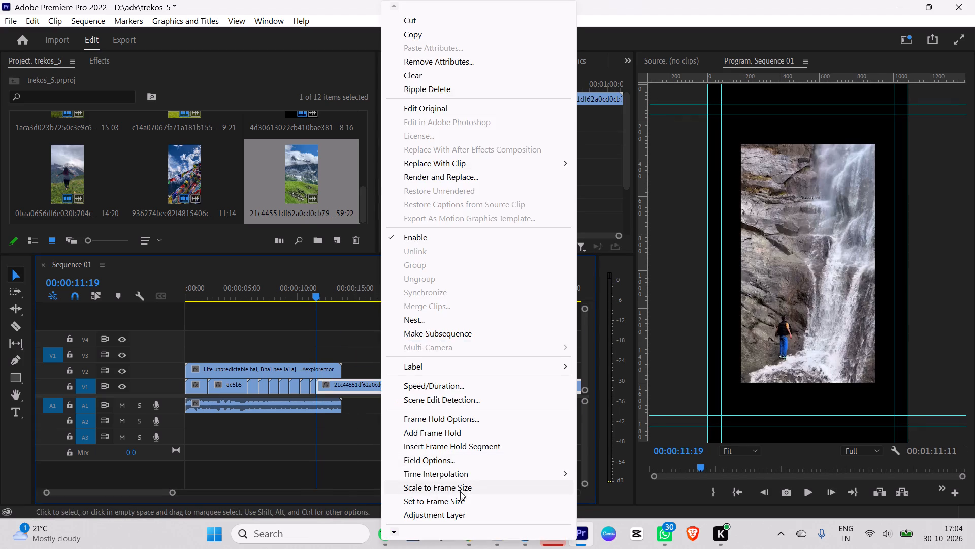
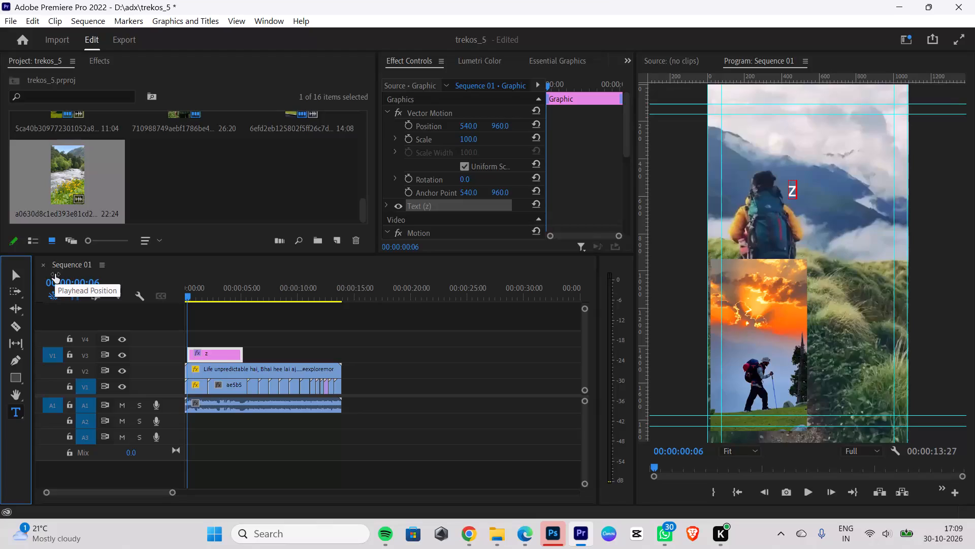
Step frame by frame from 00:00:00:06 to 00:00:00:21 to examine how the reference video's first caption words appear.
key("Right")
key("Right")
key("Right")
key("Right")
key("Right")
key("Right")
key("Right")
key("Right")
key("Right")
key("Right")
key("Right")
key("Right")
key("Right")
key("Right")
key("Right")
key("Right")
key("Right")
left_click(220, 327)
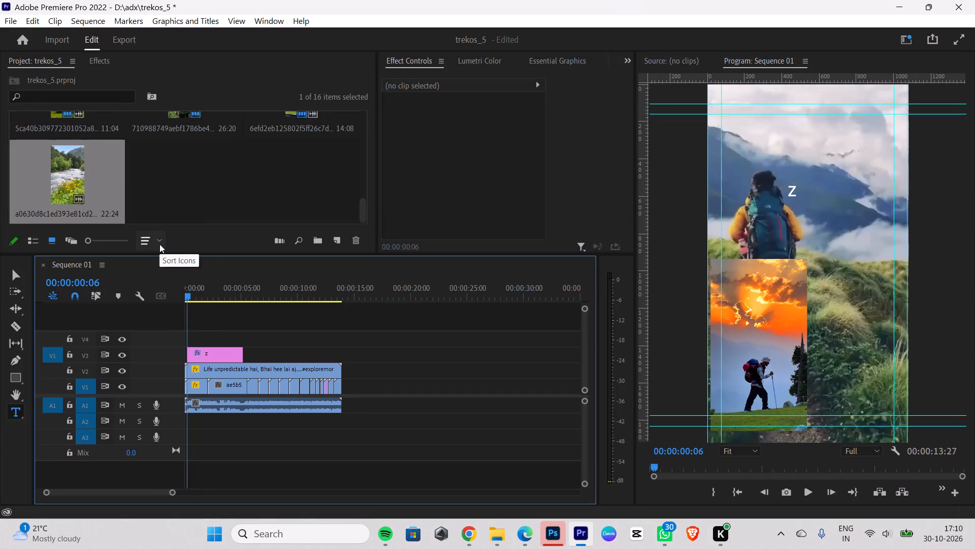
key("Right")
key("Right")
key("Right")
key("Right")
key("Right")
key("Right")
key("Right")
key("Right")
key("Right")
key("Right")
key("Right")
key("Right")
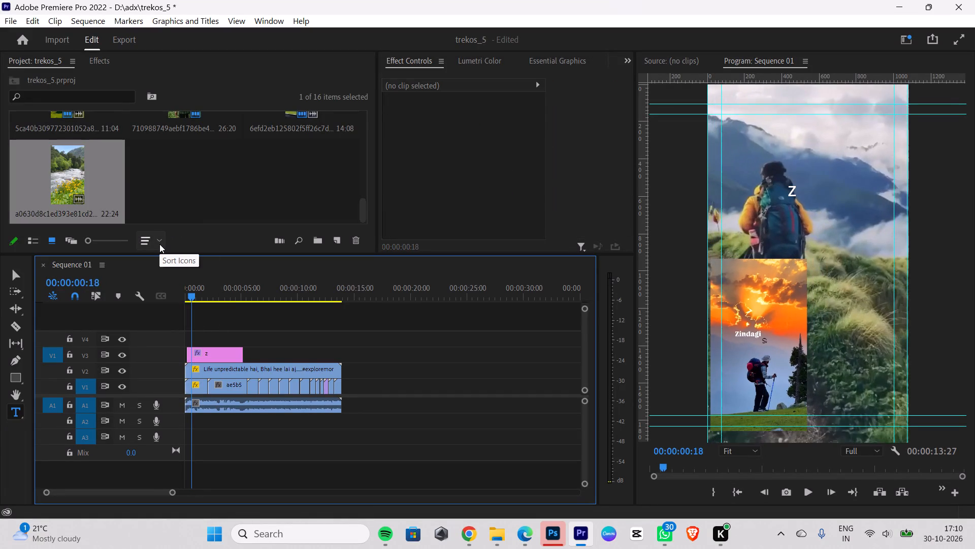
key("Right")
key("Right")
key("Right")
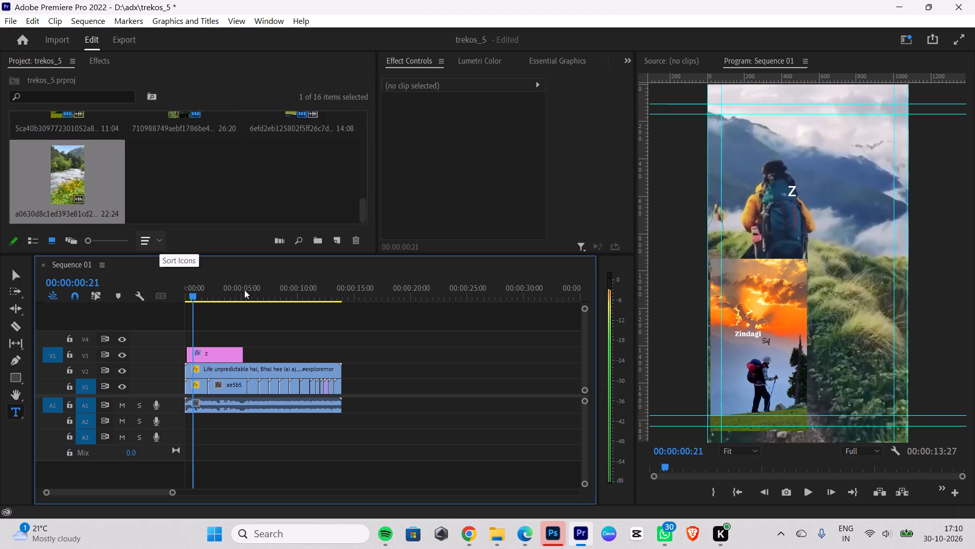
Replace the text of the V3 graphic with "Zindagi".
double_click(209, 357)
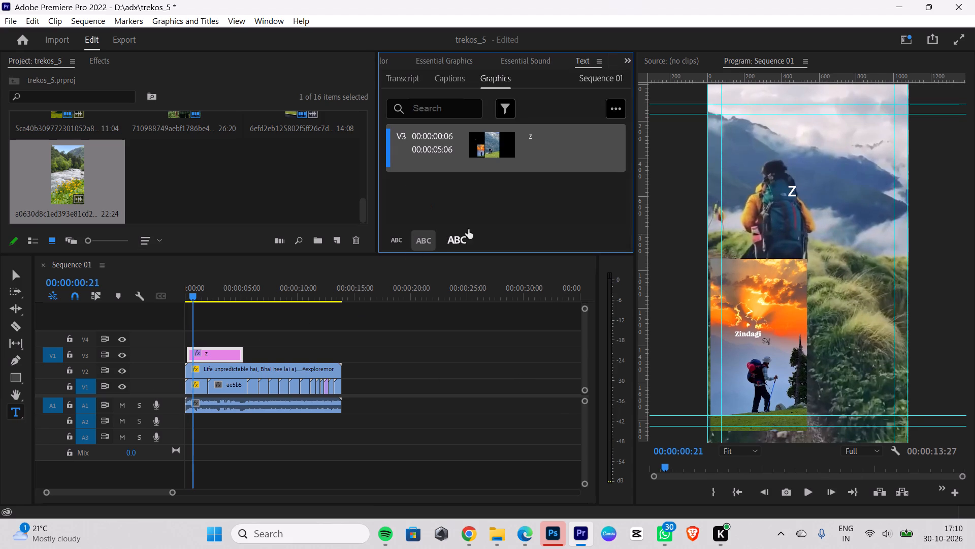
double_click(539, 131)
left_click(557, 140)
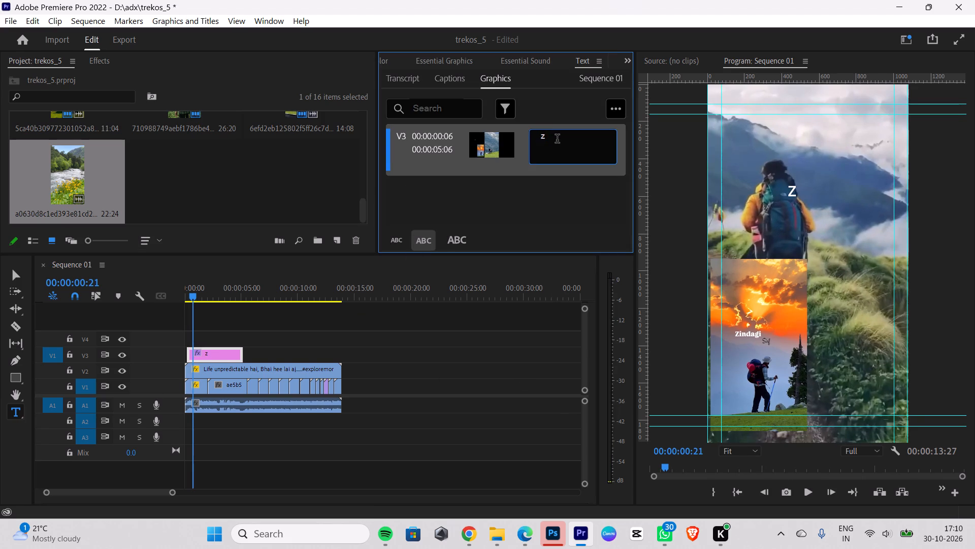
key("BackSpace")
key("z")
type("inda")
type("gi")
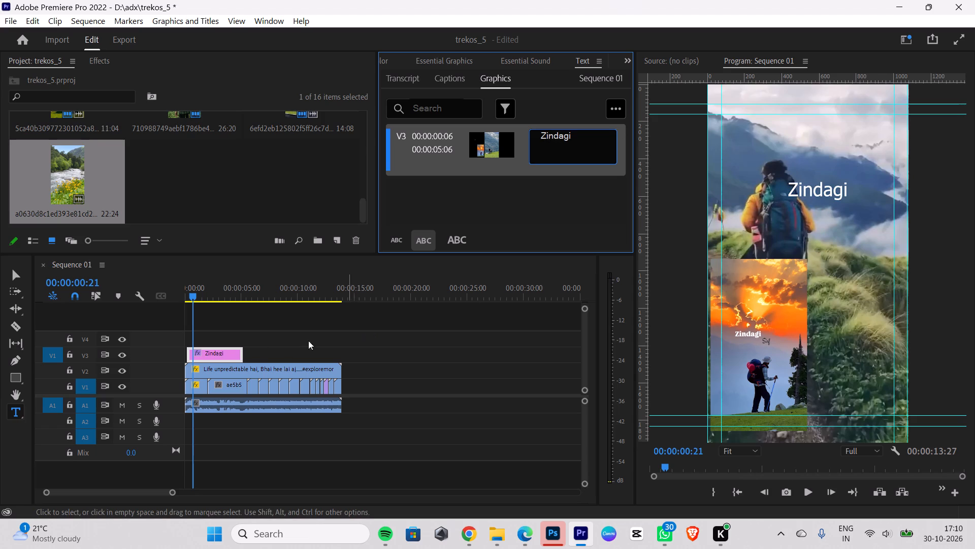
left_click(217, 351)
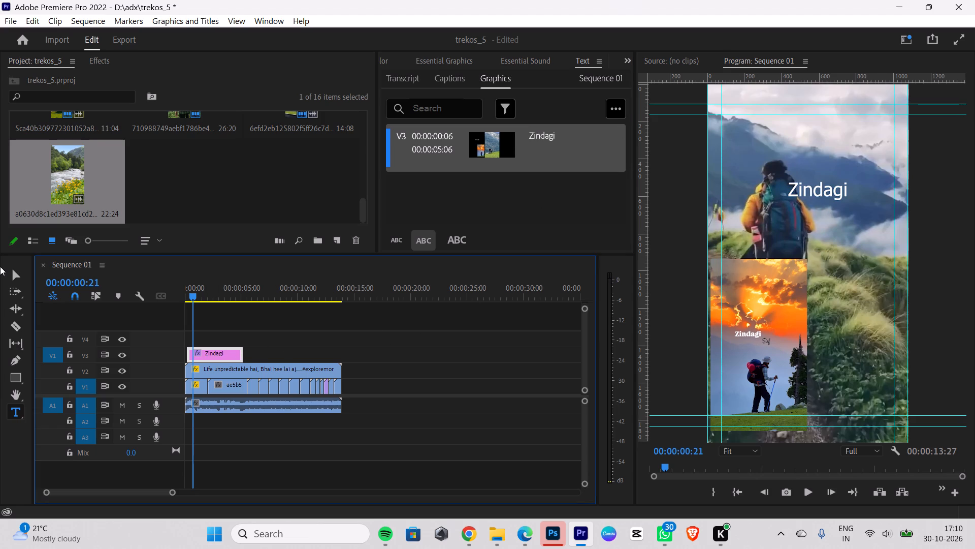
Duplicate the Zindagi graphic twice, placing the copies on V4 and V5, both starting at 00:00:00:17.
key("Left")
key("Left")
key("Left")
key("Left")
key("Left")
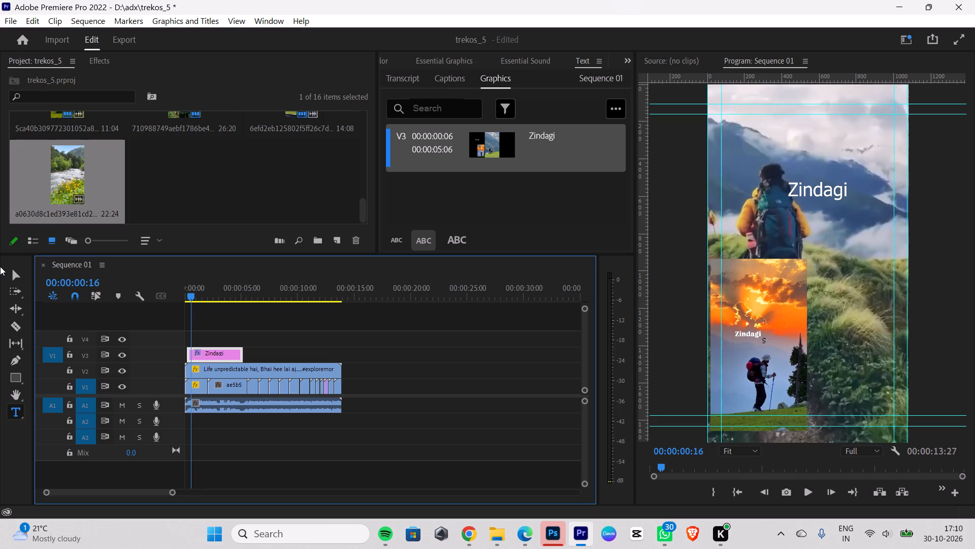
key("Left")
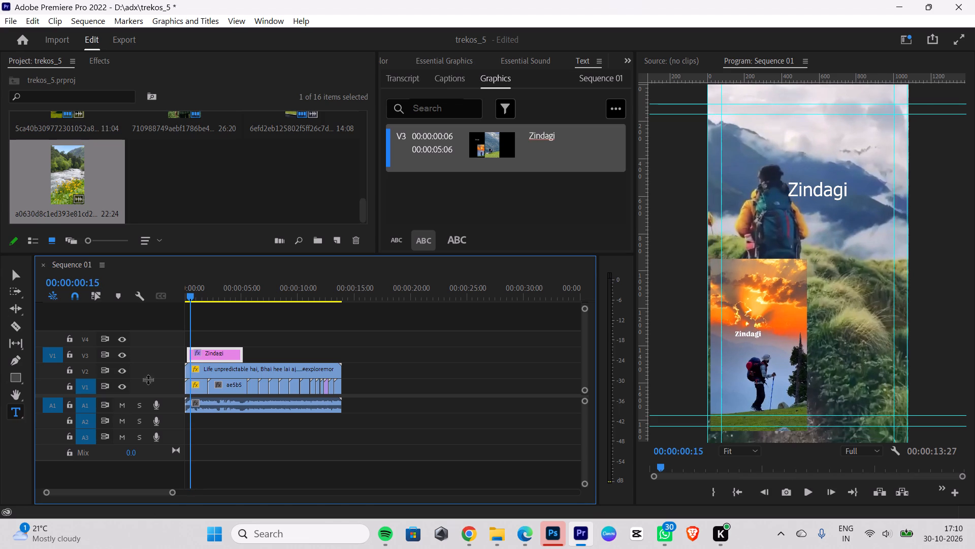
left_click(215, 356)
key("ctrl+c")
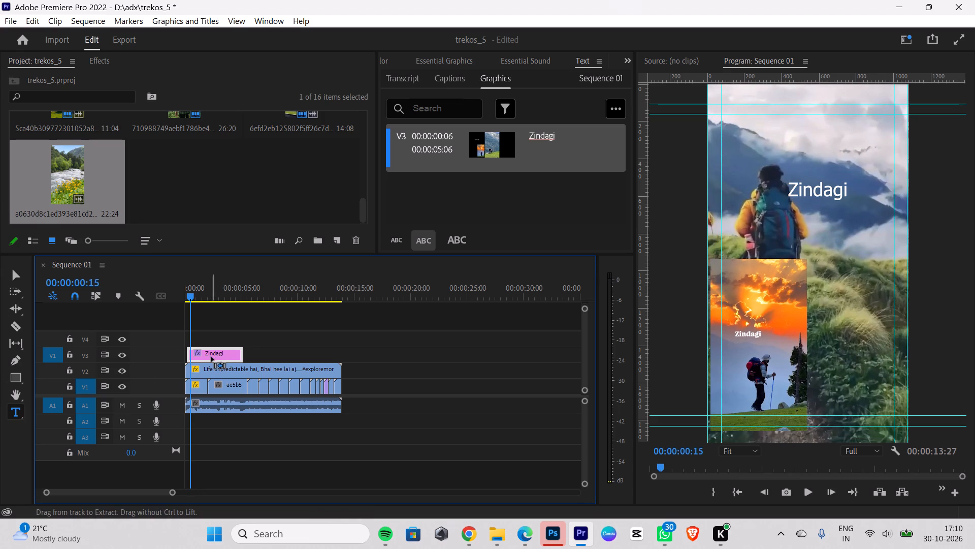
left_click_drag(192, 294, 247, 293)
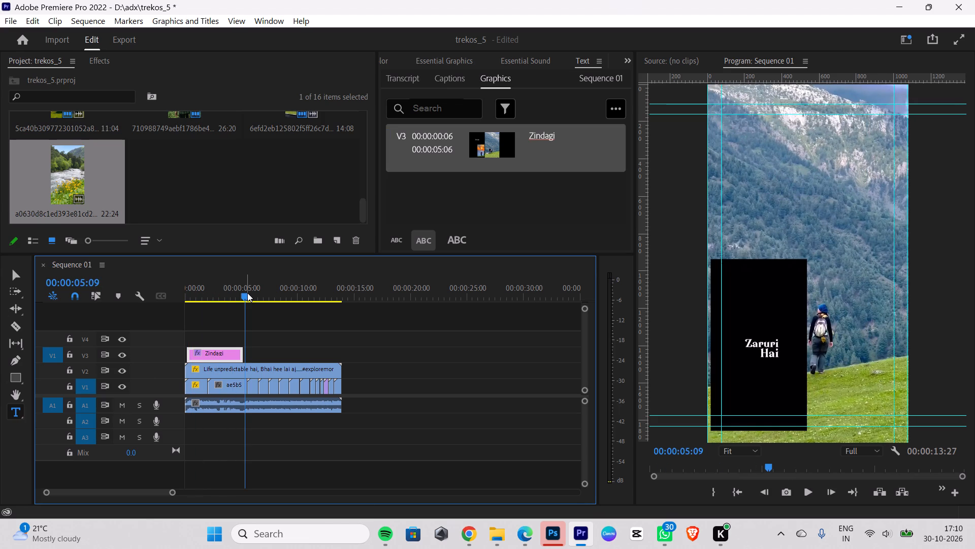
key("ctrl+v")
left_click_drag(264, 354, 212, 335)
left_click(212, 333)
key("ctrl+c")
key("ctrl+v")
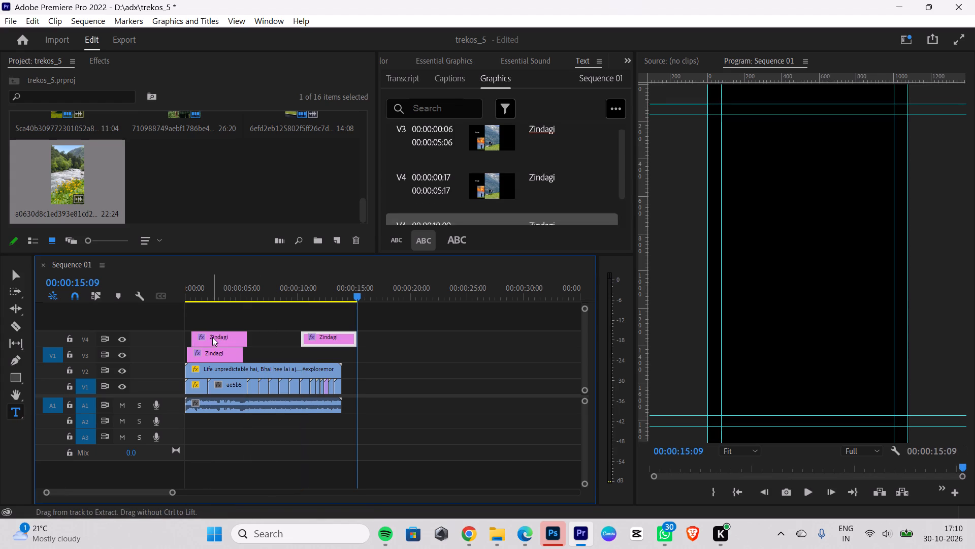
left_click_drag(324, 341, 218, 319)
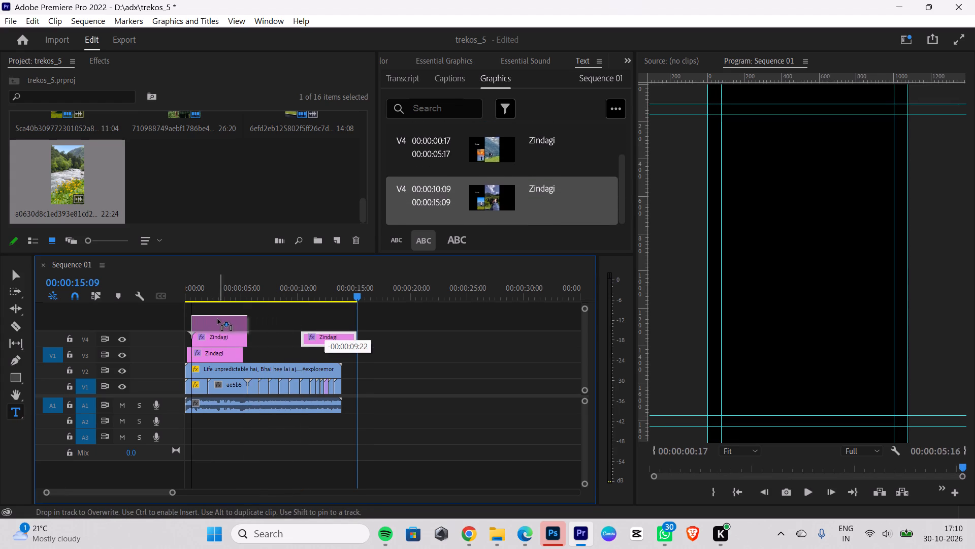
left_click_drag(218, 319, 218, 321)
Cut the V3 and V4 Zindagi graphics where the reference's first caption ends, 00:00:01:01, and delete the parts after it.
left_click_drag(356, 295, 143, 310)
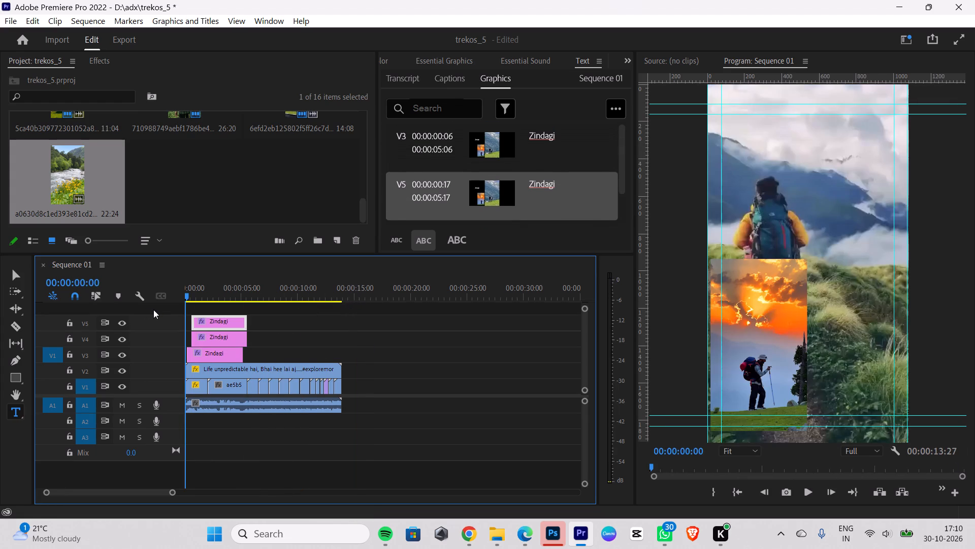
key("Right")
key("Right")
key("Right")
key("Right")
key("Right")
key("Right")
key("Right")
key("Right")
key("Right")
key("Right")
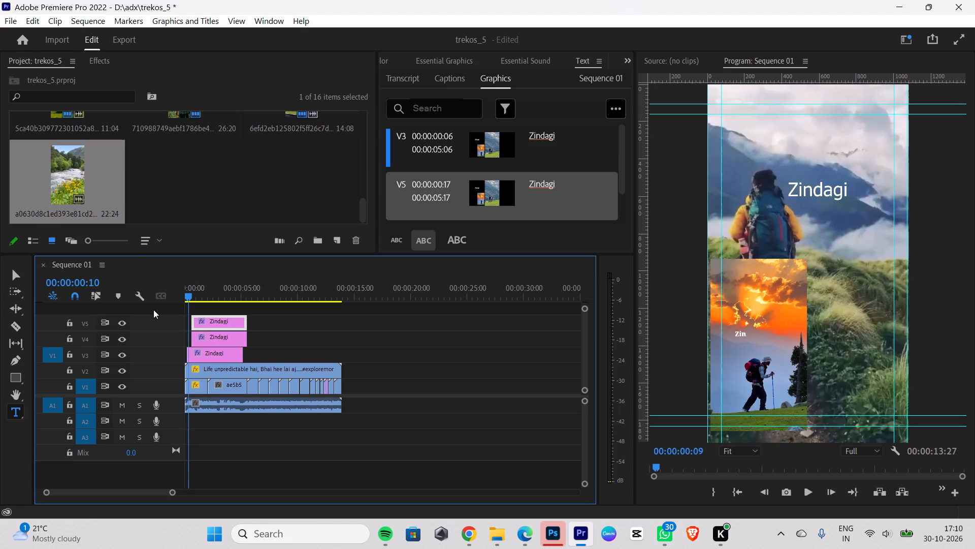
key("Right")
key("Right")
key("Right")
key("Right")
key("Right")
key("Right")
key("Right")
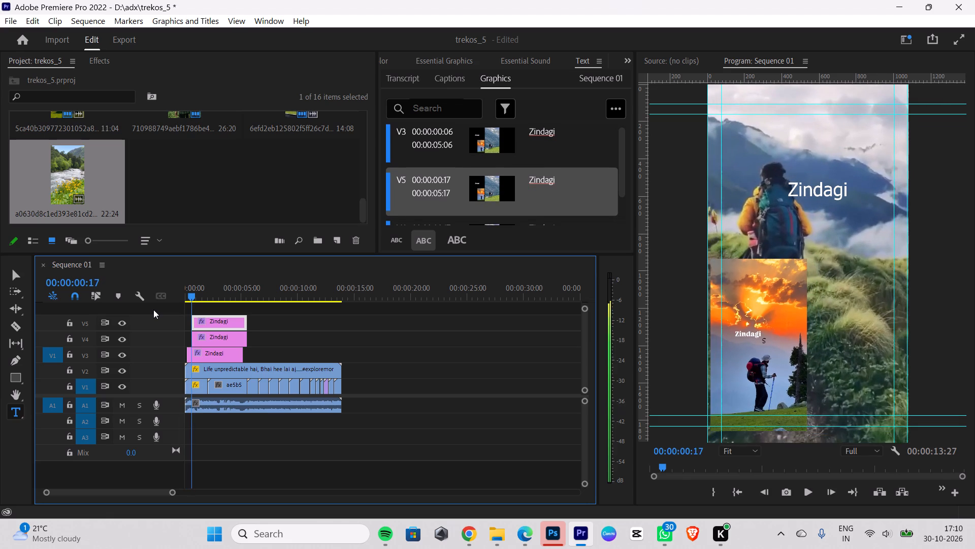
key("Right")
key("Right")
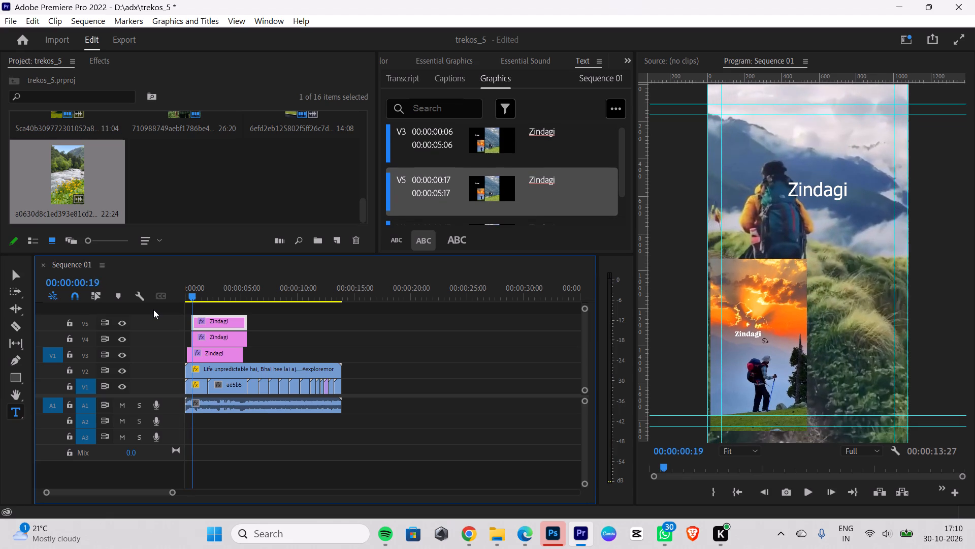
key("Right")
key("Right")
key("Right")
key("Right")
key("Right")
key("Right")
key("Right")
key("Right")
key("Right")
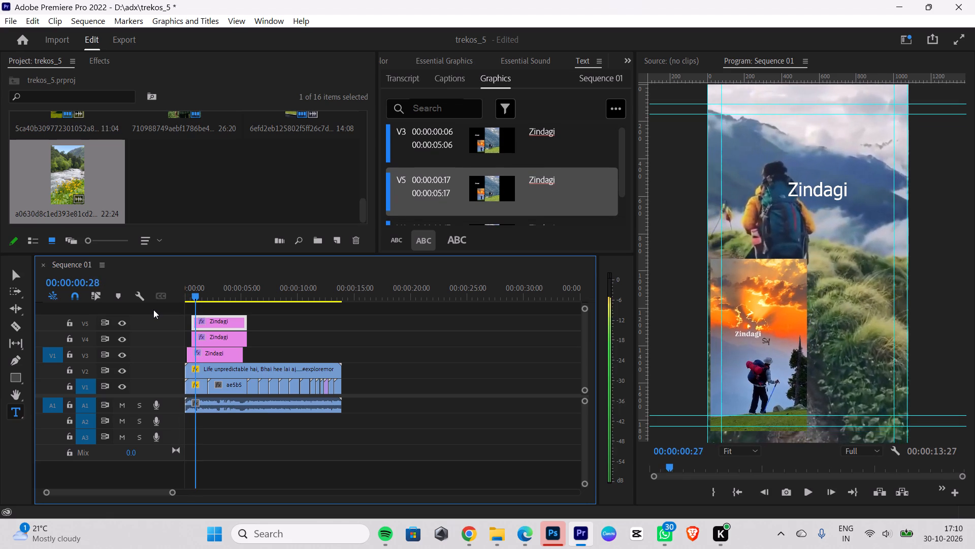
key("Right")
key("Right")
key("Right")
key("Right")
key("Right")
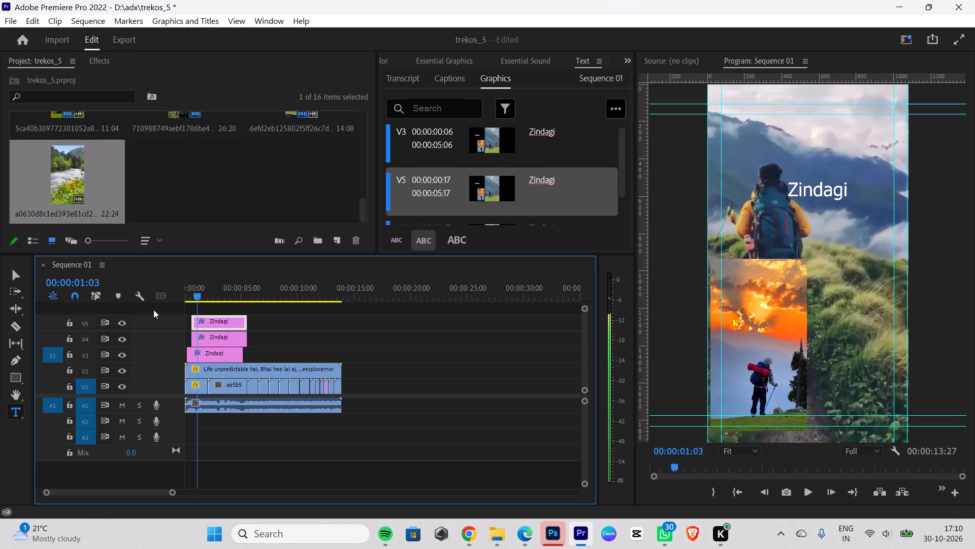
key("Left")
key("Left")
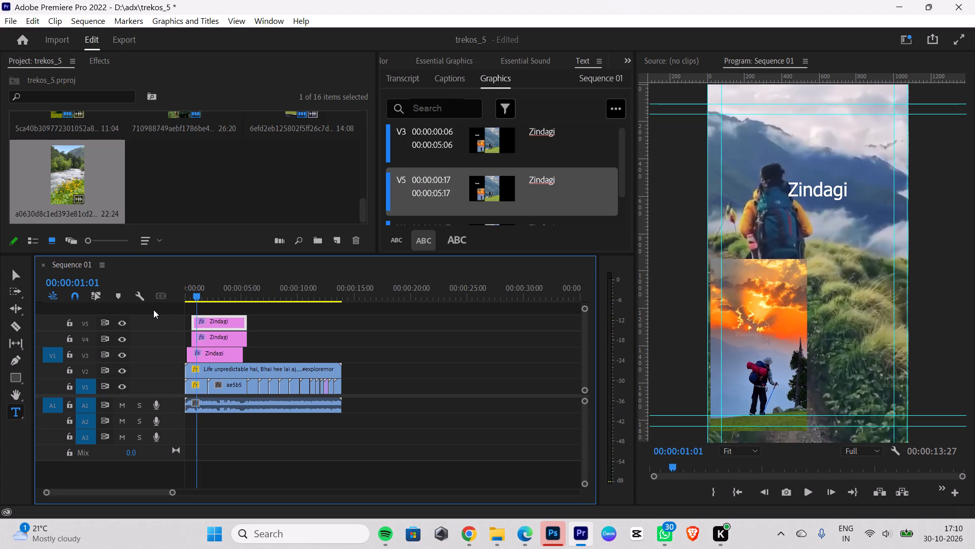
key("Right")
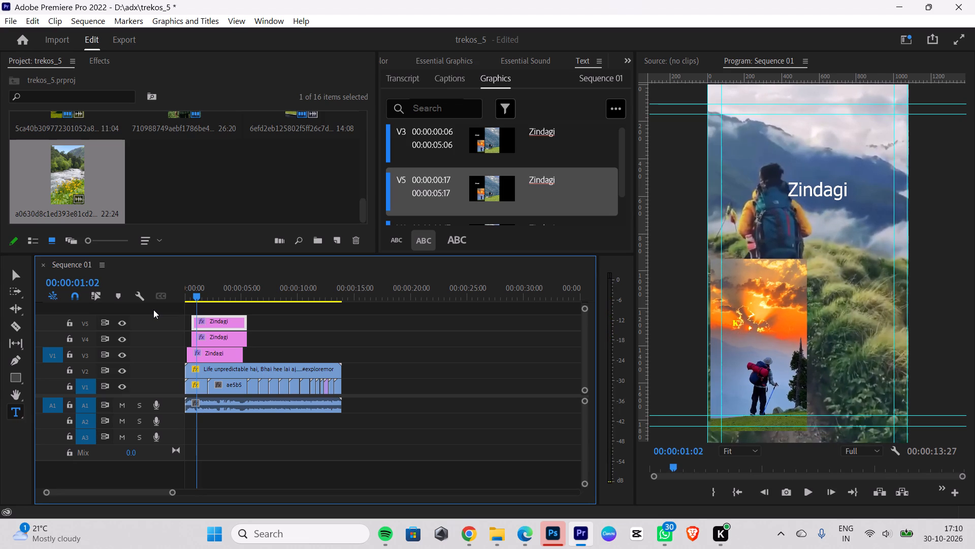
key("Left")
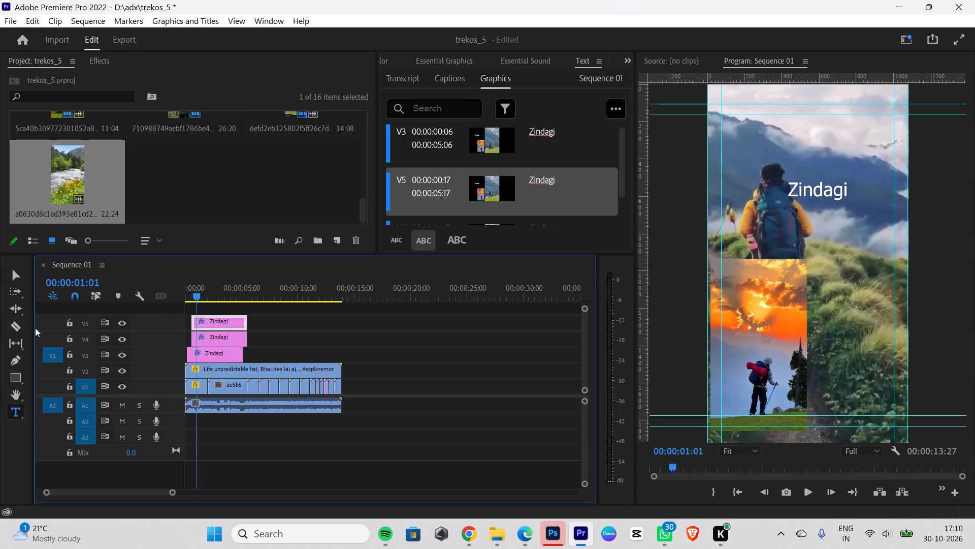
left_click(19, 330)
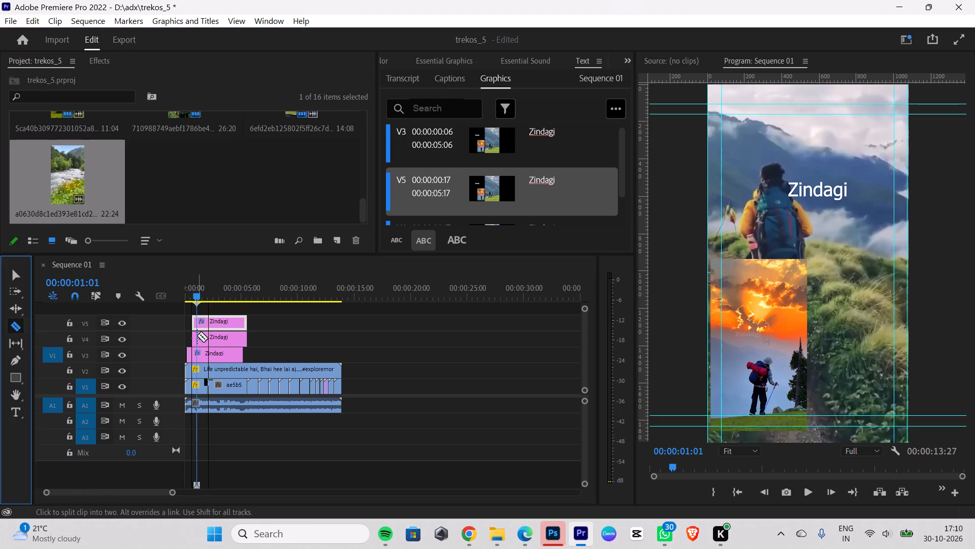
left_click(197, 336)
left_click(198, 354)
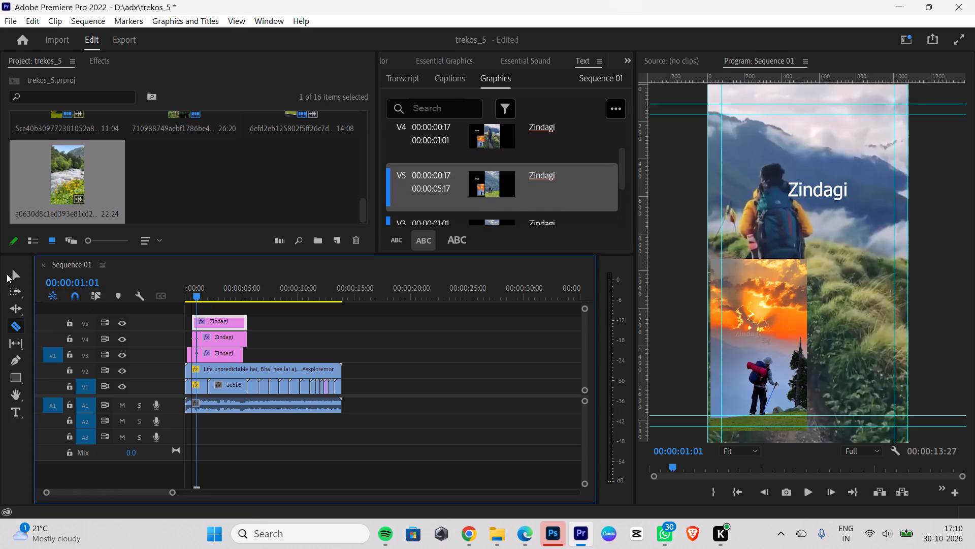
left_click(19, 274)
left_click(227, 356)
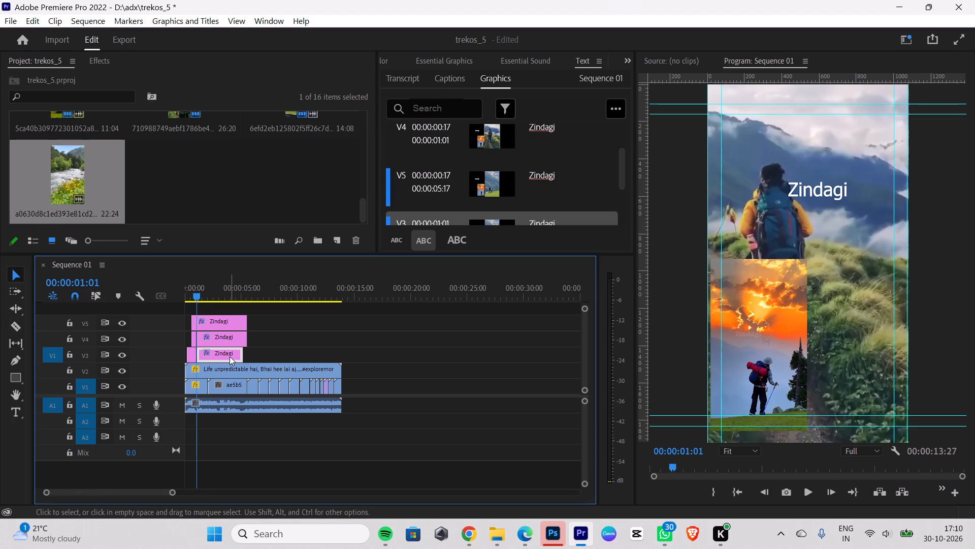
key("BackSpace")
left_click(236, 344)
key("BackSpace")
Move the V5 Zindagi graphic down to V4, starting at 00:00:01:01, flush after the short Zindagi piece.
left_click_drag(216, 321, 219, 323)
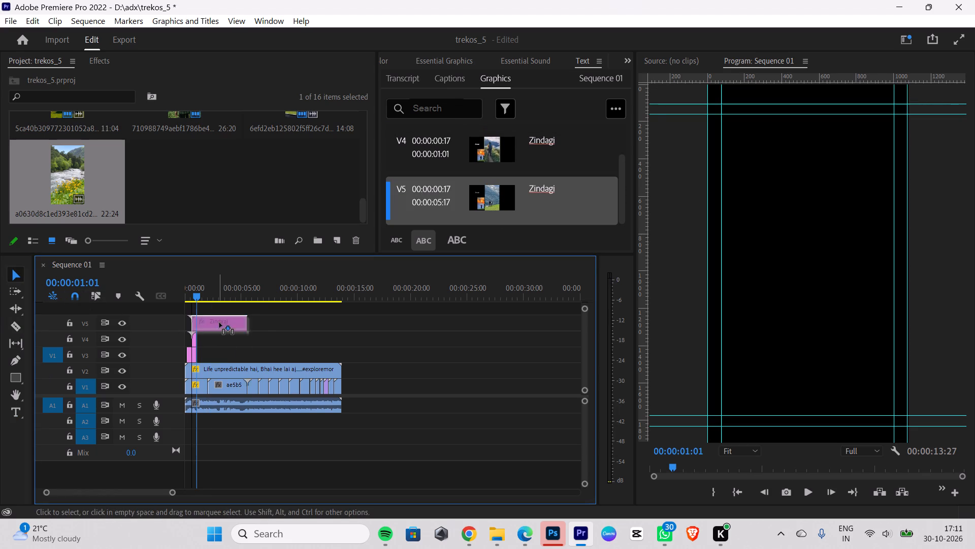
left_click_drag(219, 323, 226, 332)
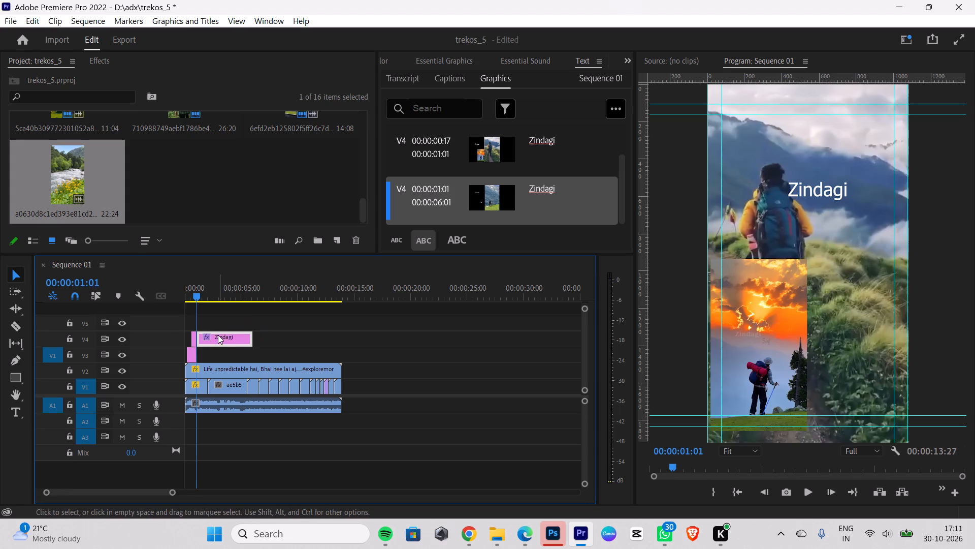
At 00:00:00:17, move the V4 Zindagi text just below and slightly right of the V3 Zindagi text in the frame.
left_click_drag(199, 283, 166, 320)
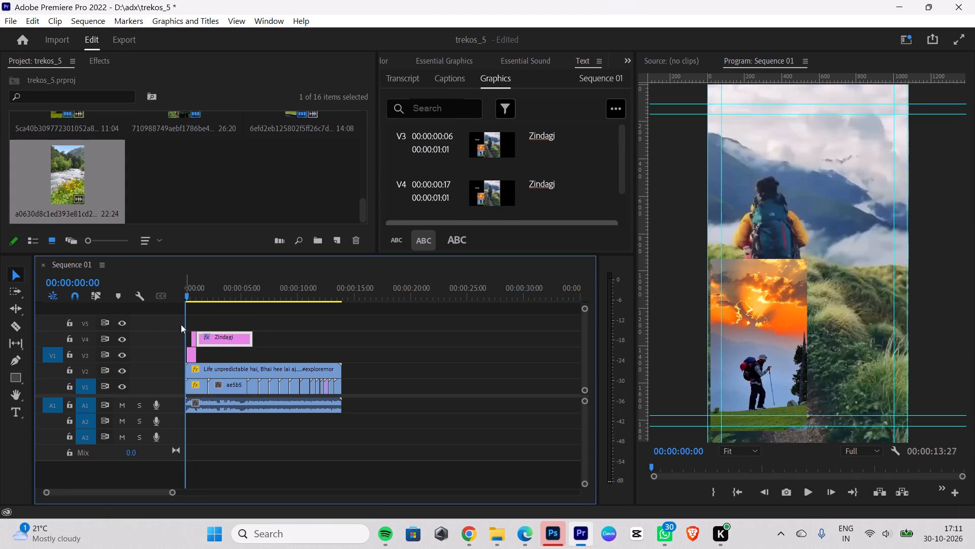
key("Right")
key("Right")
key("Right")
key("Right")
key("Right")
key("Right")
key("Right")
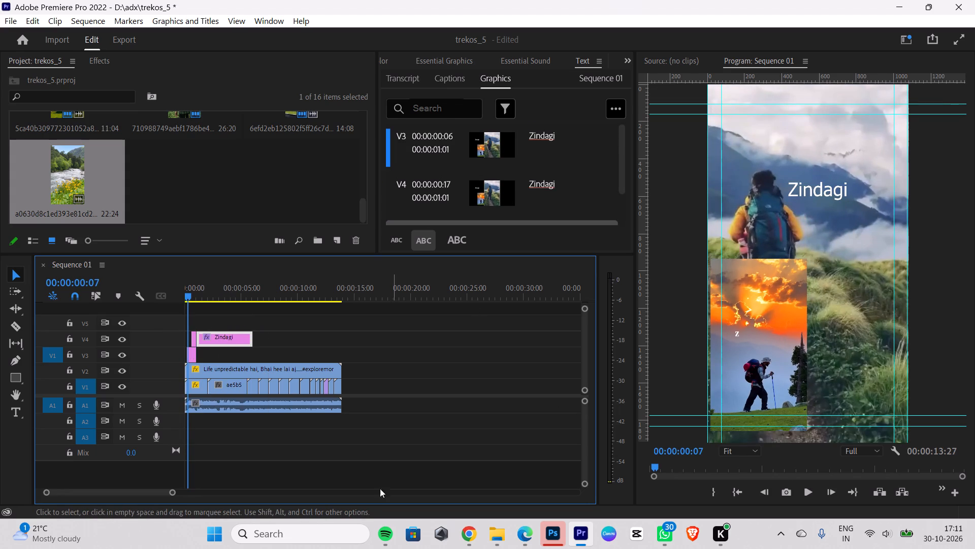
key("Right")
key("Right")
key("Right")
key("Right")
key("Right")
key("Right")
key("Right")
key("Right")
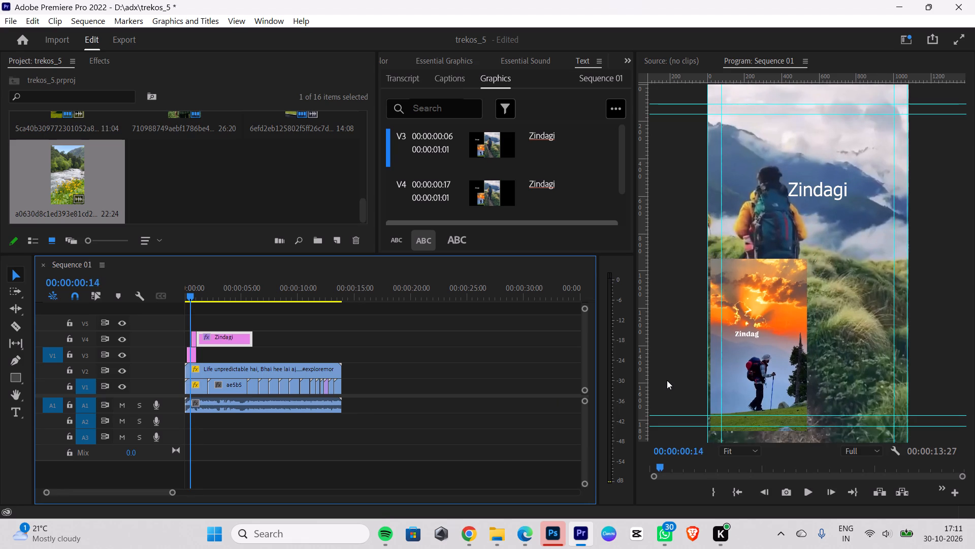
key("Right")
key("Right")
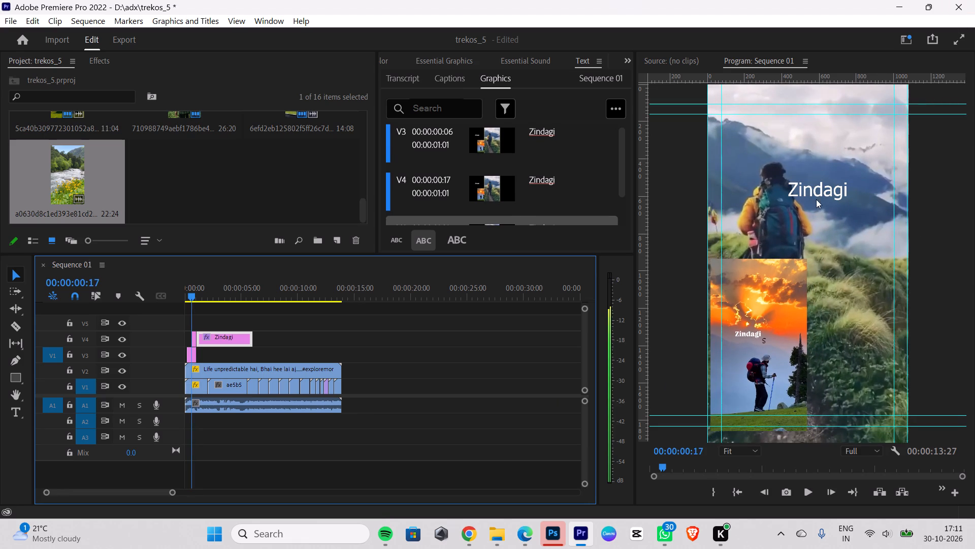
left_click(819, 195)
left_click_drag(828, 190, 830, 180)
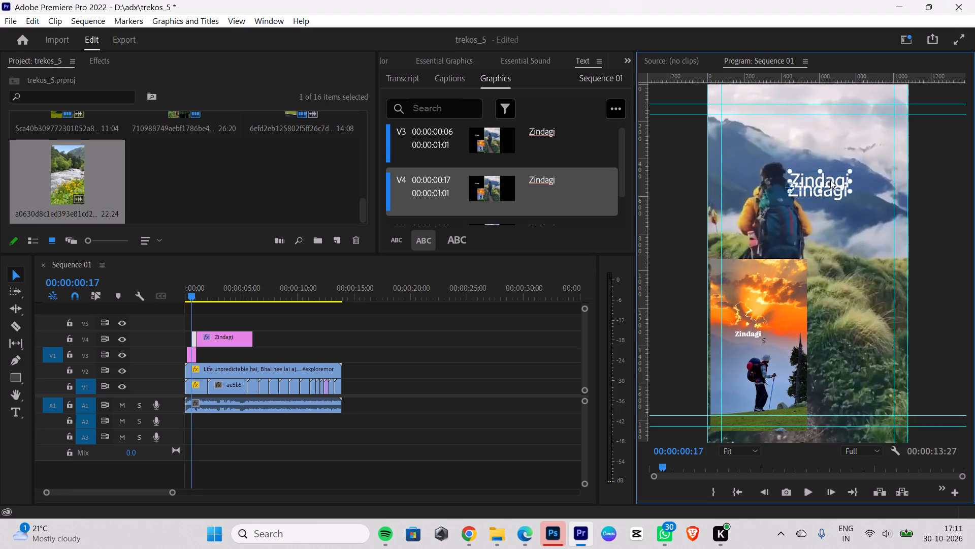
left_click_drag(830, 180, 841, 216)
Replace the lower caption's text on V4 with "sirf".
double_click(841, 217)
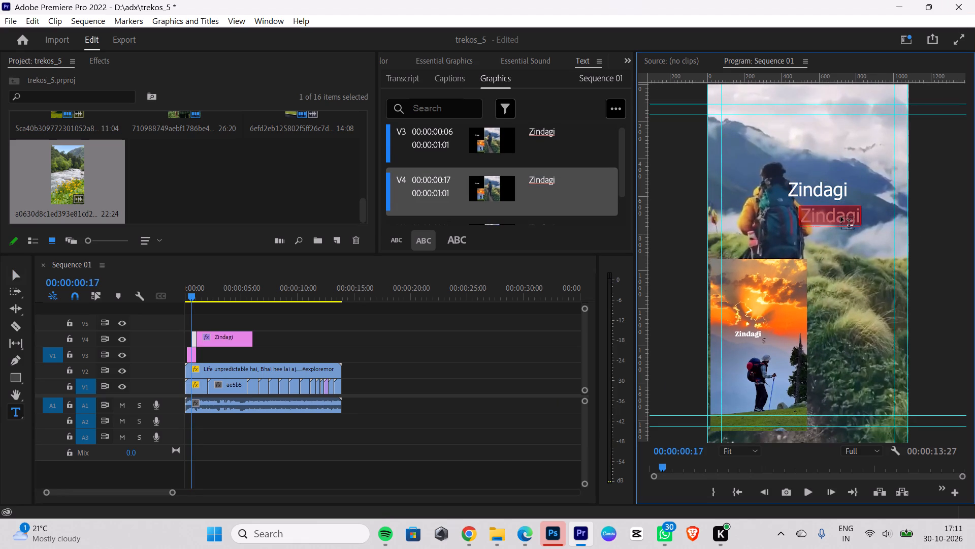
key("BackSpace")
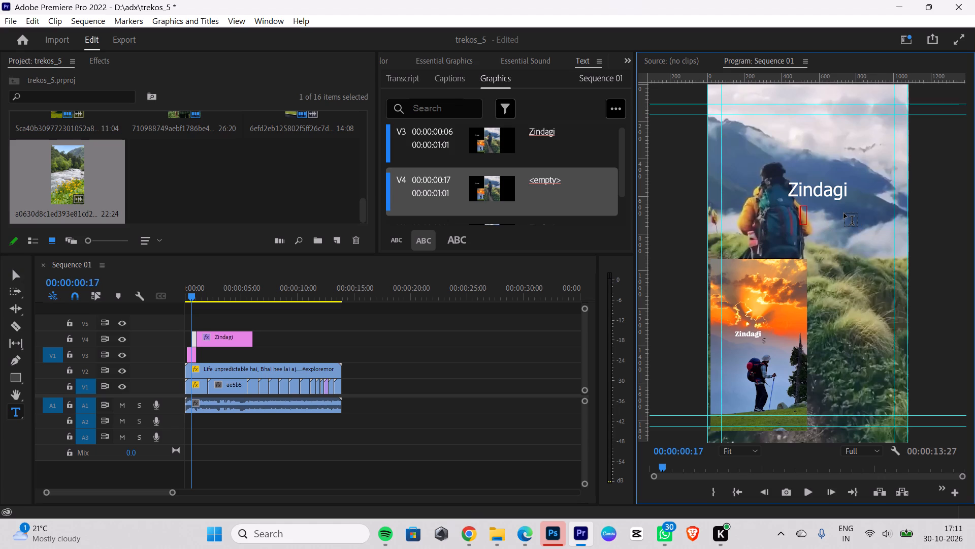
type("sirf")
left_click(18, 276)
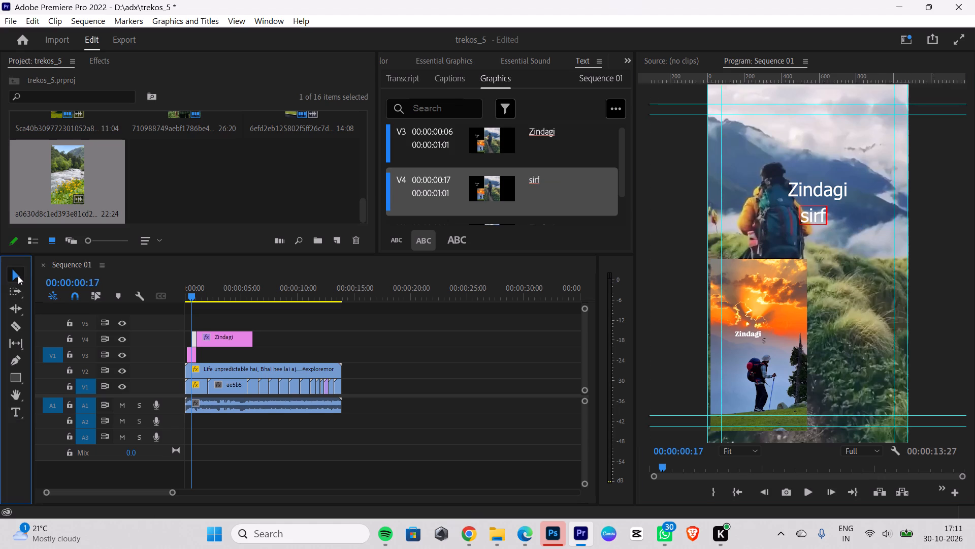
Step frame by frame between 00:00:00:04 and 00:00:01:02 to check the Zindagi and sirf caption timing against the reference.
key("Right")
key("Right")
key("Right")
key("Right")
key("Right")
key("Right")
key("Right")
key("Right")
key("Right")
key("Right")
key("Right")
key("Right")
key("Right")
key("Right")
key("Right")
key("Right")
key("Right")
key("Right")
key("Right")
key("Right")
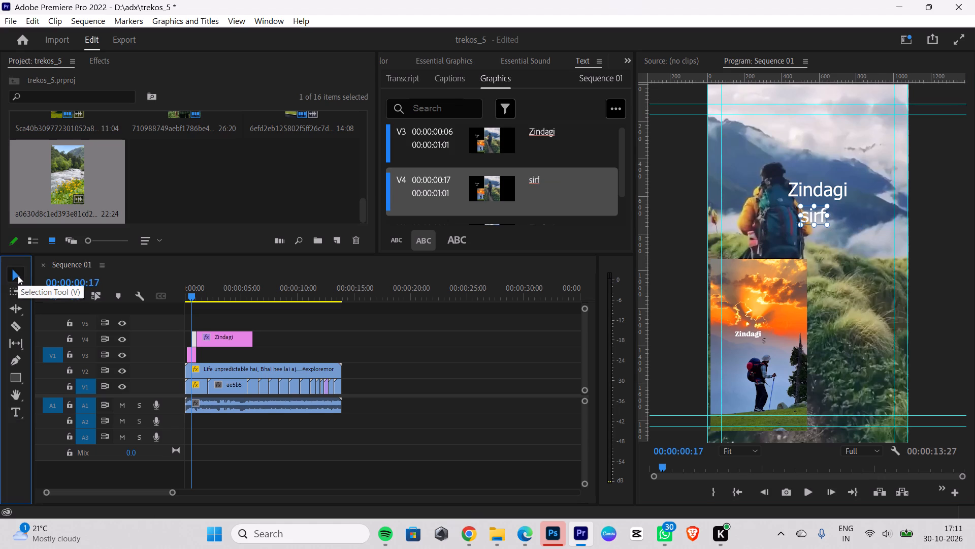
left_click(359, 319)
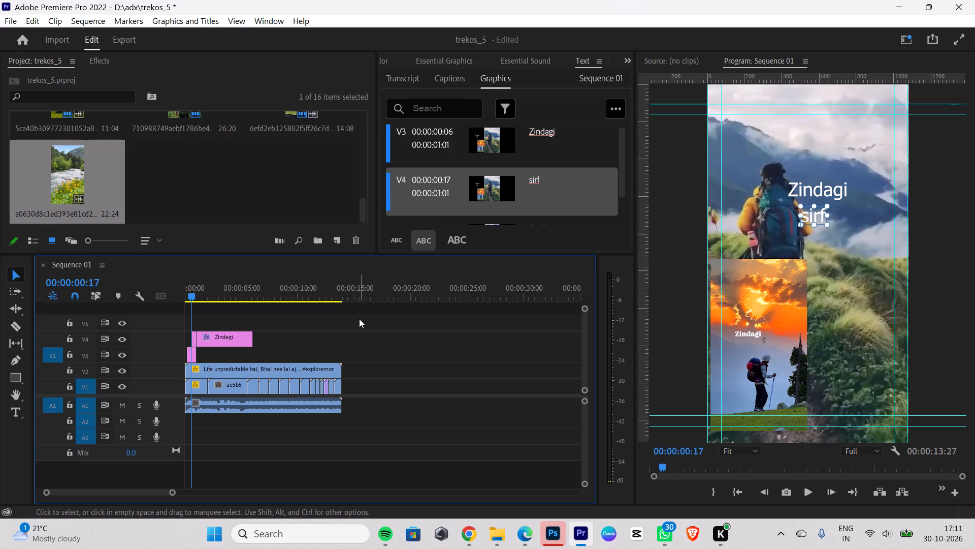
key("Right")
key("Right")
key("Right")
key("Right")
key("Right")
key("Right")
key("Right")
key("Right")
key("Right")
key("Right")
key("Right")
key("Right")
key("Right")
key("Right")
key("Right")
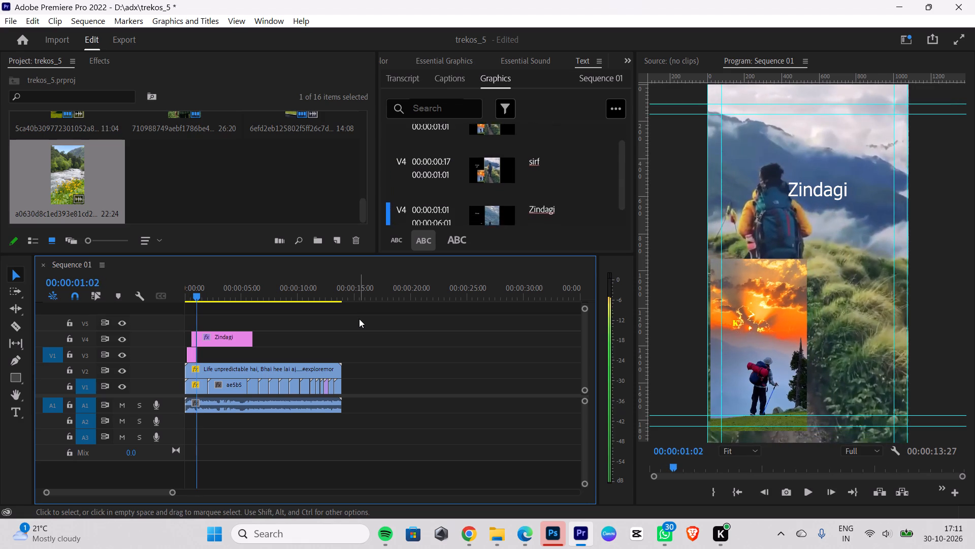
key("Left")
key("Left")
key("Left")
key("Left")
key("Left")
key("Left")
key("Left")
key("Left")
key("Left")
key("Left")
key("Left")
key("Left")
key("Left")
key("Left")
key("Left")
key("Left")
key("Left")
key("Left")
key("Left")
key("Left")
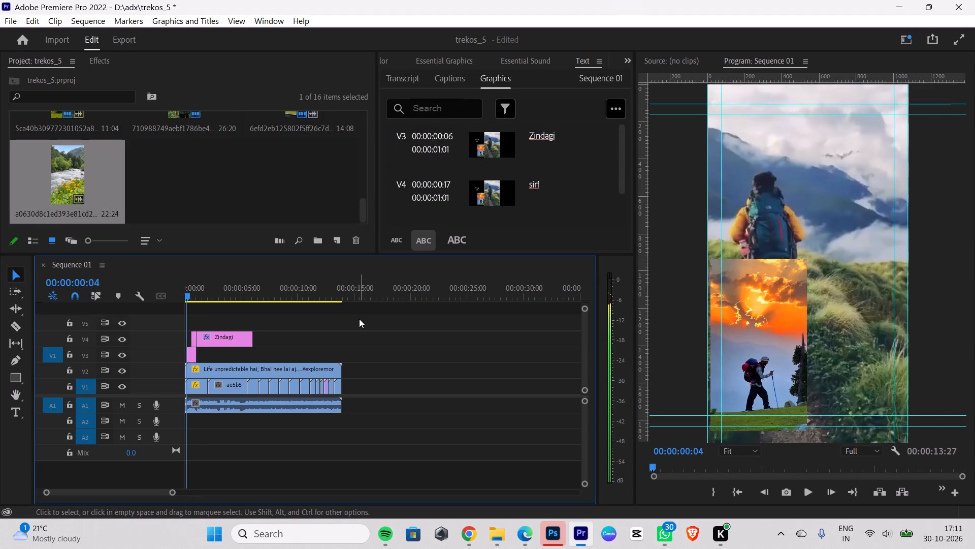
key("Right")
key("Right")
key("Right")
key("Right")
key("Right")
key("Right")
key("Right")
key("Right")
key("Right")
key("Right")
key("Right")
key("Right")
key("Right")
key("Right")
key("Right")
key("Right")
key("Right")
key("Right")
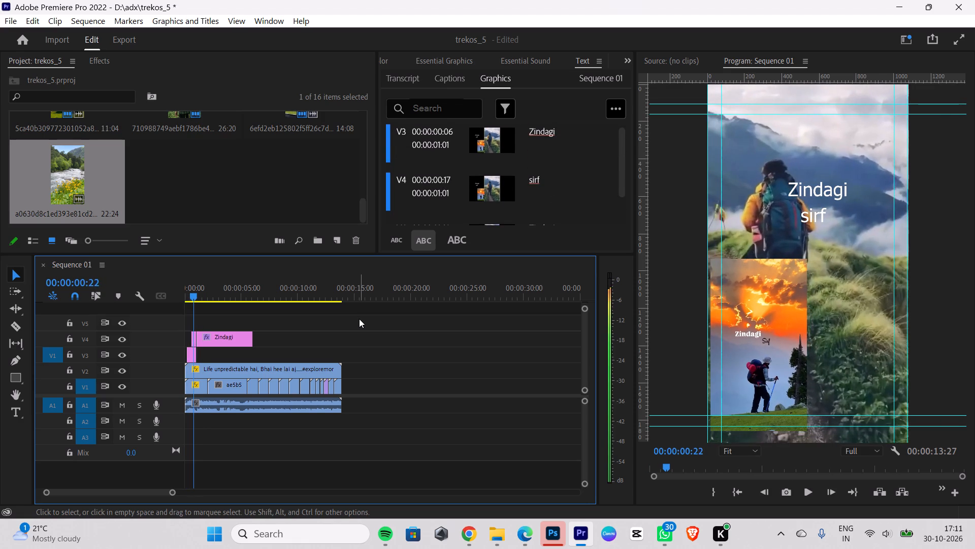
key("Right")
key("Right")
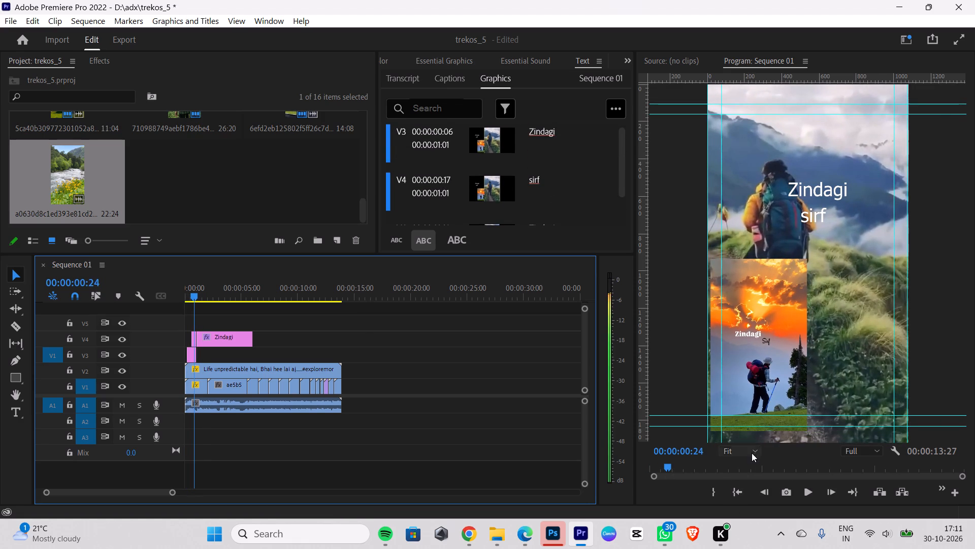
Select the V3 Zindagi caption in the frame at 75% zoom and show its effect controls.
left_click(752, 451)
left_click(752, 380)
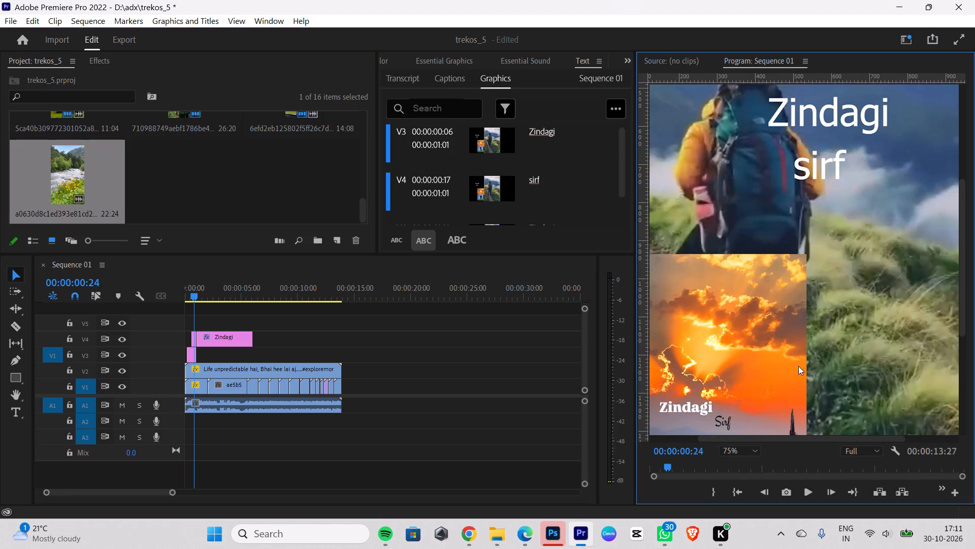
left_click(822, 104)
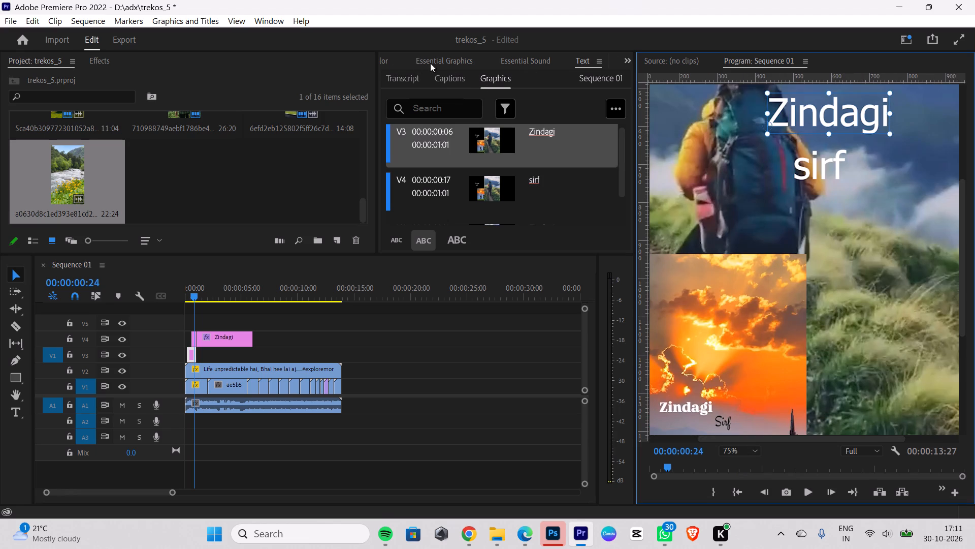
left_click(481, 62)
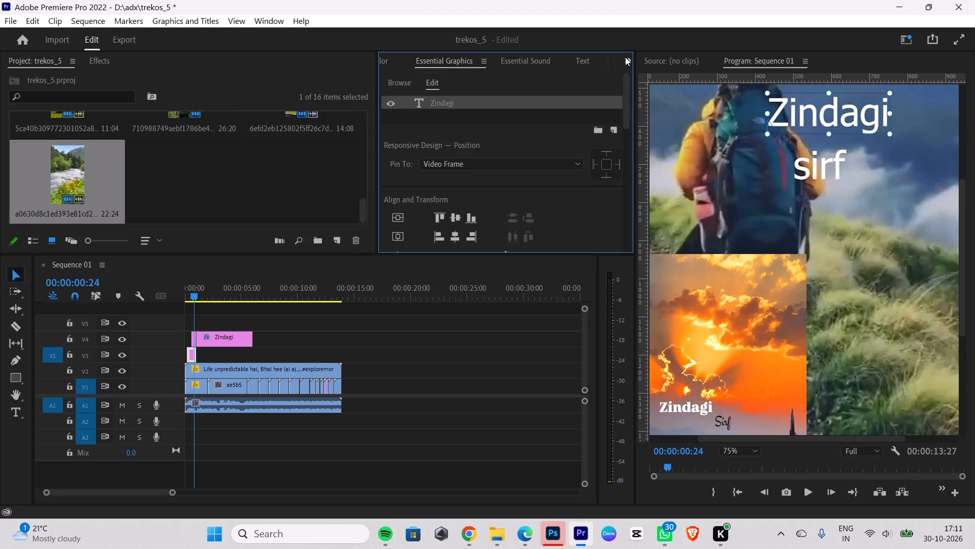
left_click(625, 57)
left_click(638, 73)
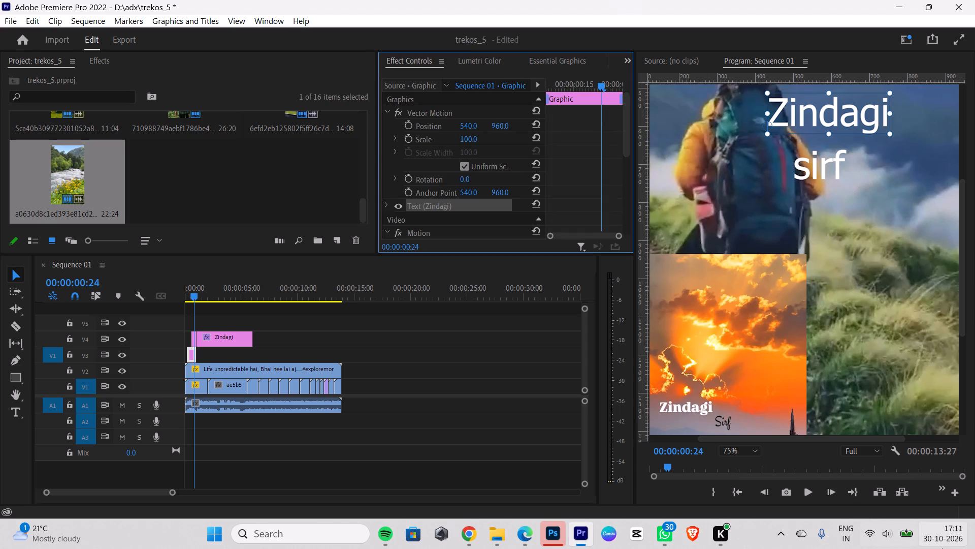
Switch the computer's Wi-Fi connection to the jioairfibre network.
left_click(879, 535)
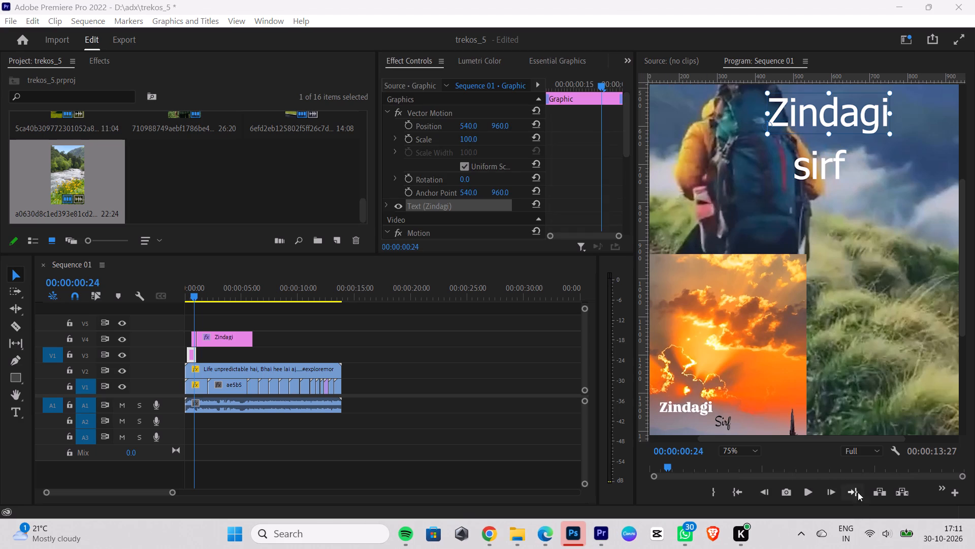
left_click(877, 537)
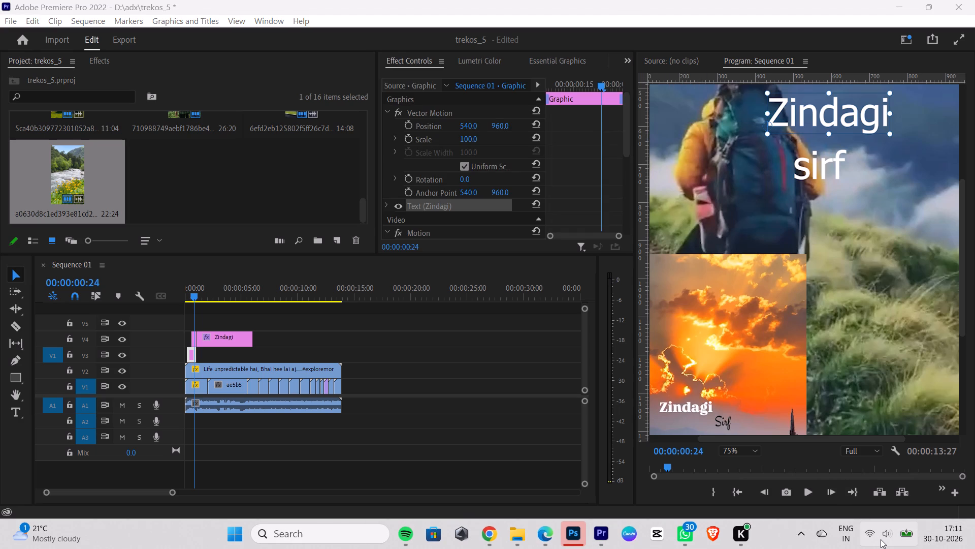
left_click(881, 539)
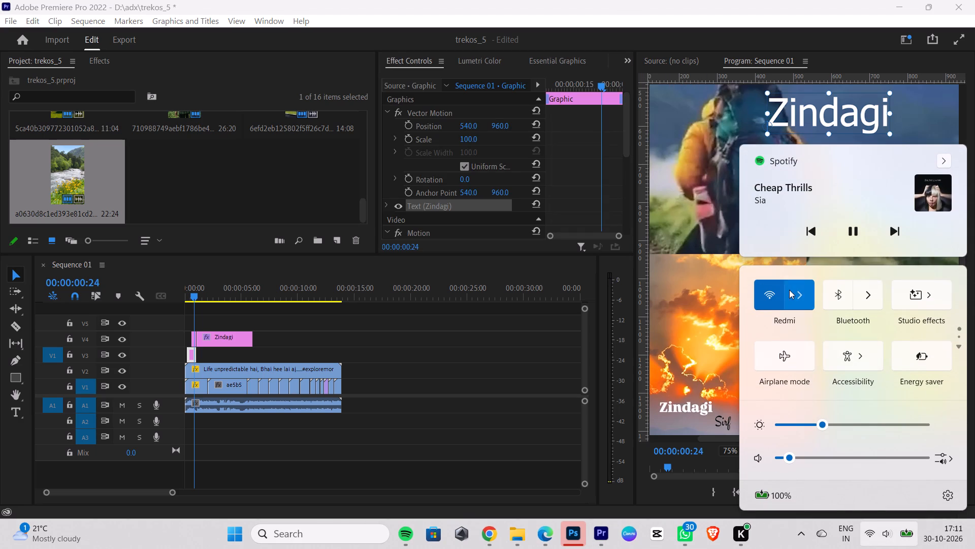
left_click(789, 290)
left_click_drag(832, 373, 841, 407)
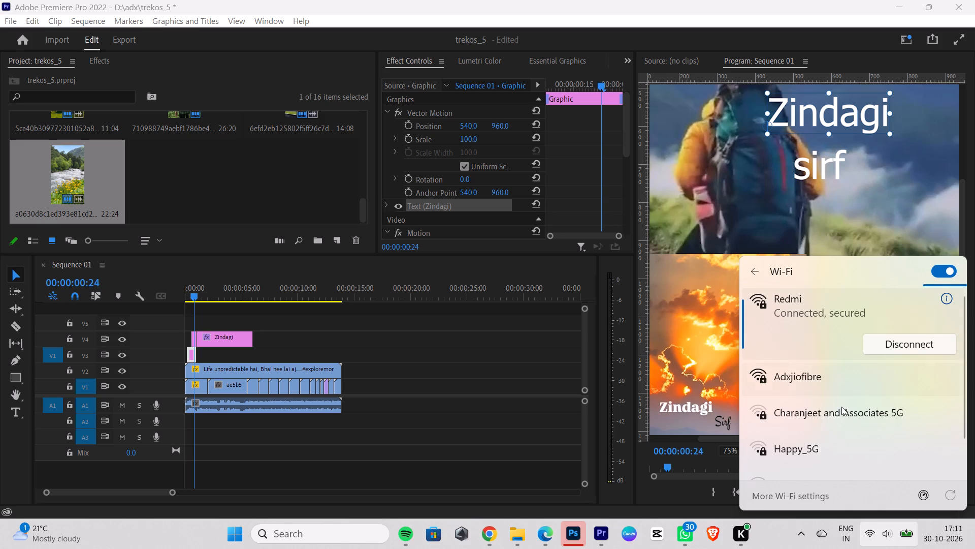
left_click_drag(841, 407, 849, 463)
scroll(913, 358, "up", 3)
scroll(915, 367, "down", 10)
scroll(922, 384, "up", 8)
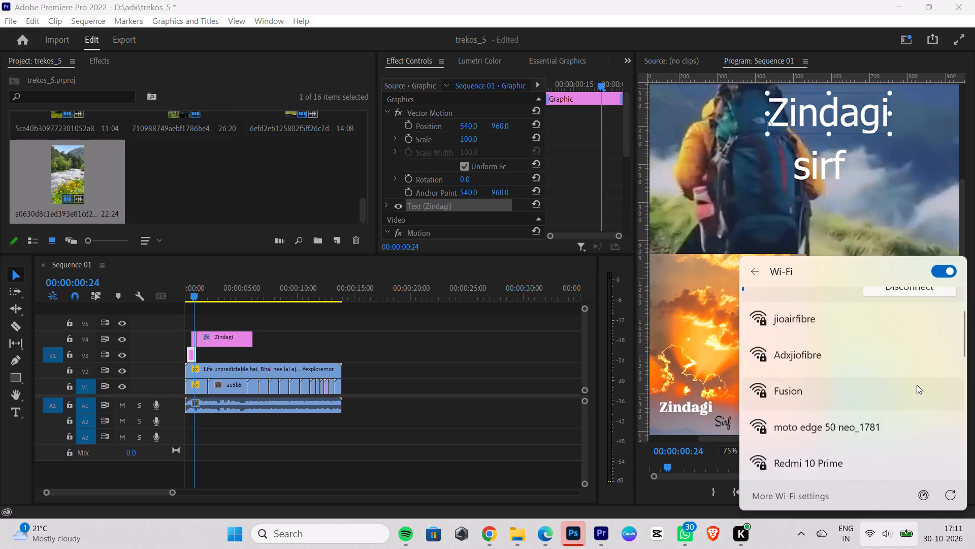
scroll(917, 385, "up", 8)
left_click(821, 373)
left_click(901, 405)
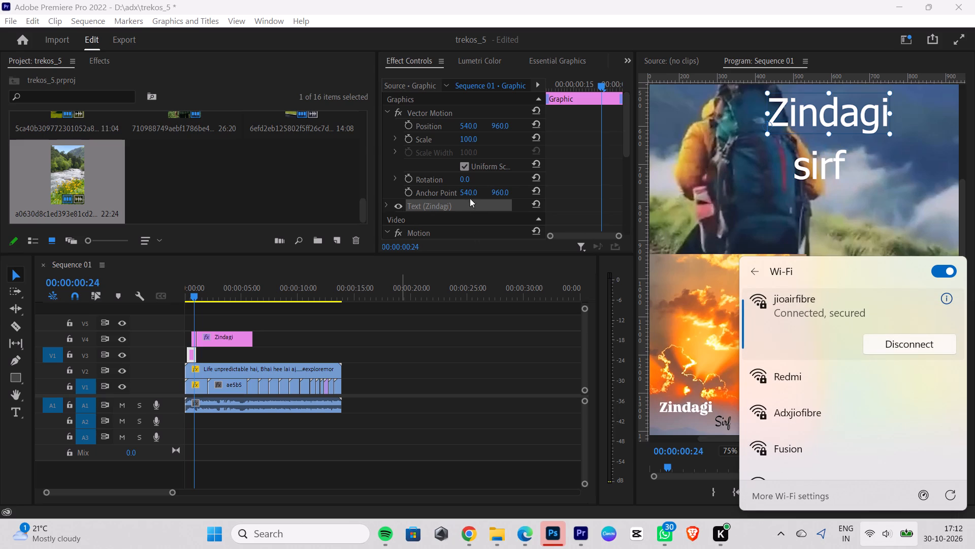
left_click(757, 158)
Reselect the V3 Zindagi caption in the frame so its text properties can be edited.
scroll(463, 206, "down", 2)
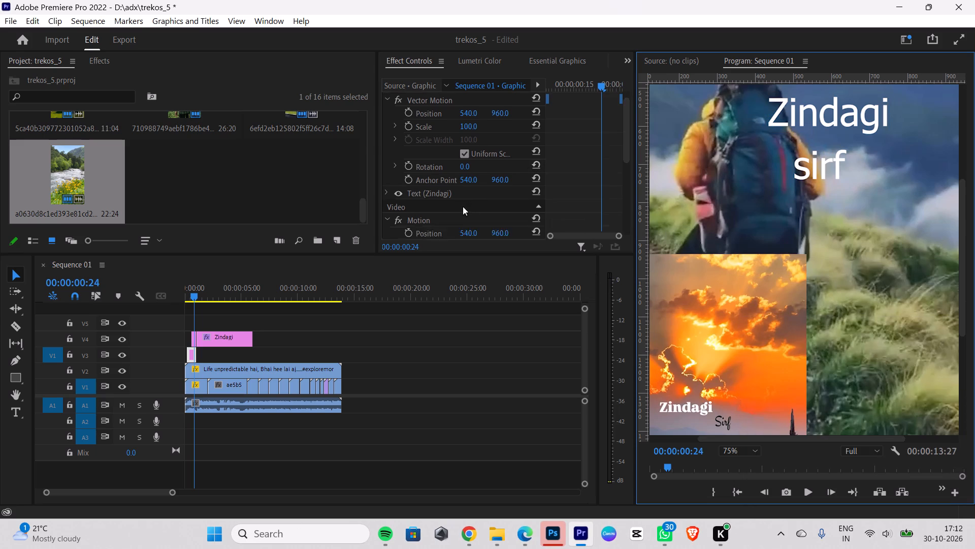
scroll(463, 206, "down", 4)
scroll(464, 189, "up", 15)
scroll(464, 189, "down", 4)
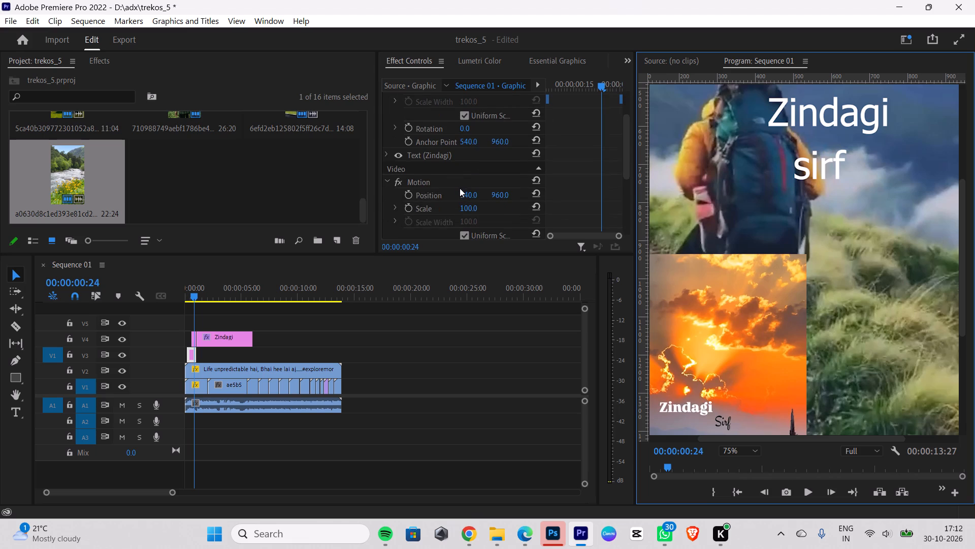
left_click(833, 125)
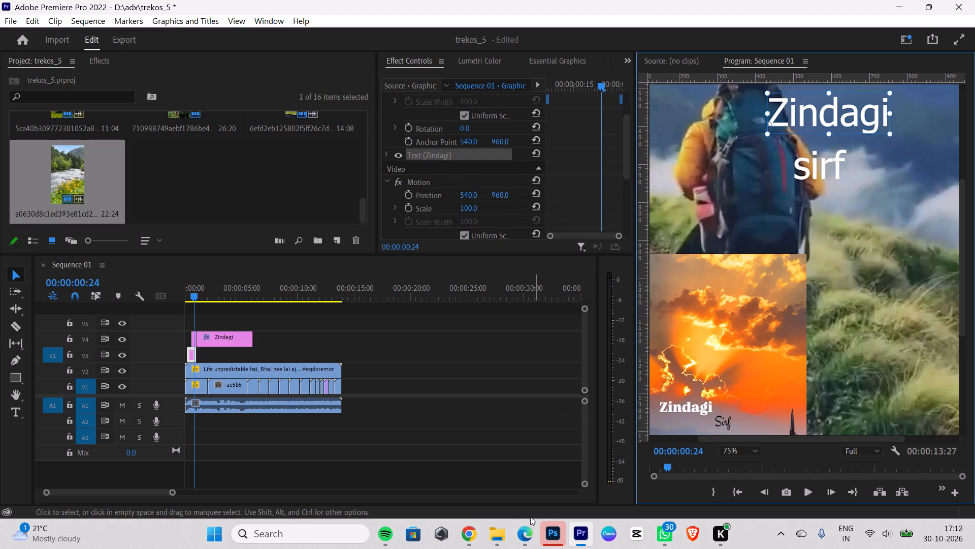
Switch to Microsoft Edge and open the my-projects page of the Adxventure CRM.
left_click(523, 537)
left_click(206, 344)
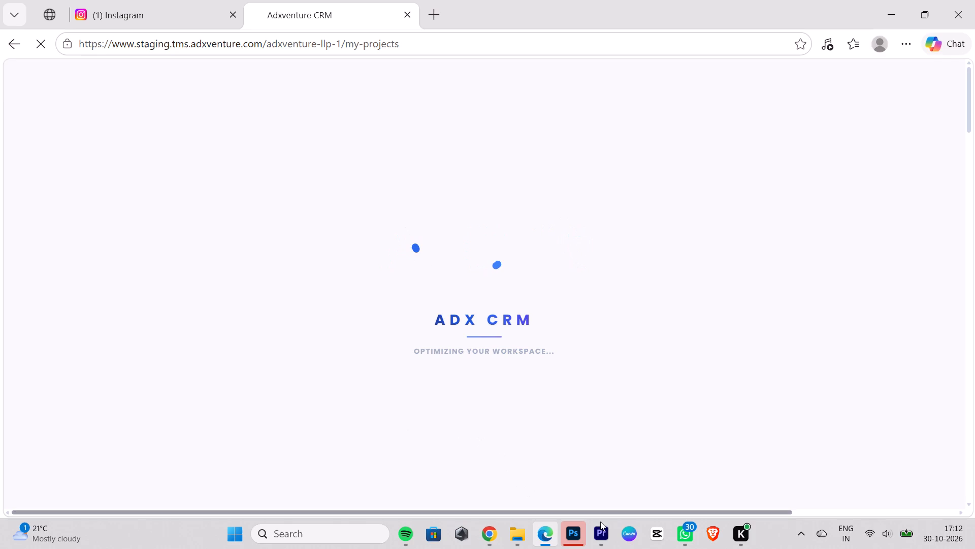
Return to Premiere Pro and change the V3 Zindagi caption's font to THE BOLD FONT.
left_click(608, 539)
scroll(483, 198, "down", 1)
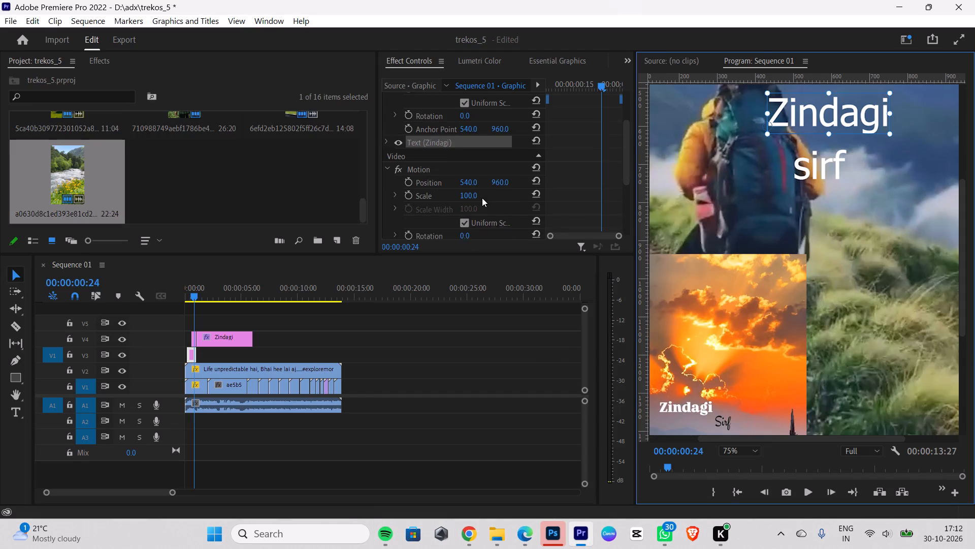
scroll(482, 198, "down", 1)
scroll(414, 184, "up", 1)
left_click(384, 143)
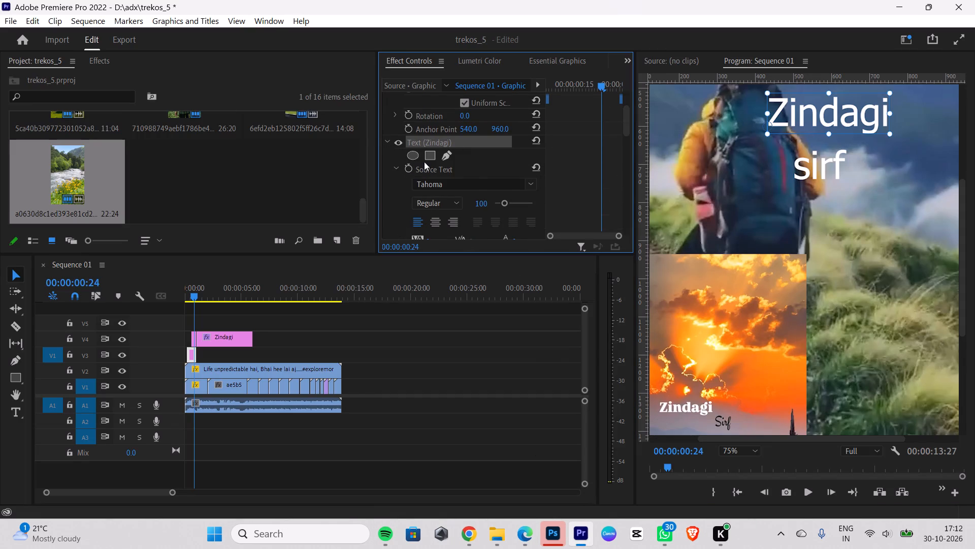
left_click(534, 181)
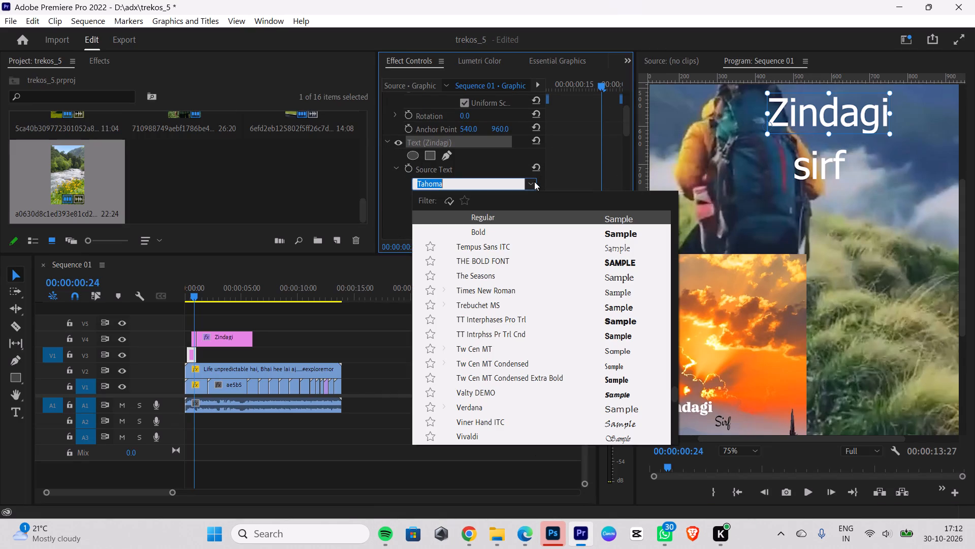
left_click(622, 261)
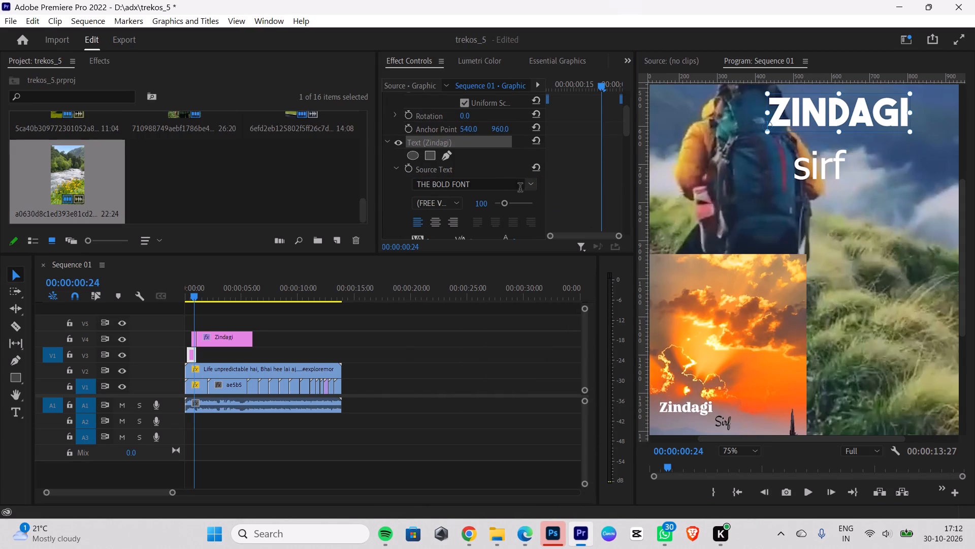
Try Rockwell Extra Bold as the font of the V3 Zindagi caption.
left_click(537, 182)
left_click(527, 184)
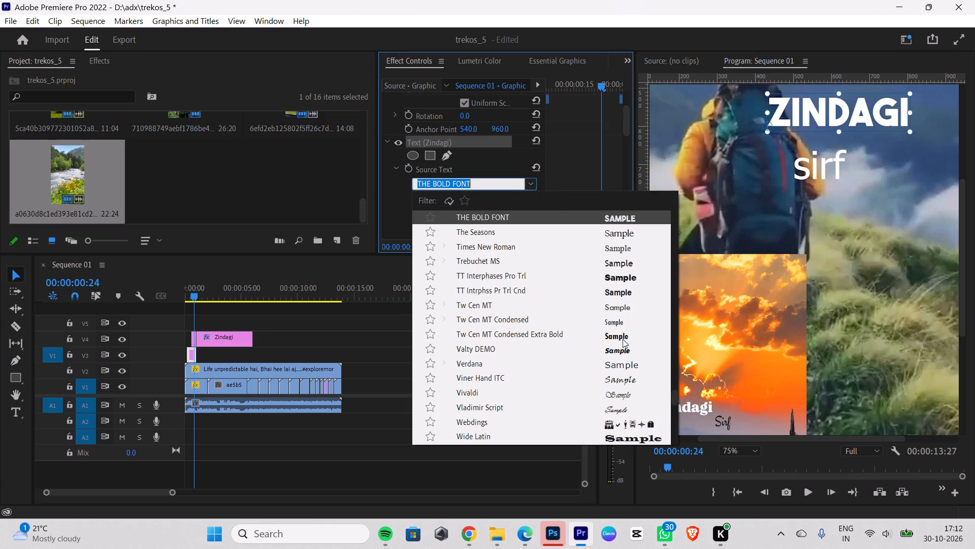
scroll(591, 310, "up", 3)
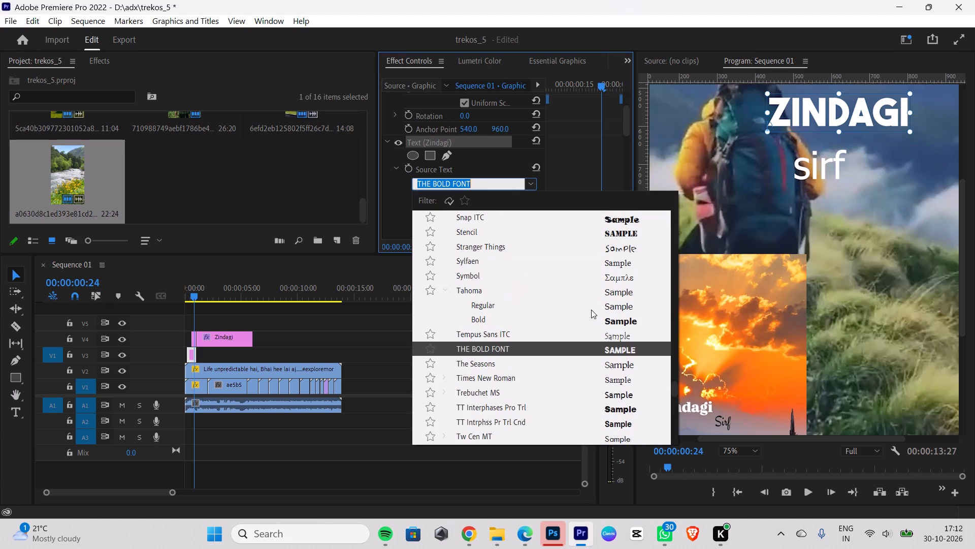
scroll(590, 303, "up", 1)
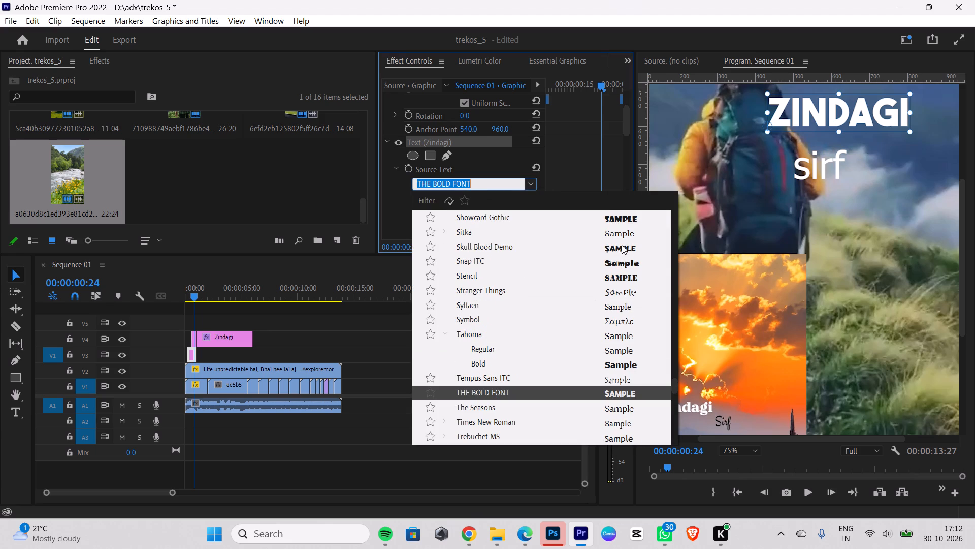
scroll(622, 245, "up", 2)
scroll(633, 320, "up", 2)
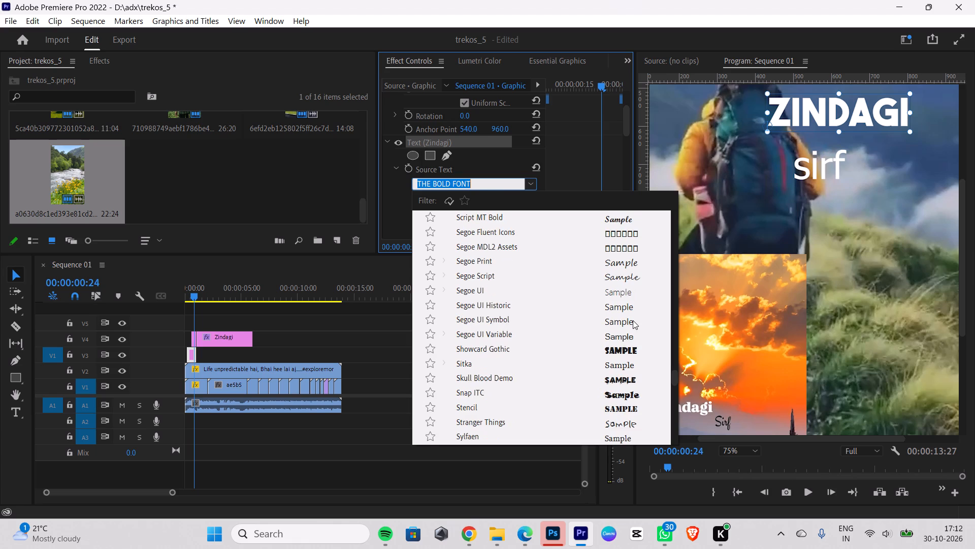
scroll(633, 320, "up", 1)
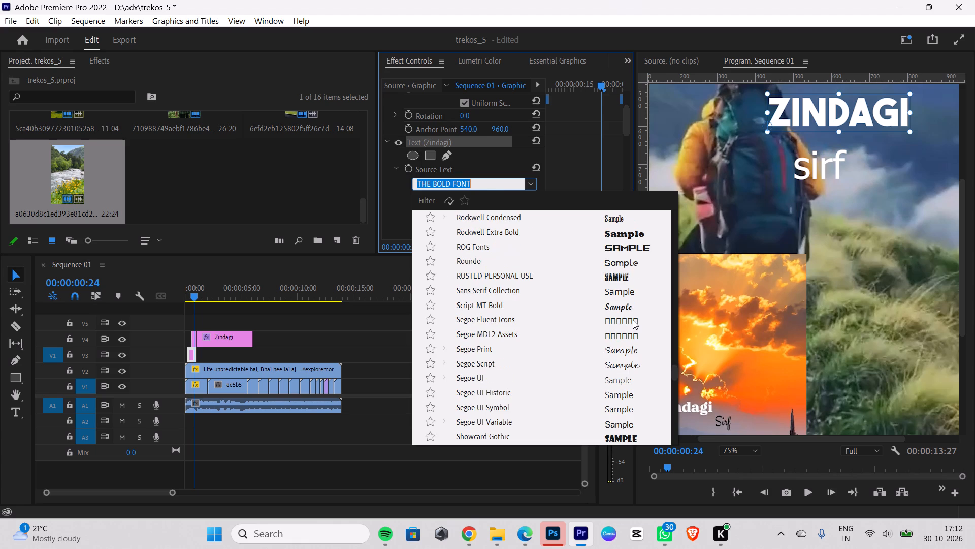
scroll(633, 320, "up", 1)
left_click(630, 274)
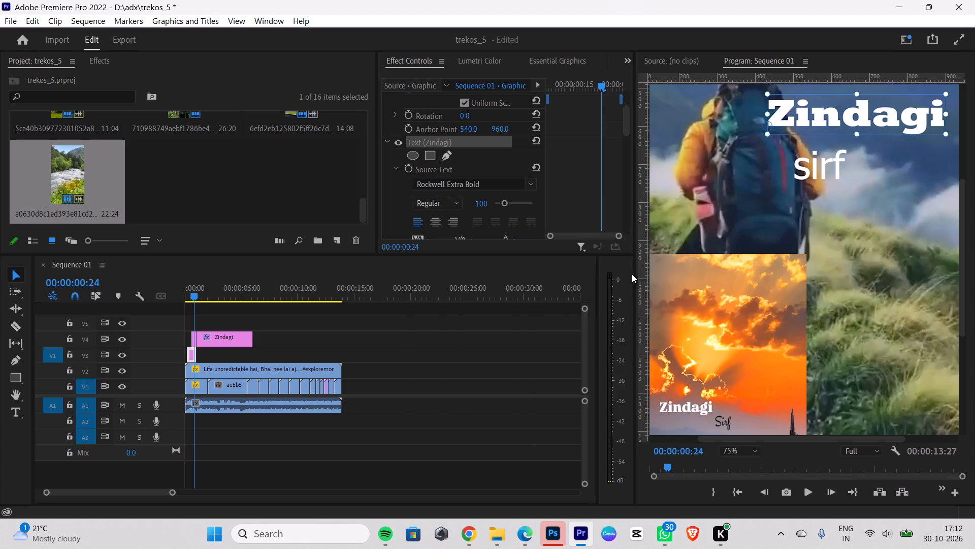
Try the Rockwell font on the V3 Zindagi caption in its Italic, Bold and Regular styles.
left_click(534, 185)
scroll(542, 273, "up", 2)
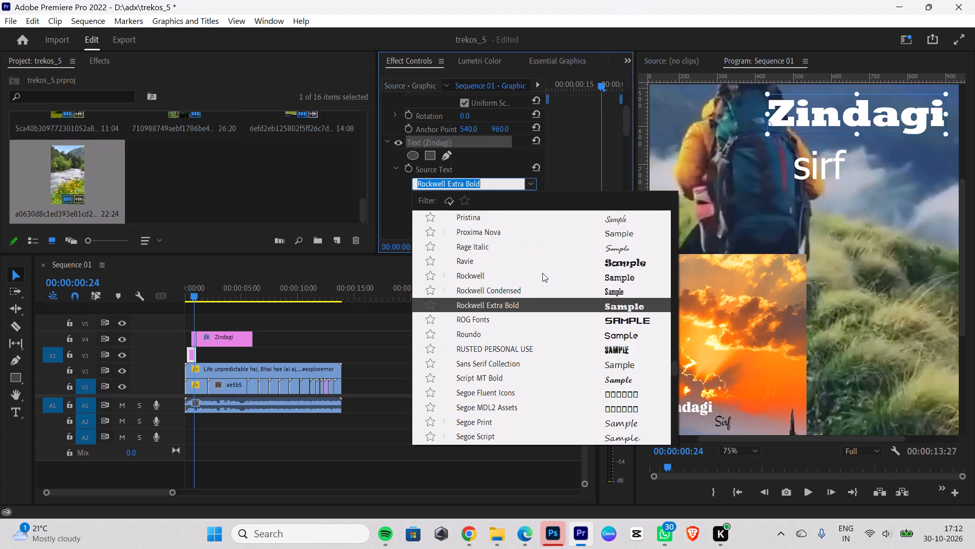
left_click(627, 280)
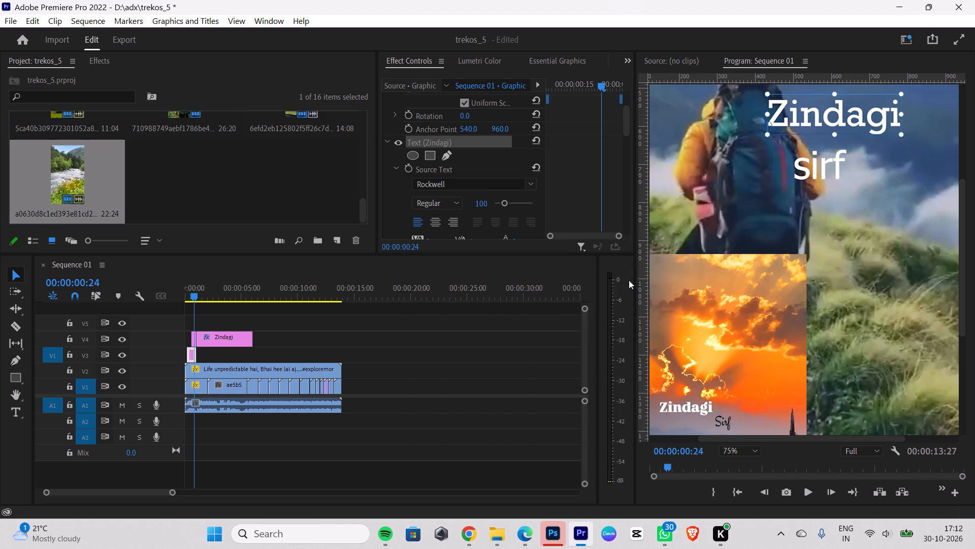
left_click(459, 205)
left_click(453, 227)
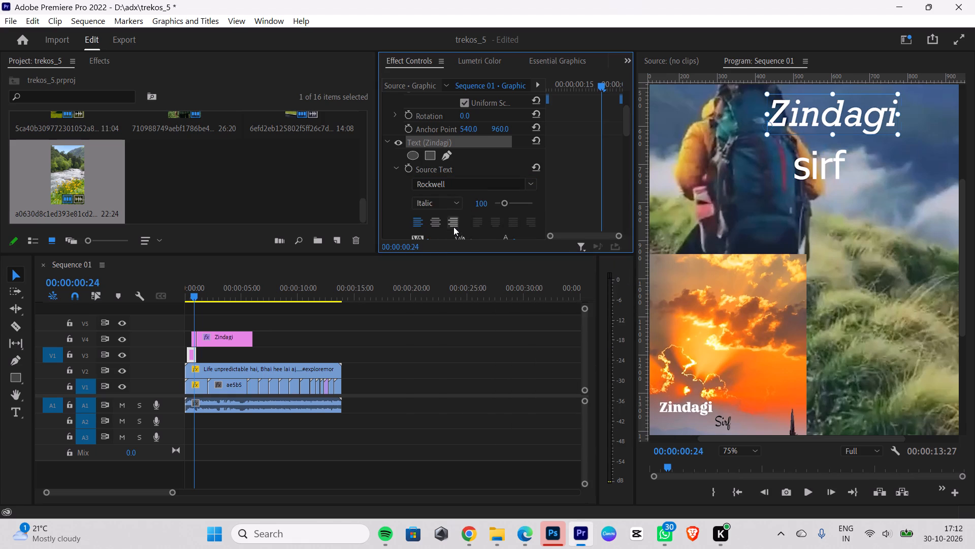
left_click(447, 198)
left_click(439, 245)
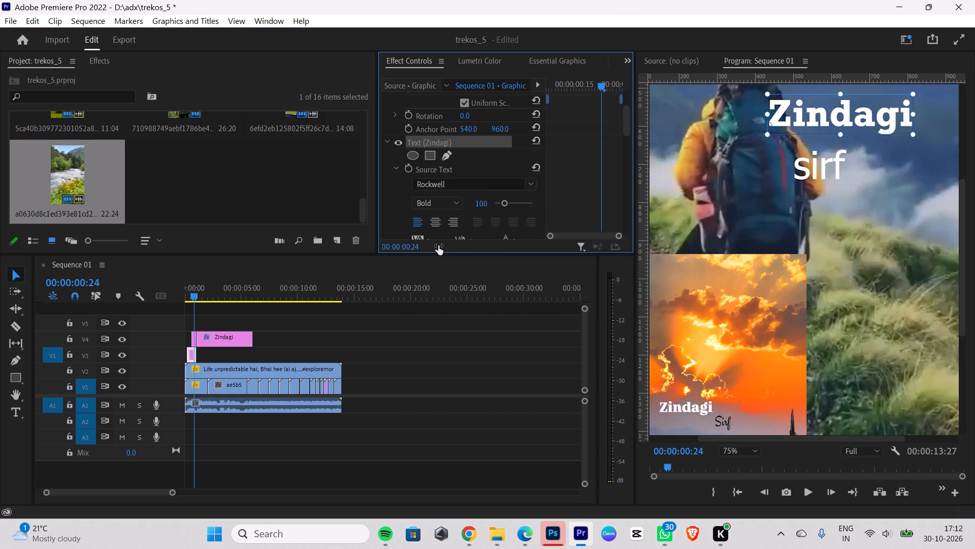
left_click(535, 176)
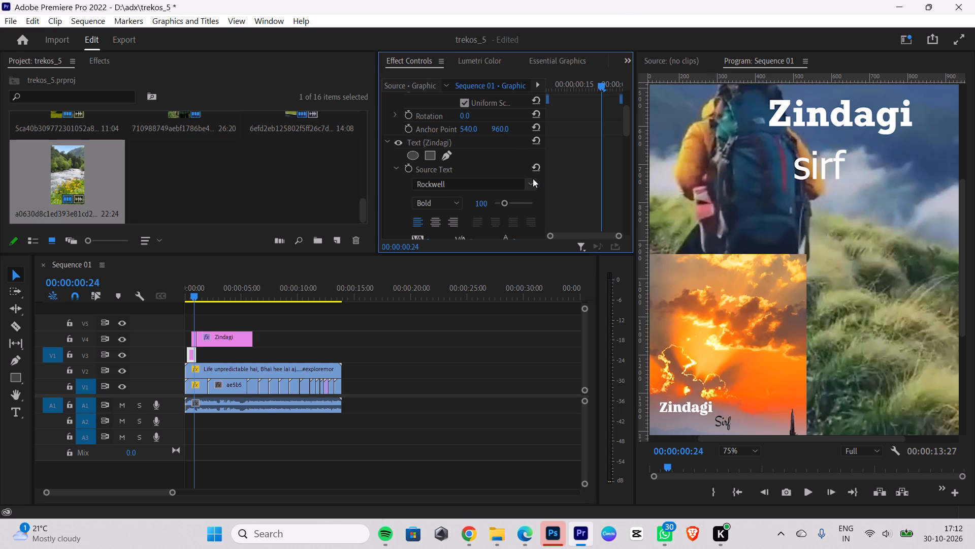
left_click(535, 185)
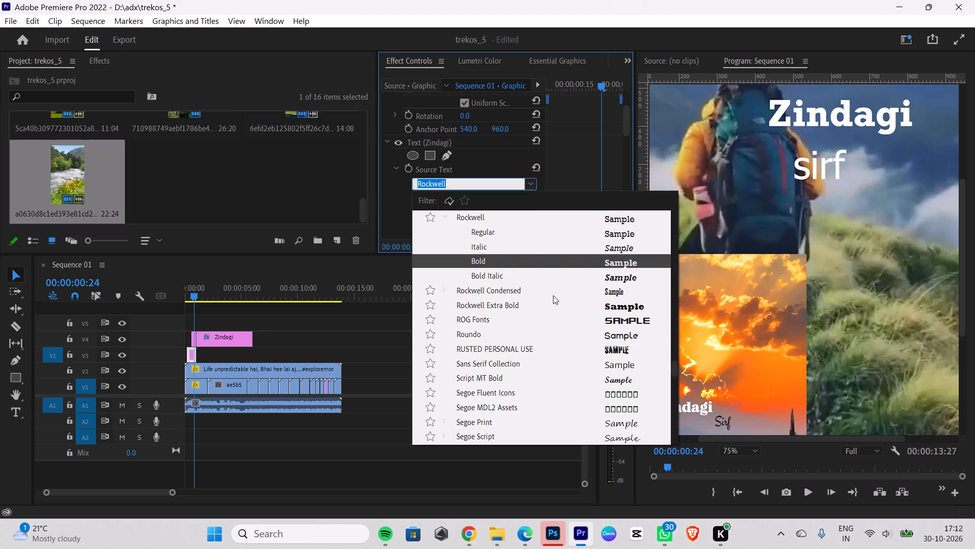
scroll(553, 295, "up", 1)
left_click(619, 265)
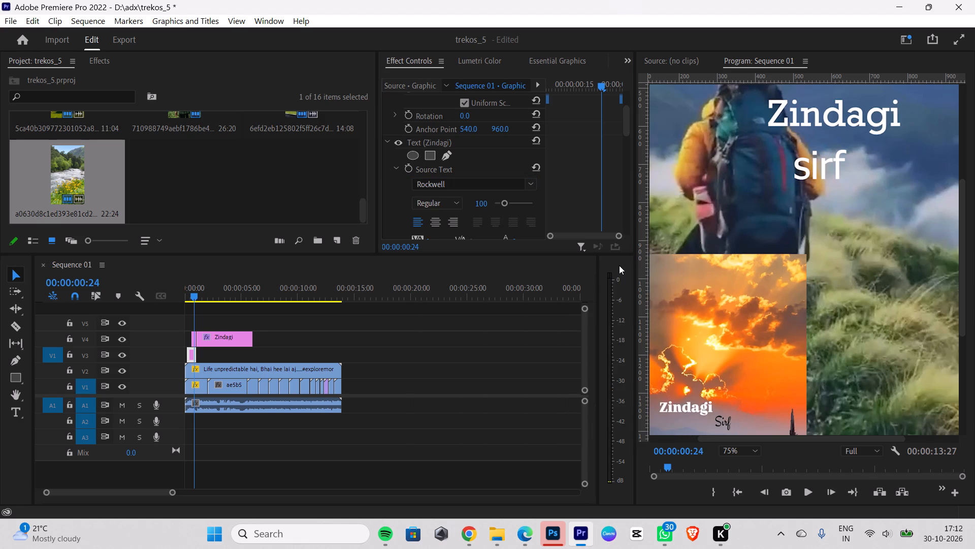
Set the V3 Zindagi caption's font to Perpetua Titling MT in the Bold style.
left_click(531, 185)
scroll(536, 278, "up", 2)
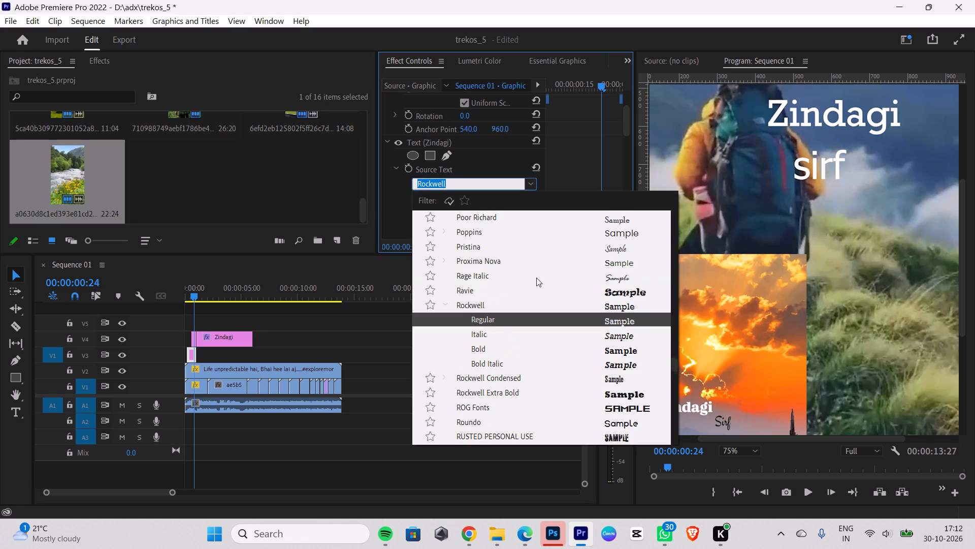
scroll(536, 278, "up", 4)
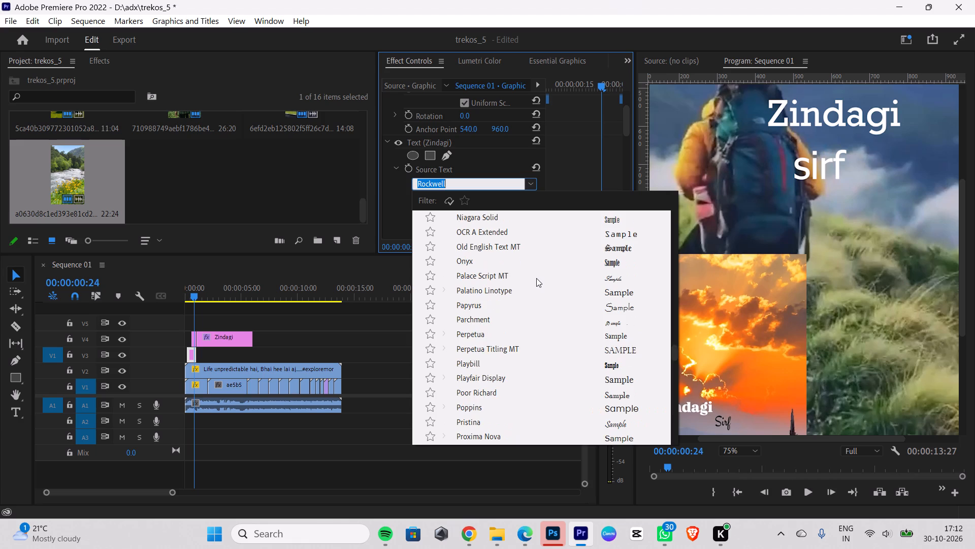
left_click(613, 350)
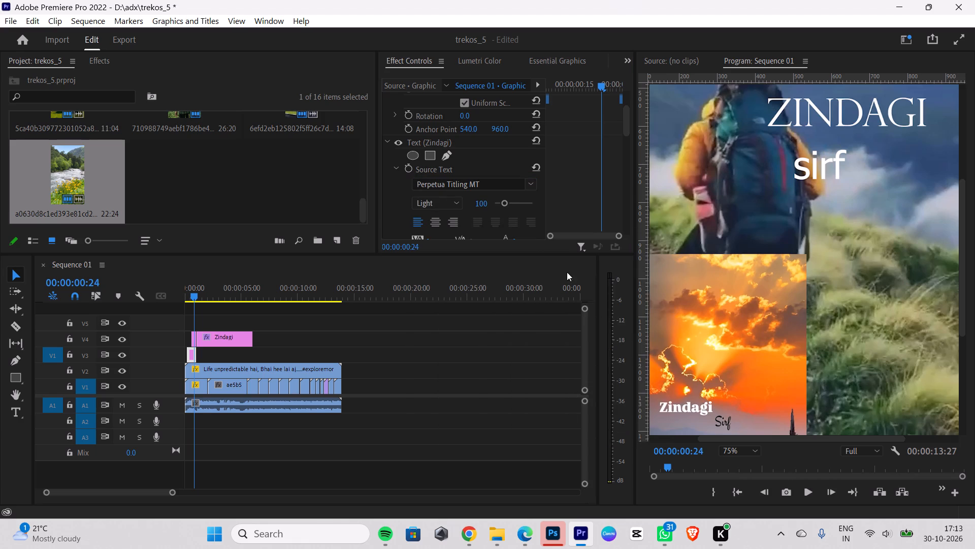
left_click(448, 206)
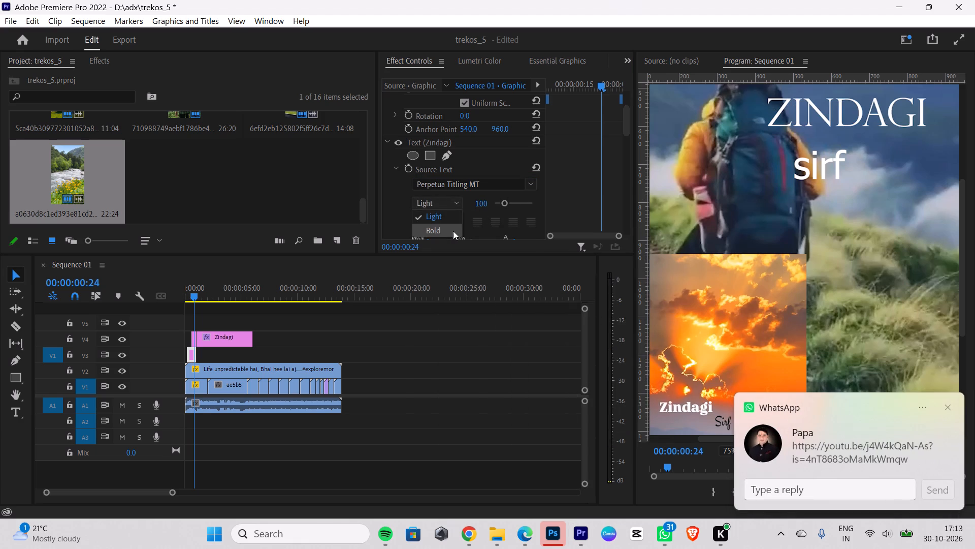
left_click(453, 231)
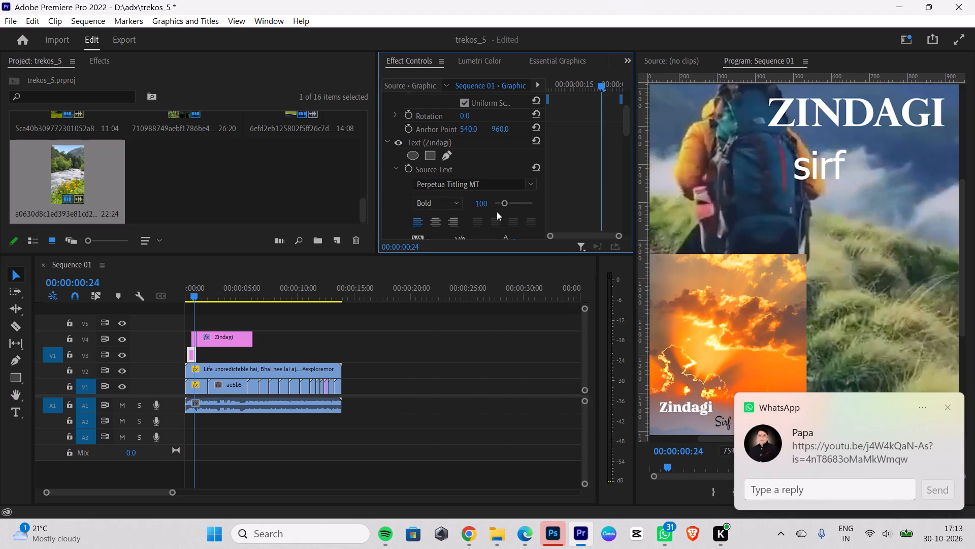
Change the V3 Zindagi caption's font to Modern No. 20 in the Regular style.
scroll(497, 211, "down", 1)
left_click(529, 171)
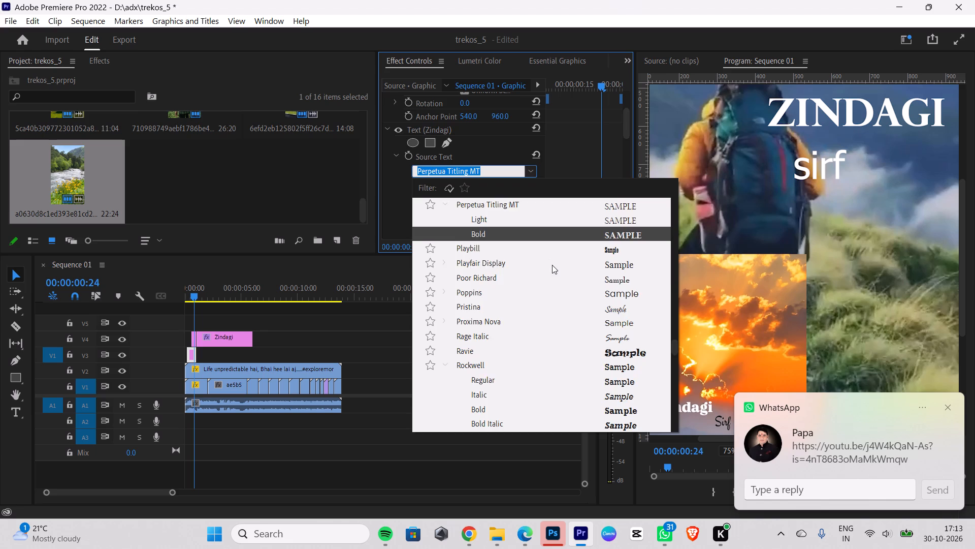
scroll(552, 265, "up", 5)
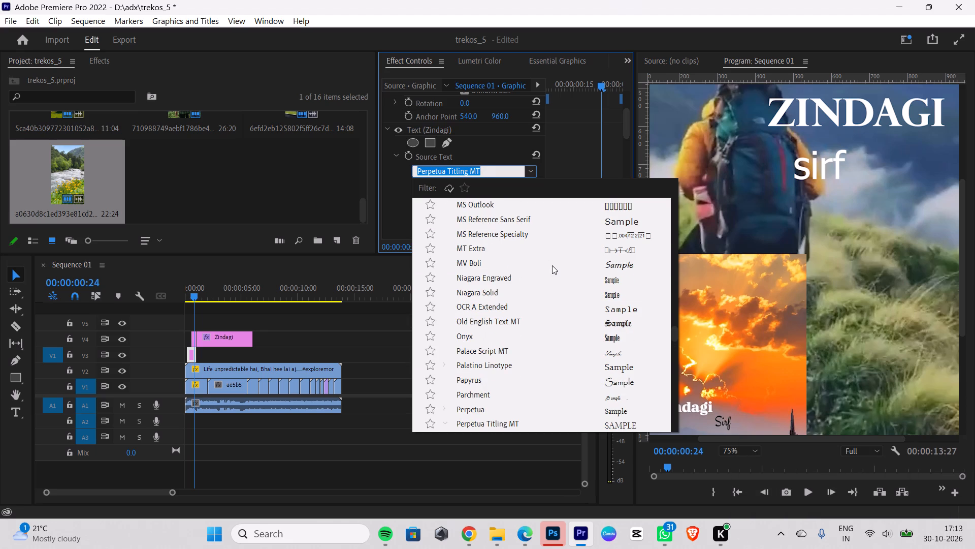
scroll(576, 306, "up", 1)
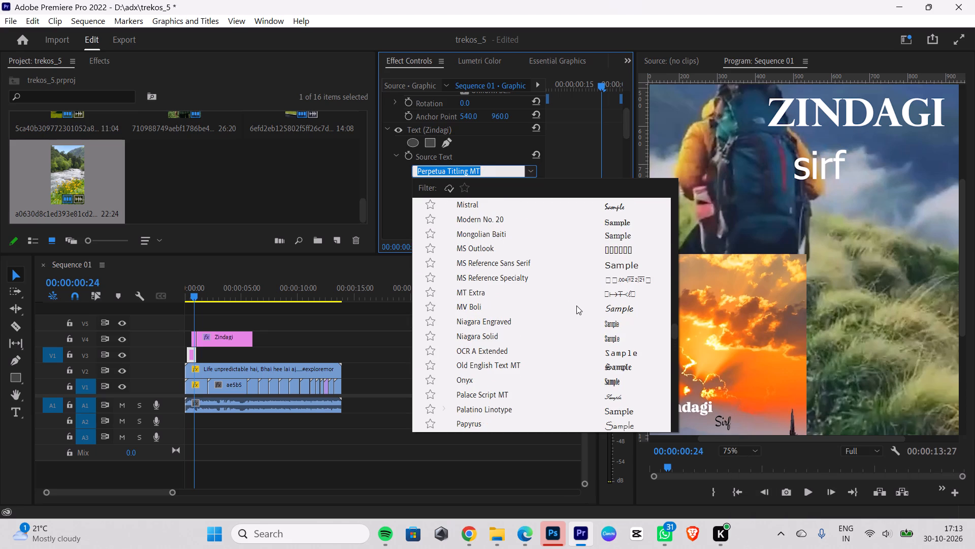
scroll(576, 306, "up", 1)
left_click(620, 266)
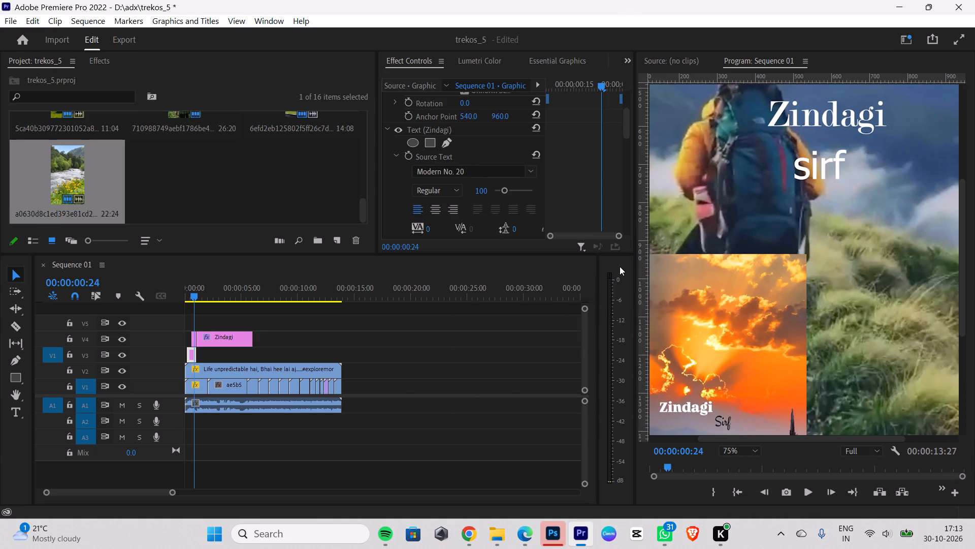
left_click(456, 193)
left_click(870, 239)
Move the Zindagi caption slightly down and rightward in the frame, to just above the word sirf.
left_click_drag(828, 120, 830, 120)
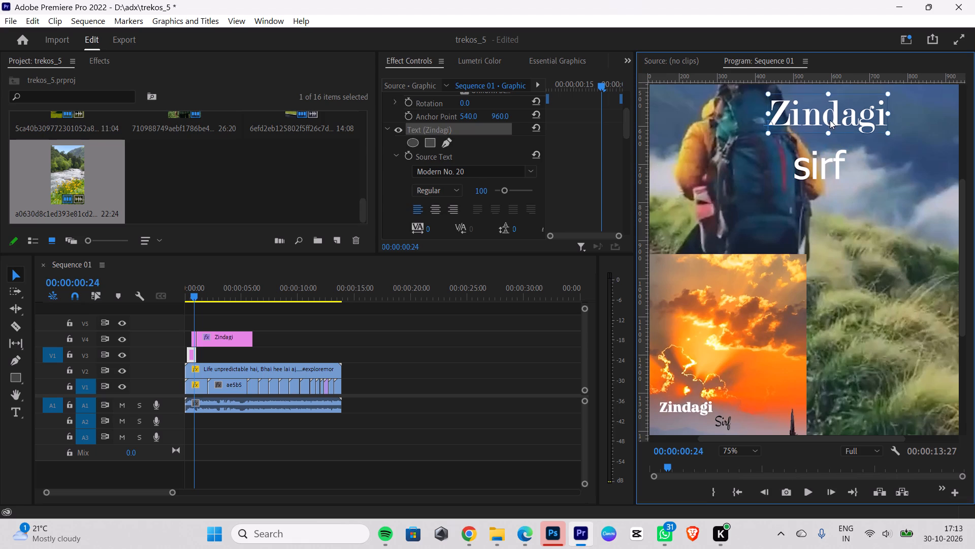
left_click_drag(830, 120, 842, 135)
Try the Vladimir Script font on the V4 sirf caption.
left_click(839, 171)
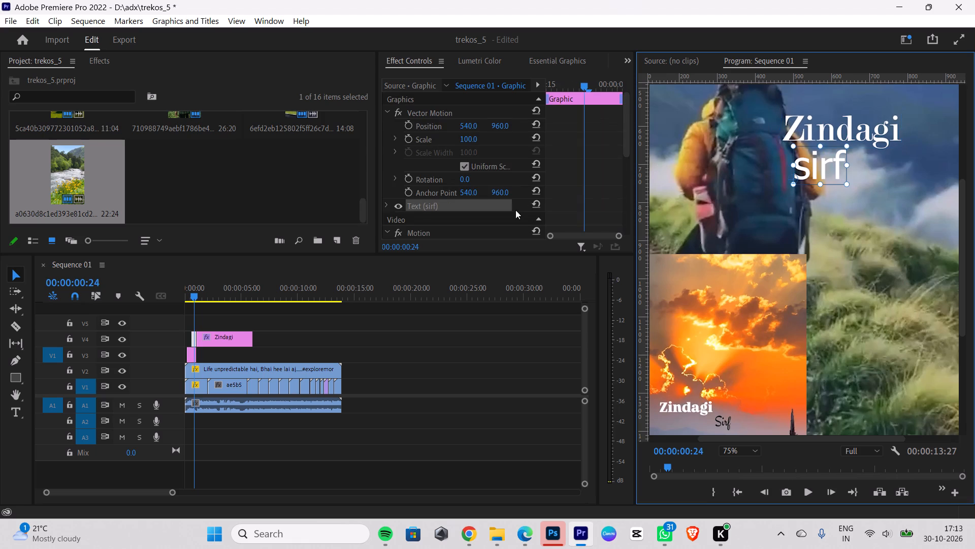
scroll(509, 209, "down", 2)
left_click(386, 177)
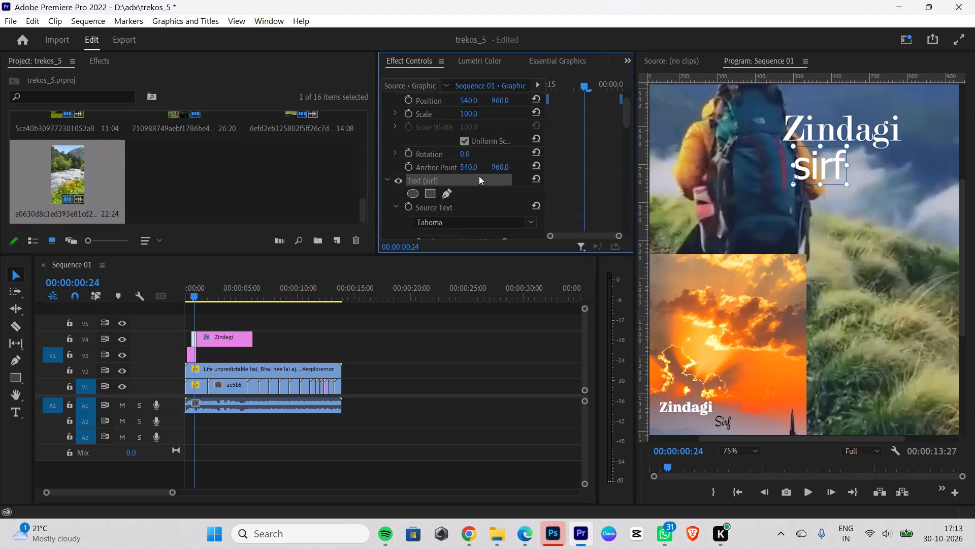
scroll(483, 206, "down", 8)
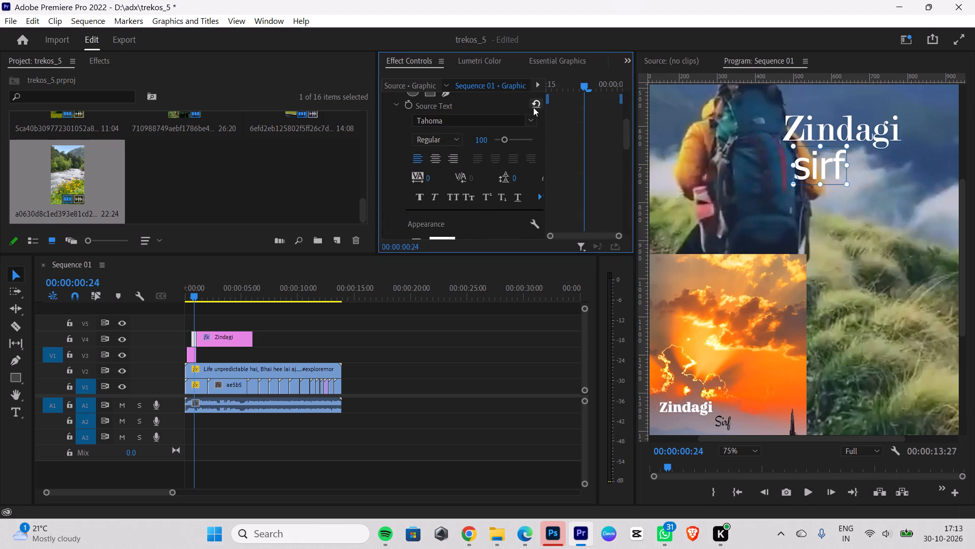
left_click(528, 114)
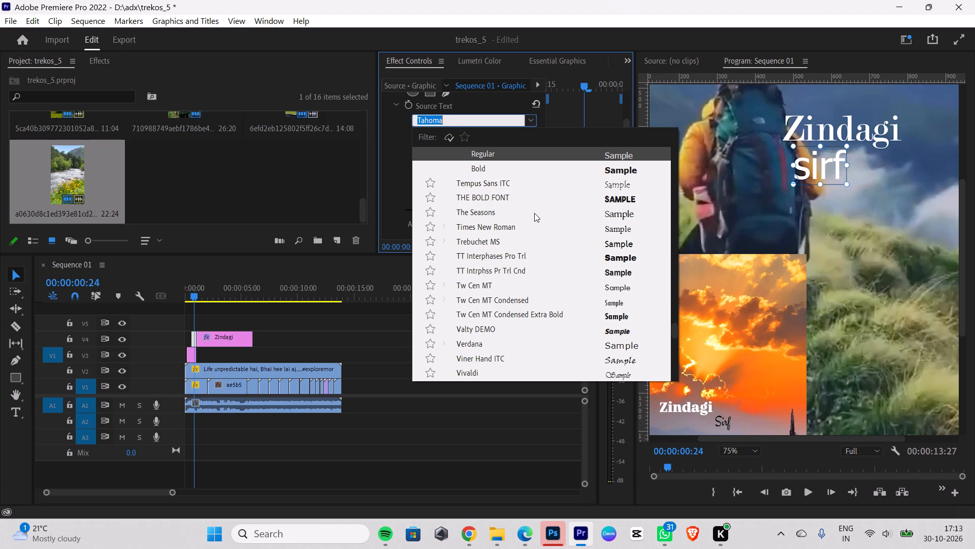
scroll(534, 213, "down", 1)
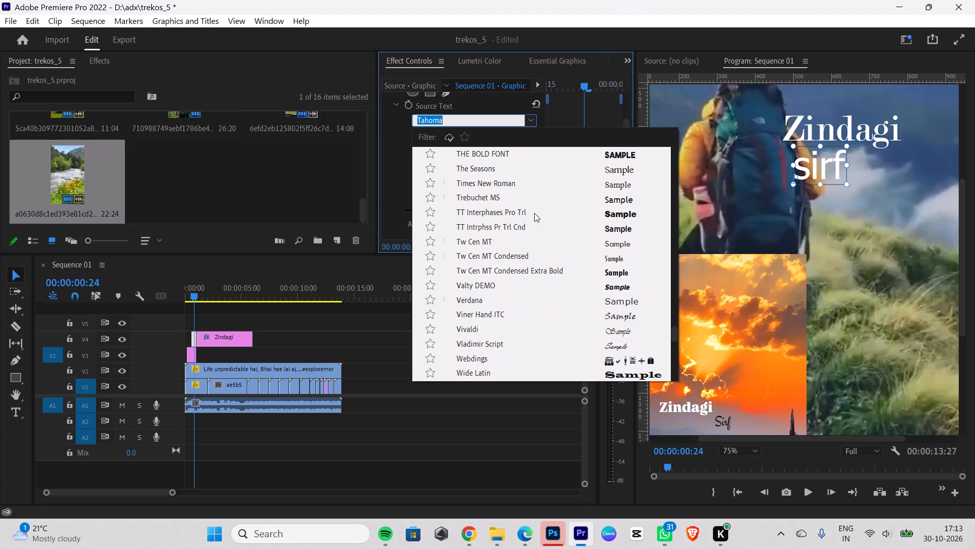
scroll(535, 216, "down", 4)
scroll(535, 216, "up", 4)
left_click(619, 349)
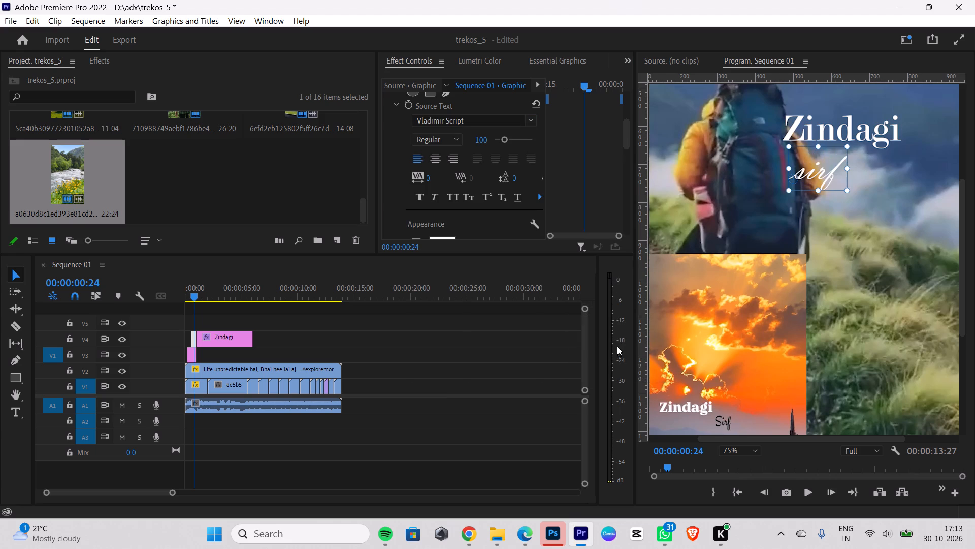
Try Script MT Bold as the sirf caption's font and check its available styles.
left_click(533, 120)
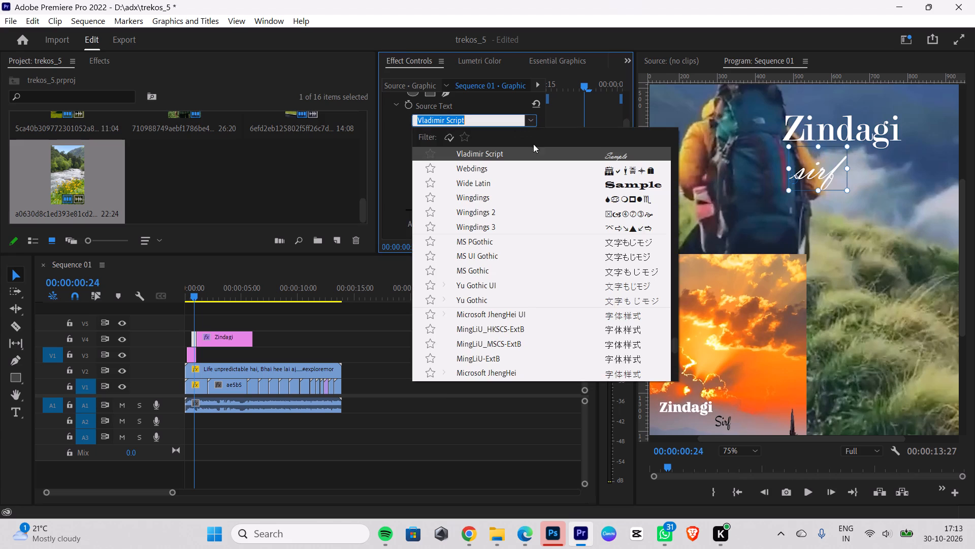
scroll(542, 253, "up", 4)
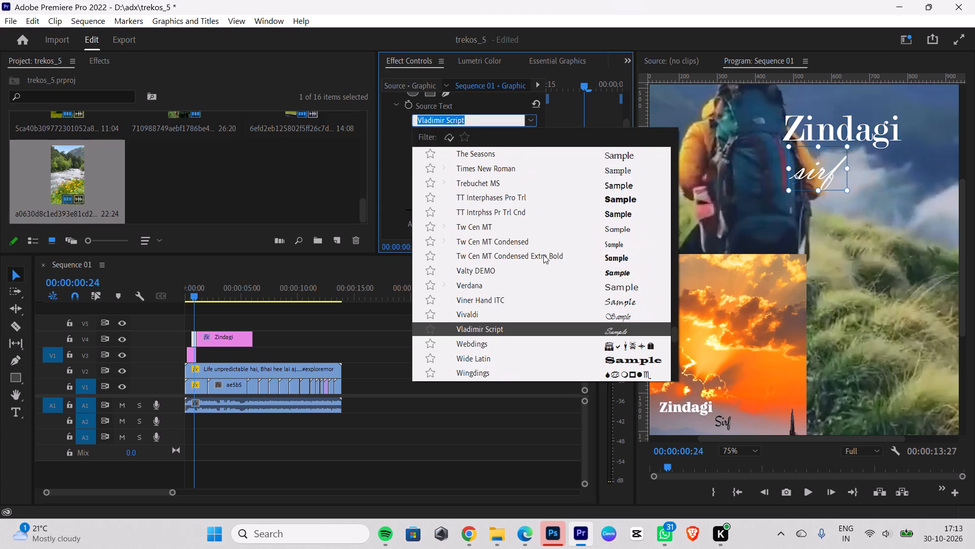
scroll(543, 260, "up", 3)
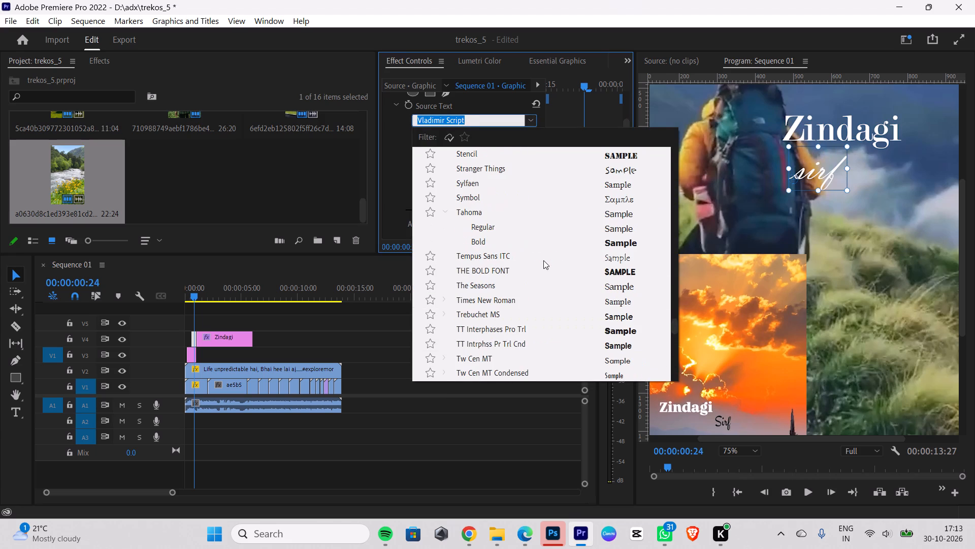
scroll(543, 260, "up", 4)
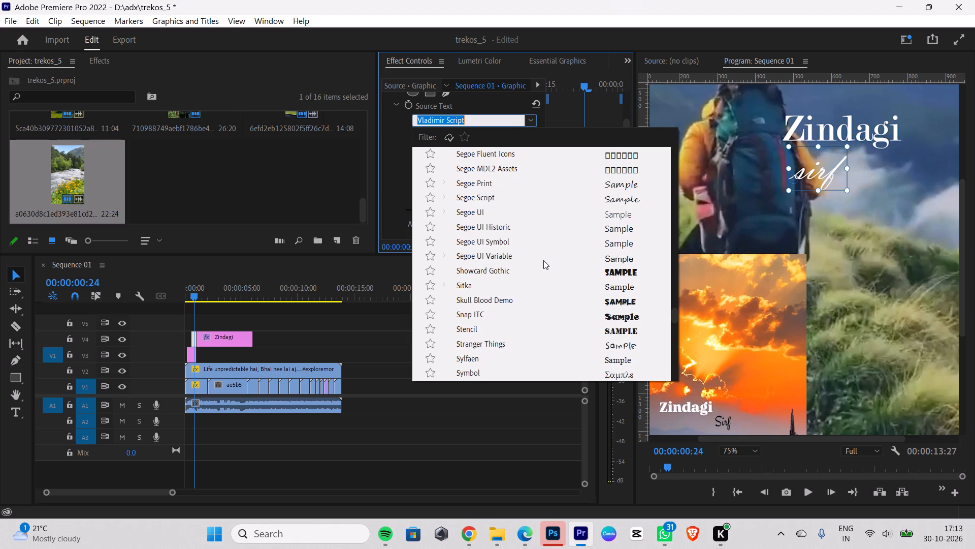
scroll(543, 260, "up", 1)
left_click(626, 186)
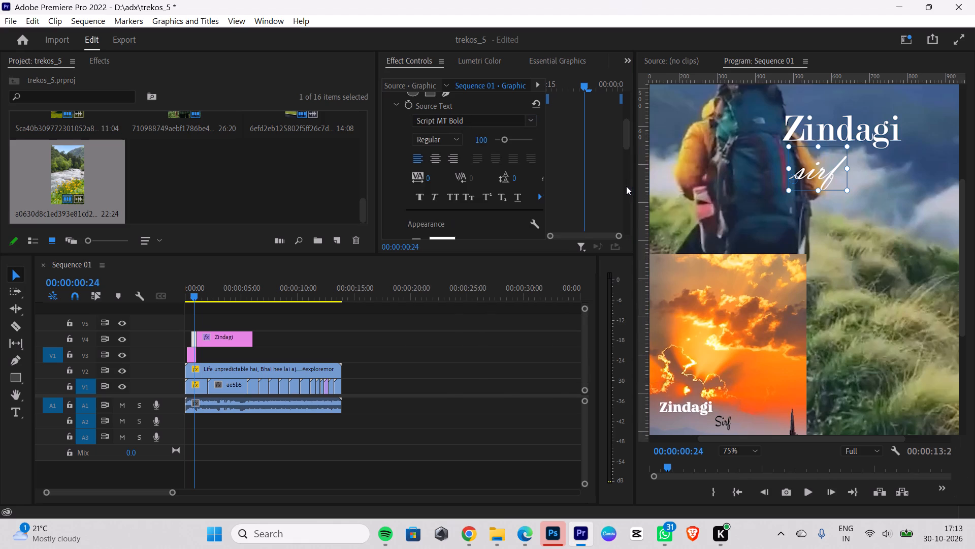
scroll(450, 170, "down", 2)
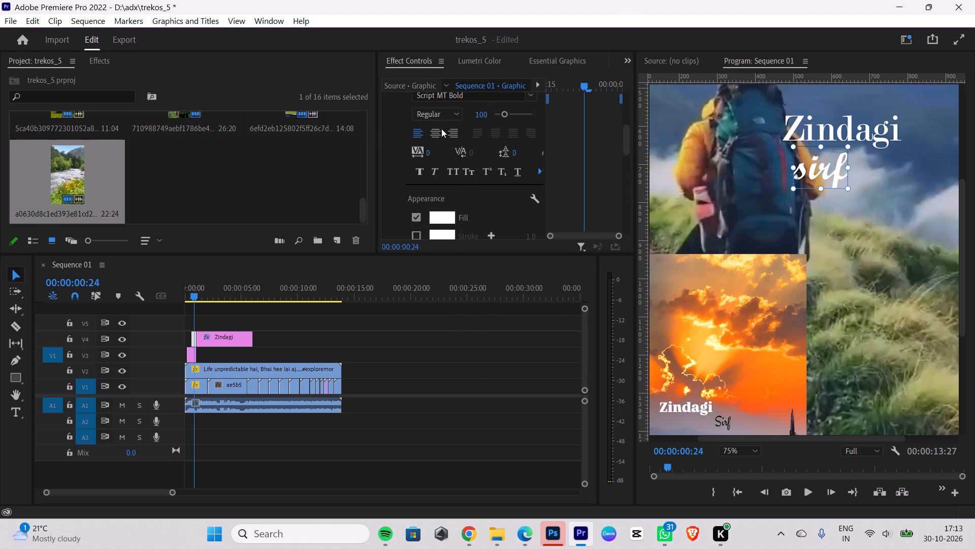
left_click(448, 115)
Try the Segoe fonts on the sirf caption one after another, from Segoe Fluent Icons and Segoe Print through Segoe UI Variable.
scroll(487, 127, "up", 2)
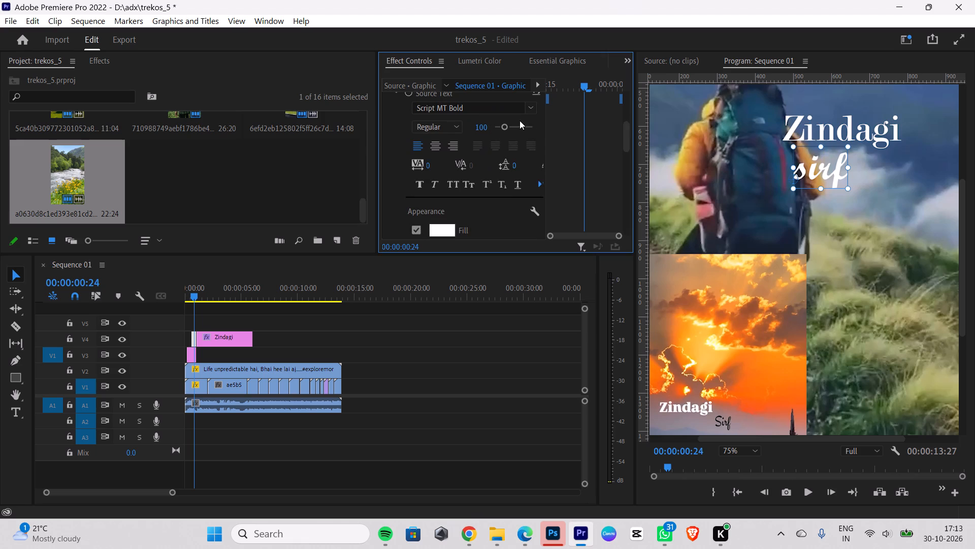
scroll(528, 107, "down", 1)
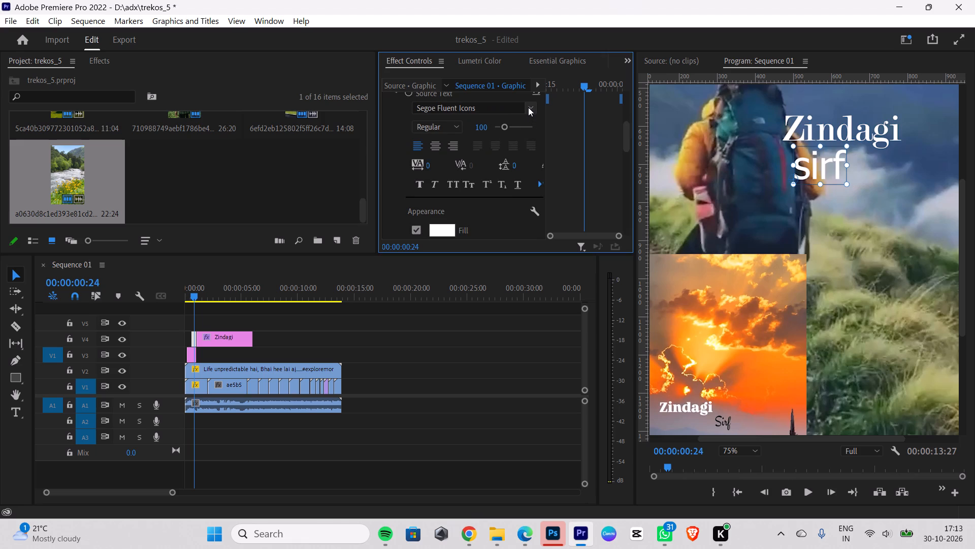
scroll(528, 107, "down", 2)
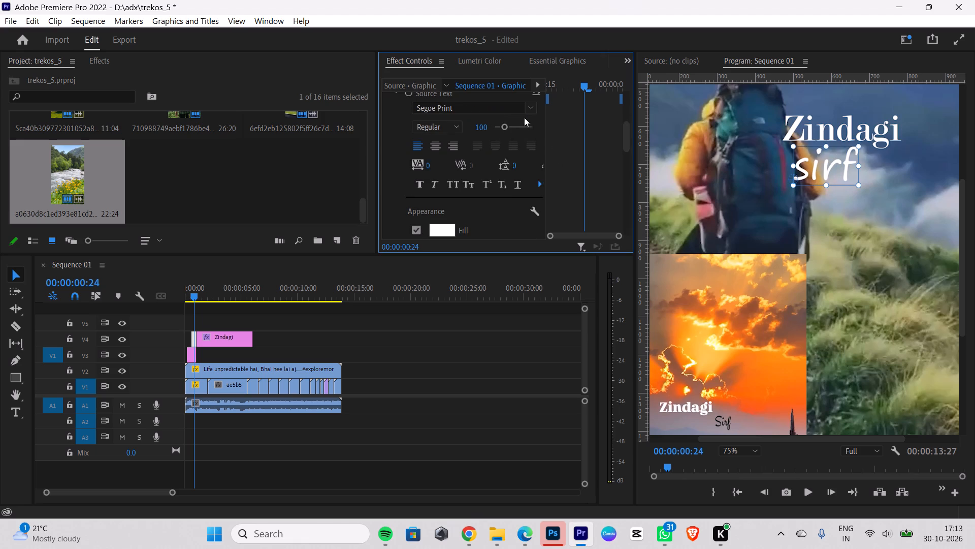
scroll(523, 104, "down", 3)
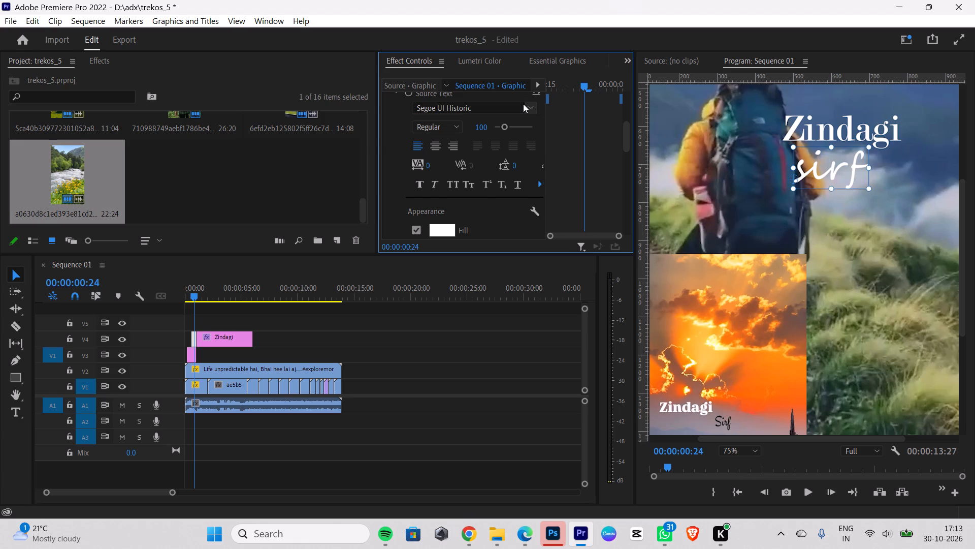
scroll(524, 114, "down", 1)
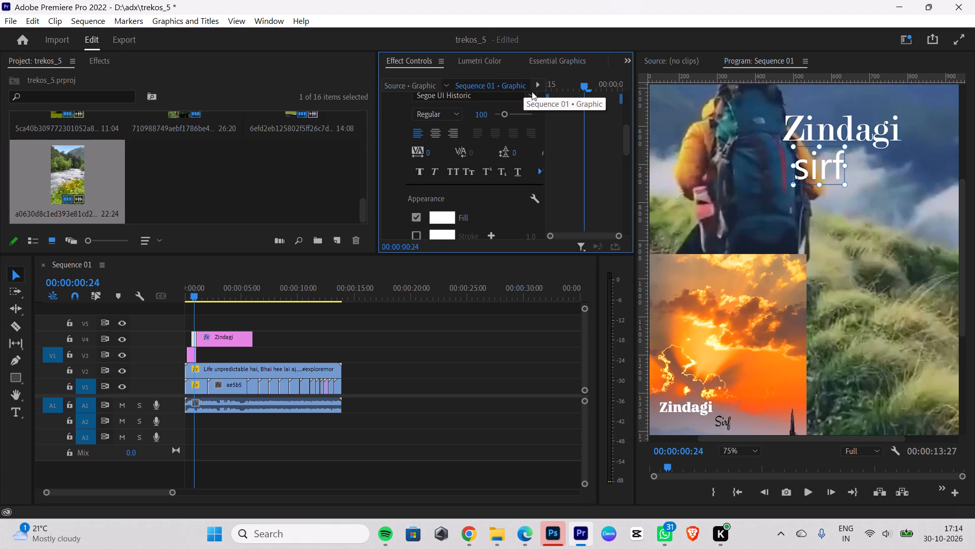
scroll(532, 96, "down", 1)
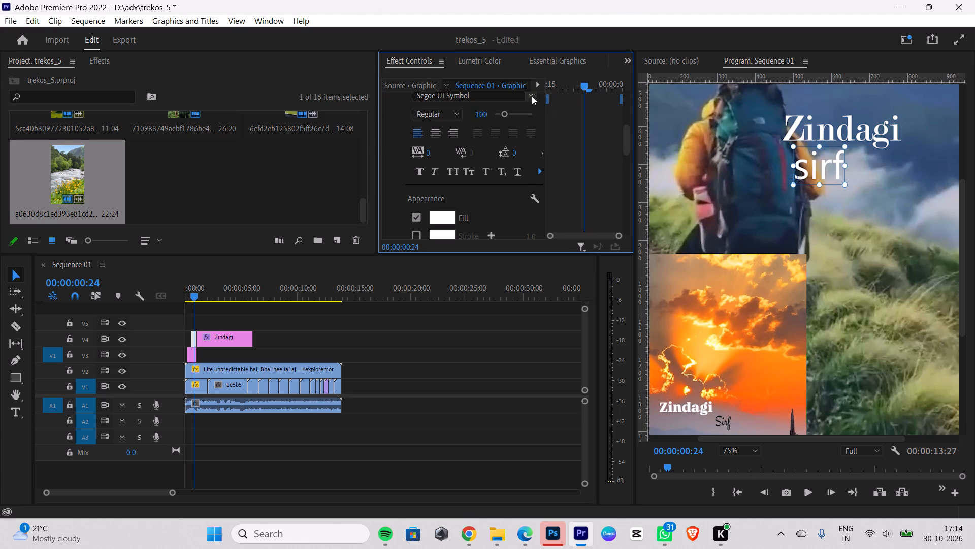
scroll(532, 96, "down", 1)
Set the sirf caption's font to Pristina.
scroll(536, 124, "up", 2)
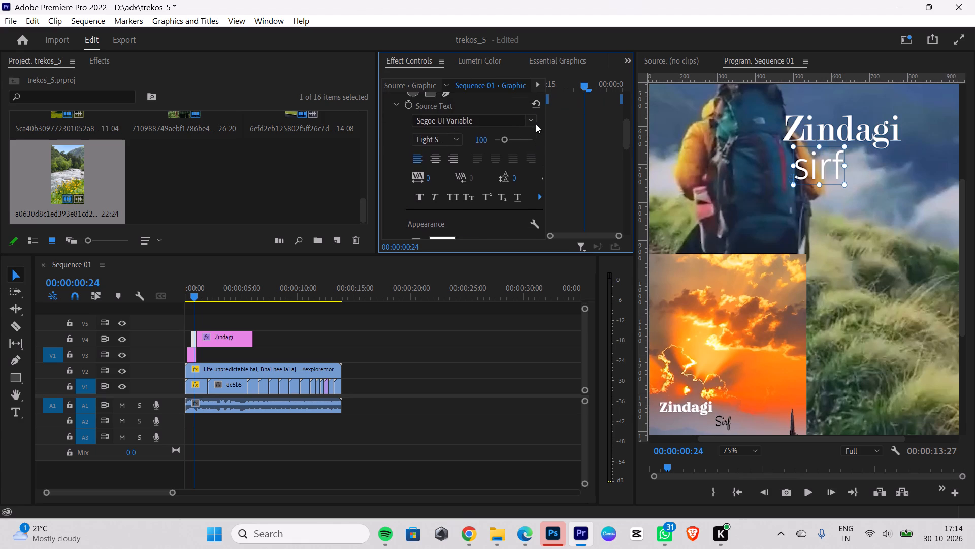
scroll(536, 124, "up", 1)
left_click(531, 130)
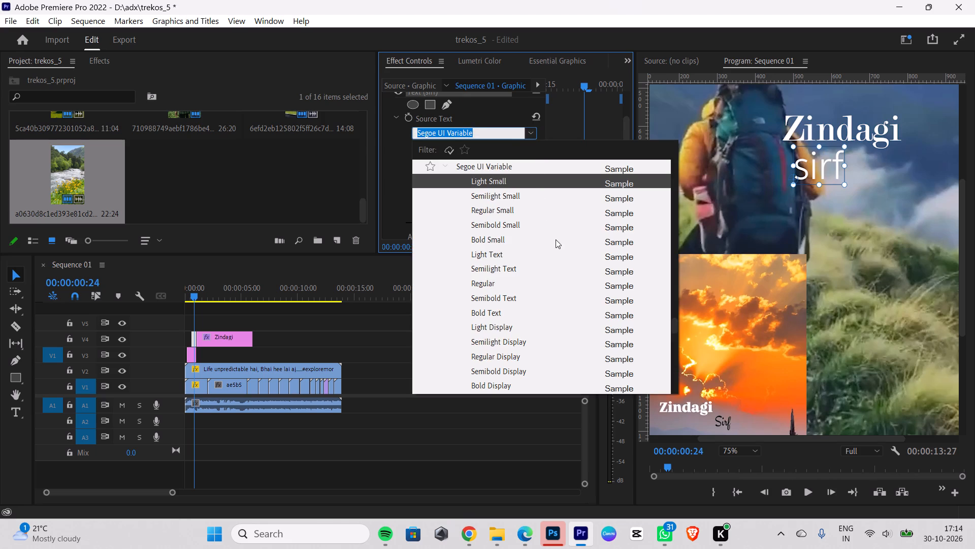
scroll(568, 262, "up", 2)
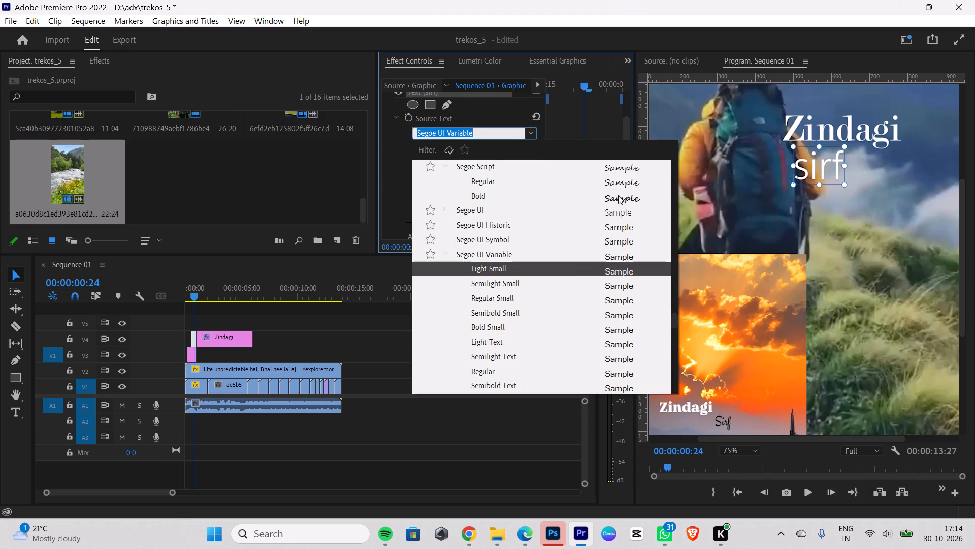
scroll(613, 205, "up", 8)
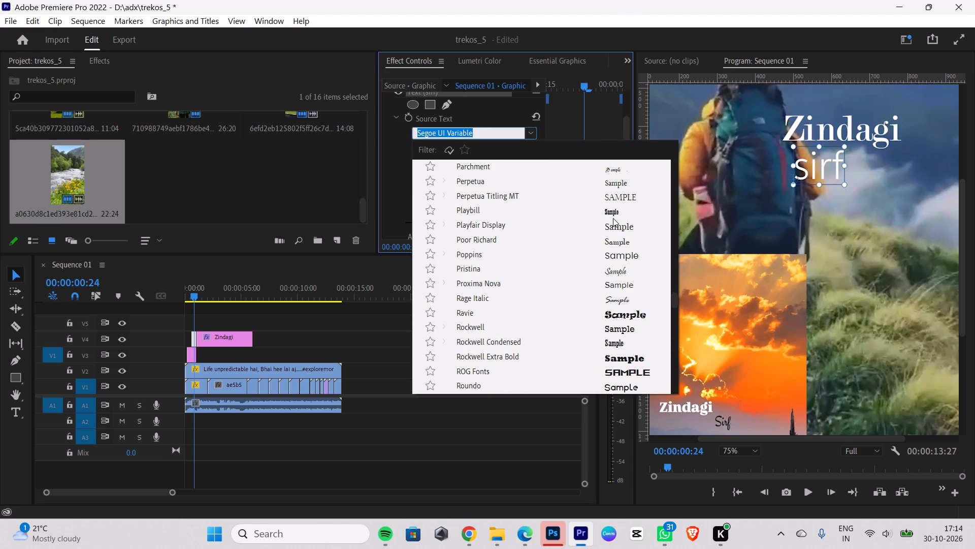
left_click(627, 271)
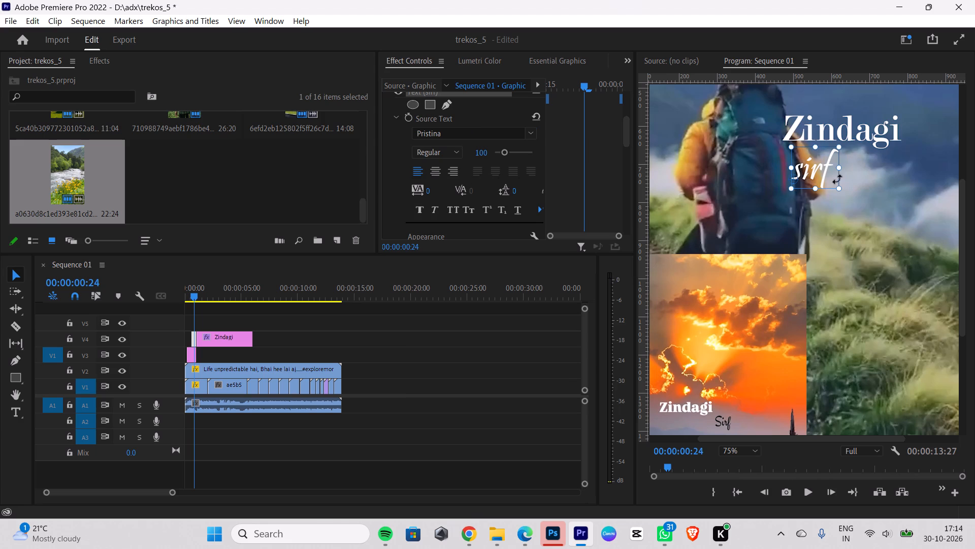
Slightly enlarge the sirf caption and move it beneath the end of the word Zindagi.
left_click_drag(841, 188, 846, 201)
left_click_drag(820, 169, 858, 174)
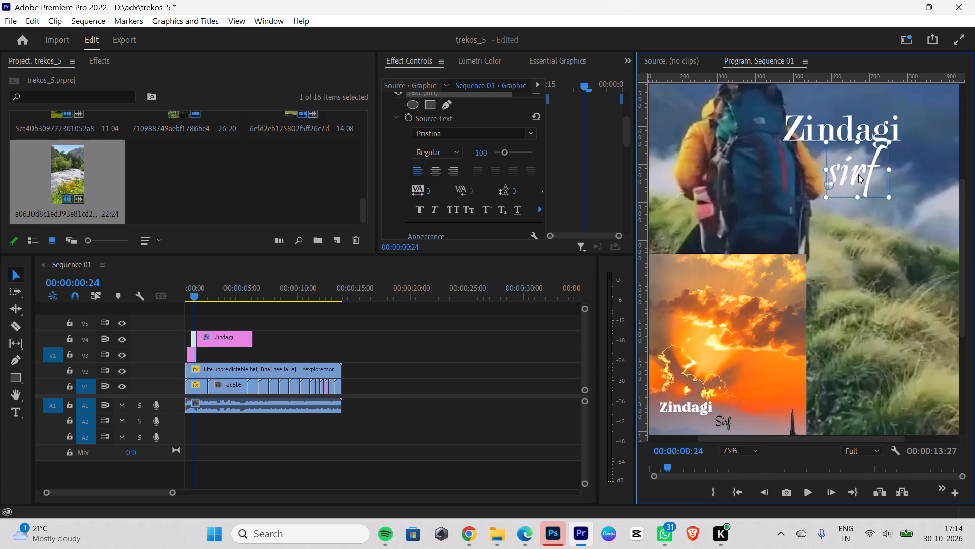
left_click_drag(858, 174, 885, 172)
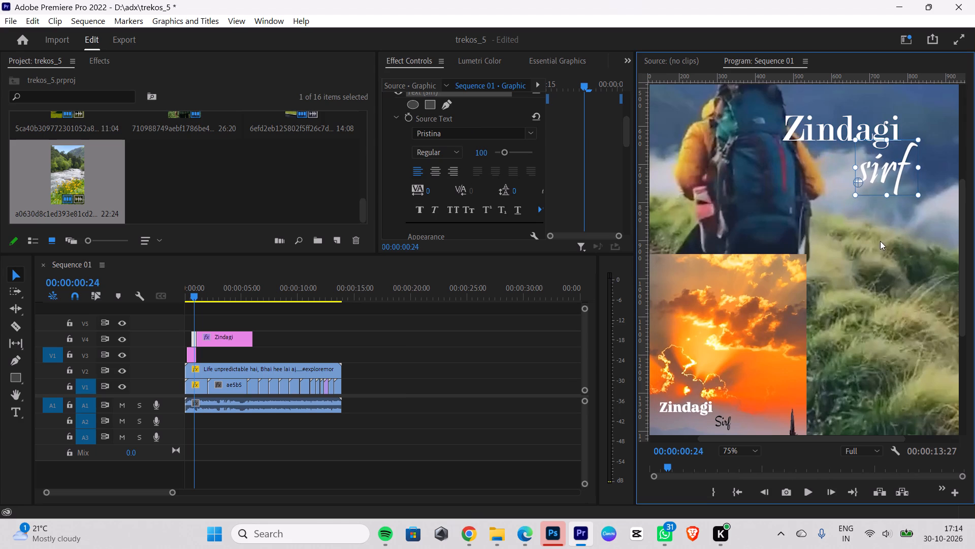
left_click(880, 241)
left_click(876, 168)
Set the sirf caption's font to Monotype Corsiva.
left_click(507, 139)
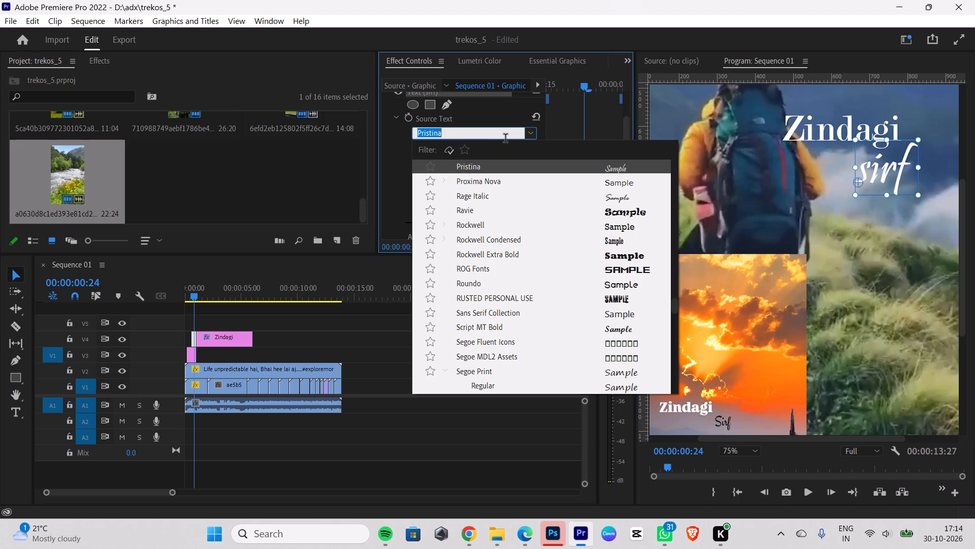
key("BackSpace")
type("mon")
key("o")
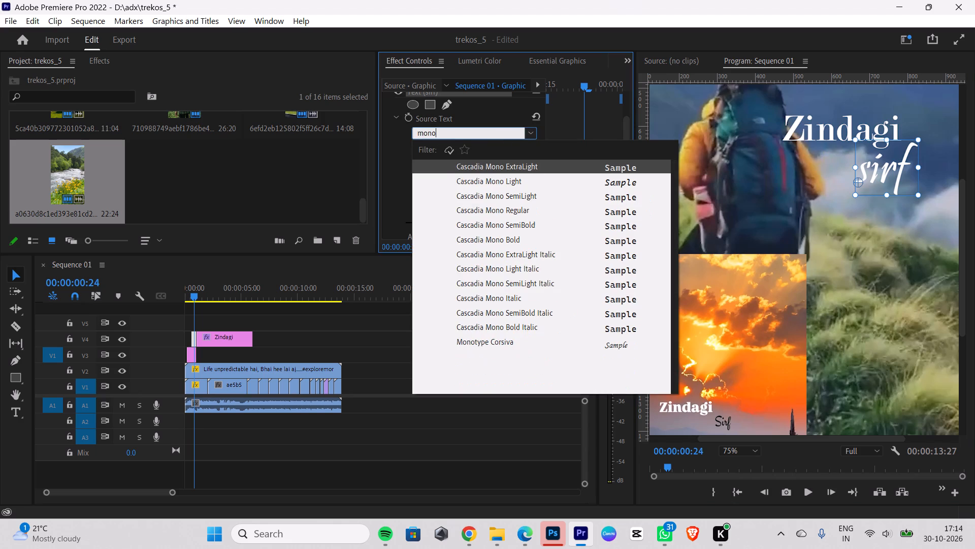
left_click(510, 343)
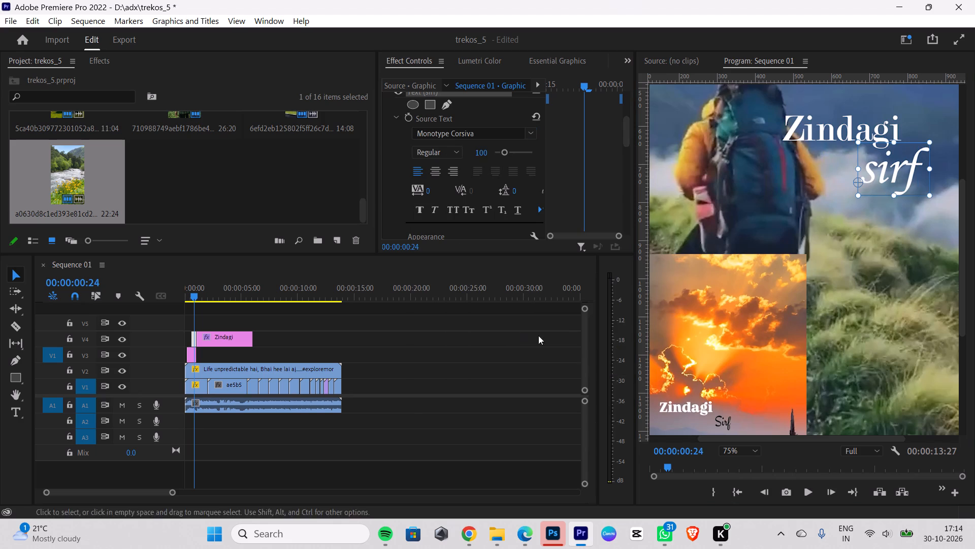
left_click(822, 257)
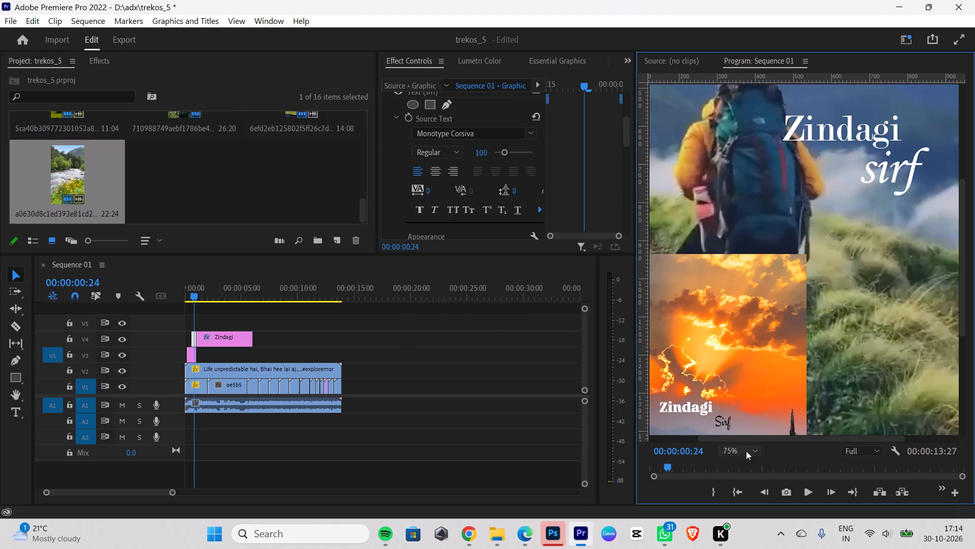
Slightly enlarge the first Zindagi caption and move it higher, beside the hiker's head and clear of the sirf caption.
left_click(746, 451)
left_click(751, 320)
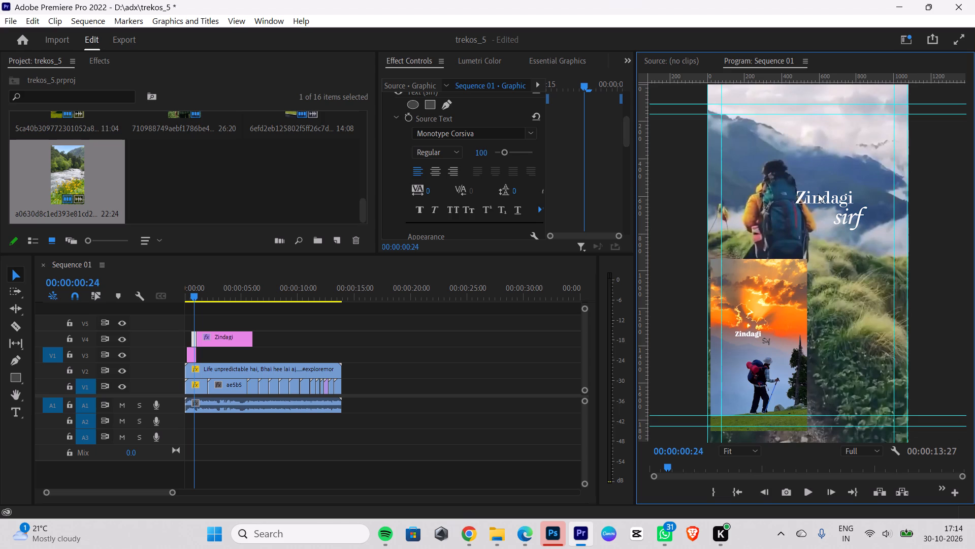
left_click(820, 195)
left_click_drag(823, 196, 828, 189)
left_click_drag(828, 199, 832, 180)
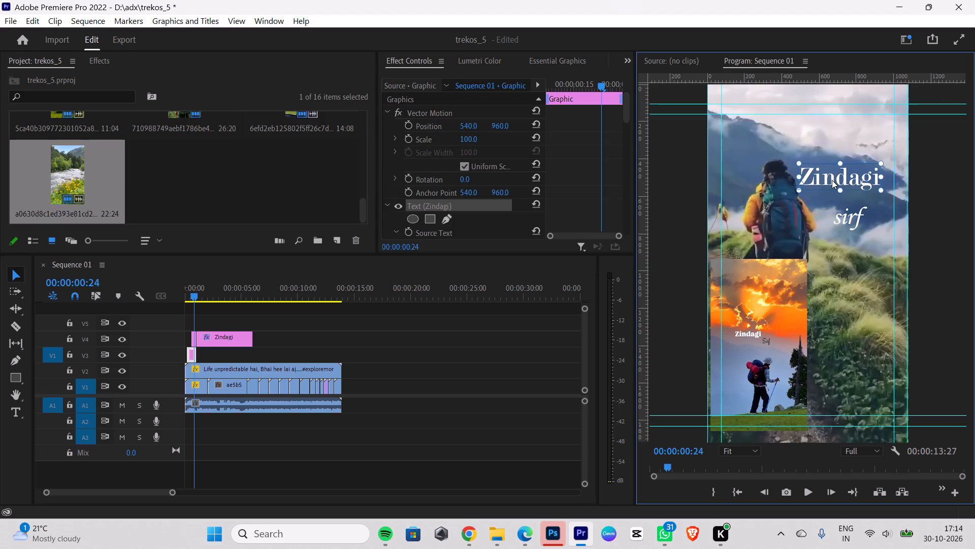
left_click_drag(832, 180, 832, 181)
left_click(823, 272)
left_click(834, 178)
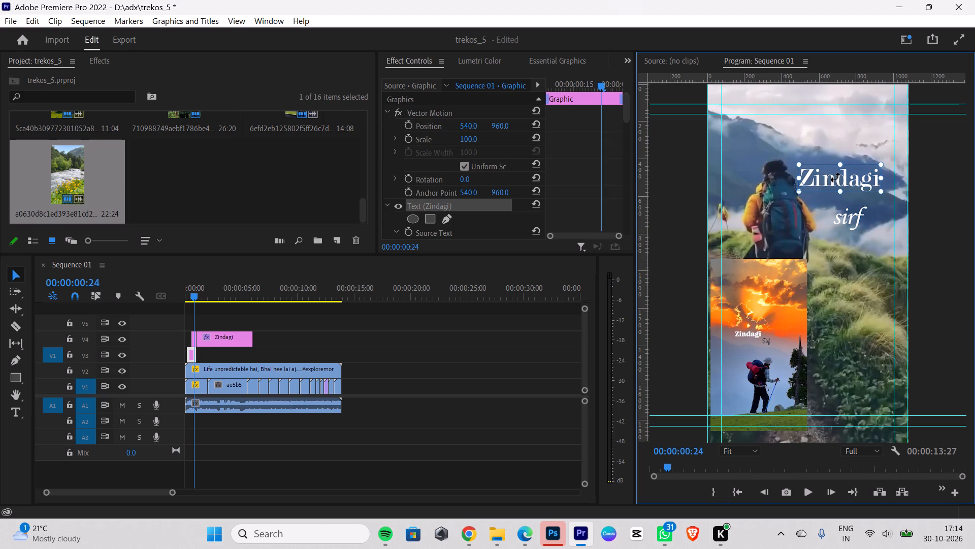
left_click(835, 177)
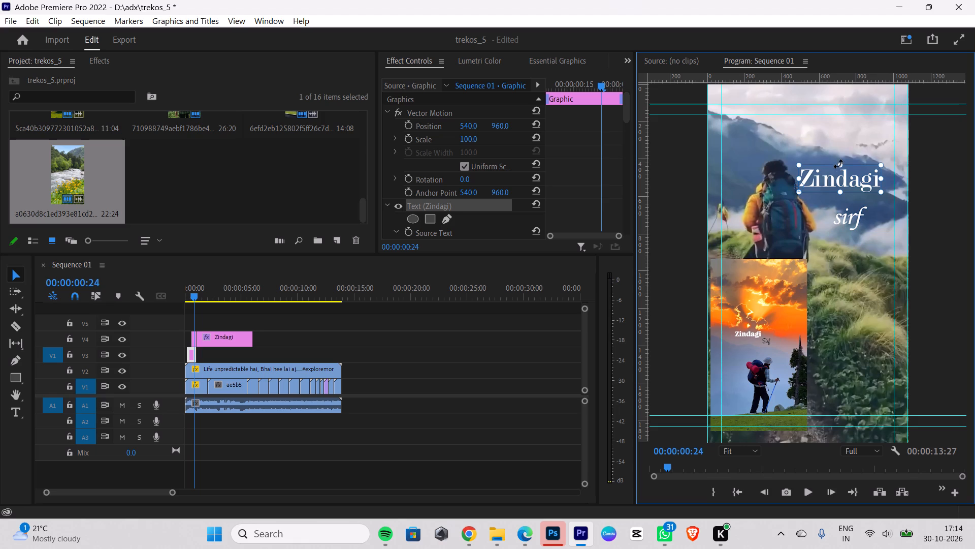
left_click(841, 163)
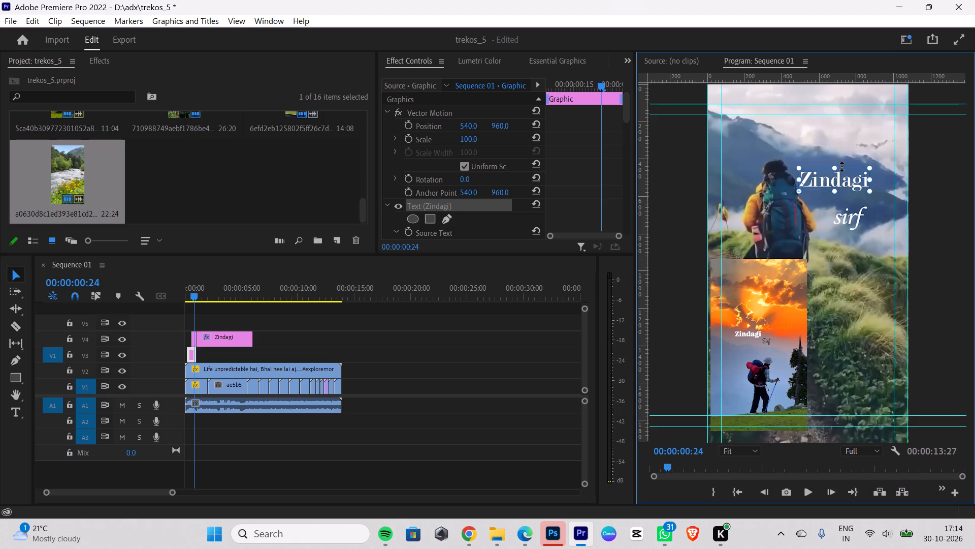
left_click(827, 252)
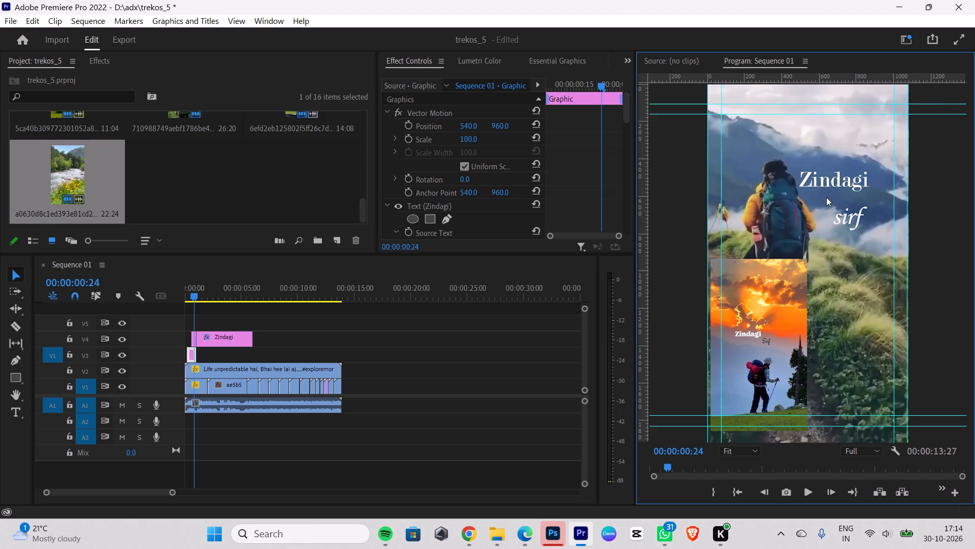
left_click(828, 187)
left_click_drag(829, 182, 829, 175)
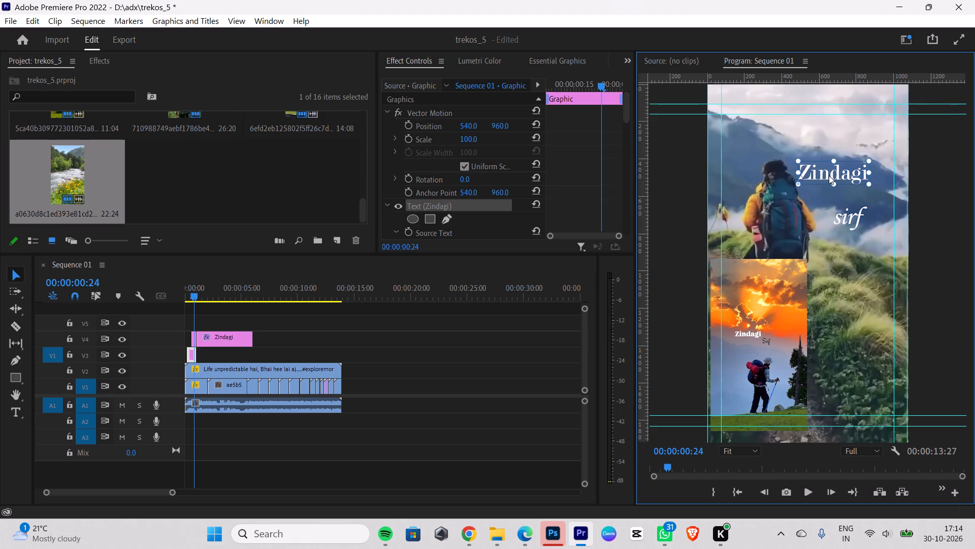
left_click_drag(829, 175, 832, 177)
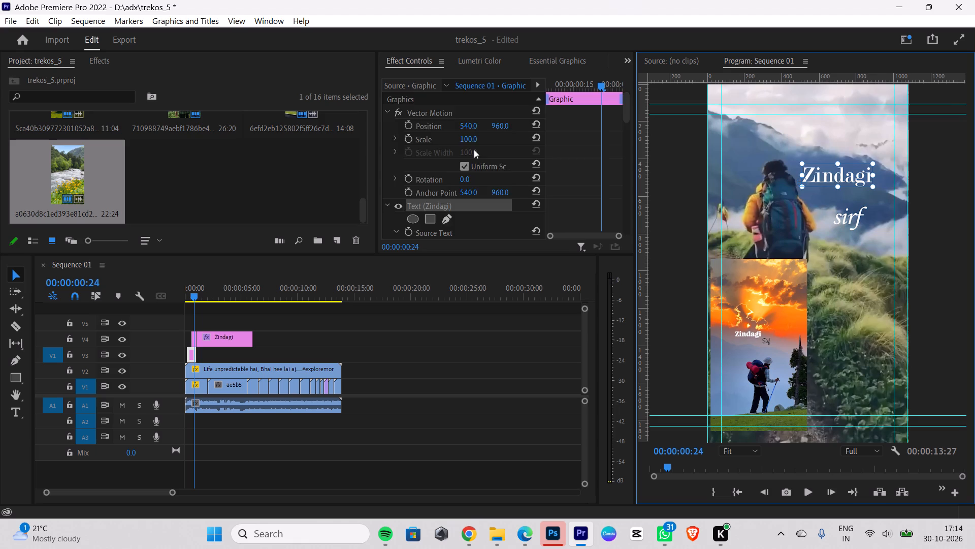
Turn on the shadow for the first Zindagi caption.
scroll(474, 147, "down", 18)
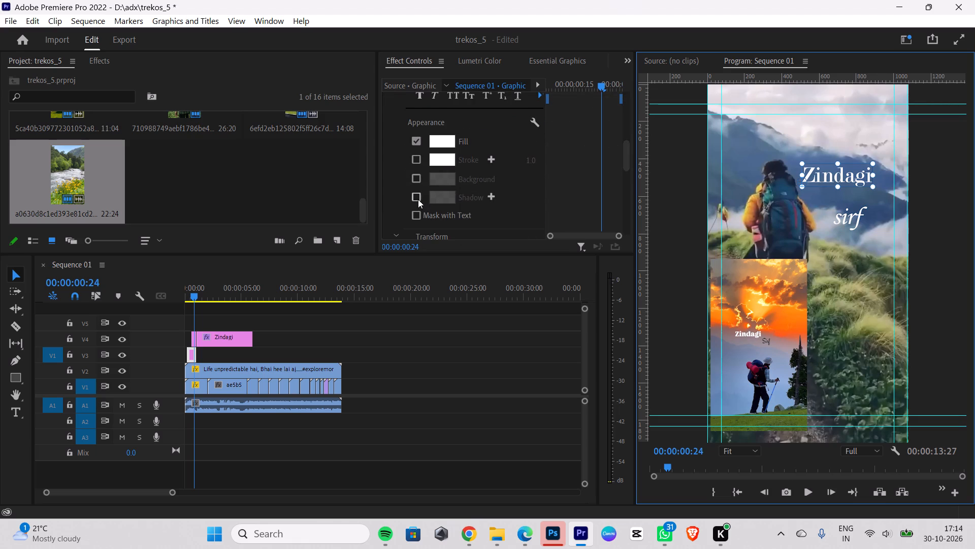
left_click(416, 198)
Set the sirf caption's fill colour to solid black, 000000.
left_click(845, 218)
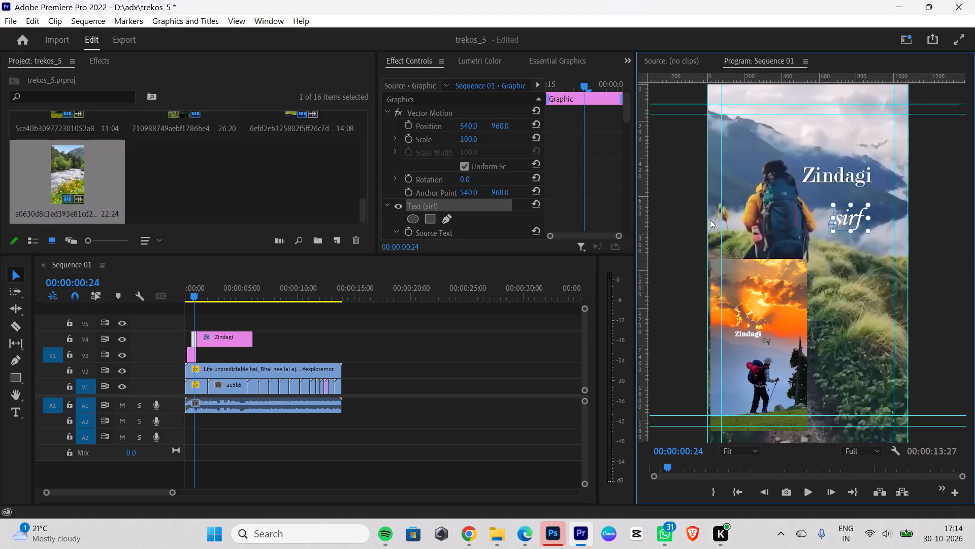
scroll(461, 196, "down", 14)
left_click(444, 194)
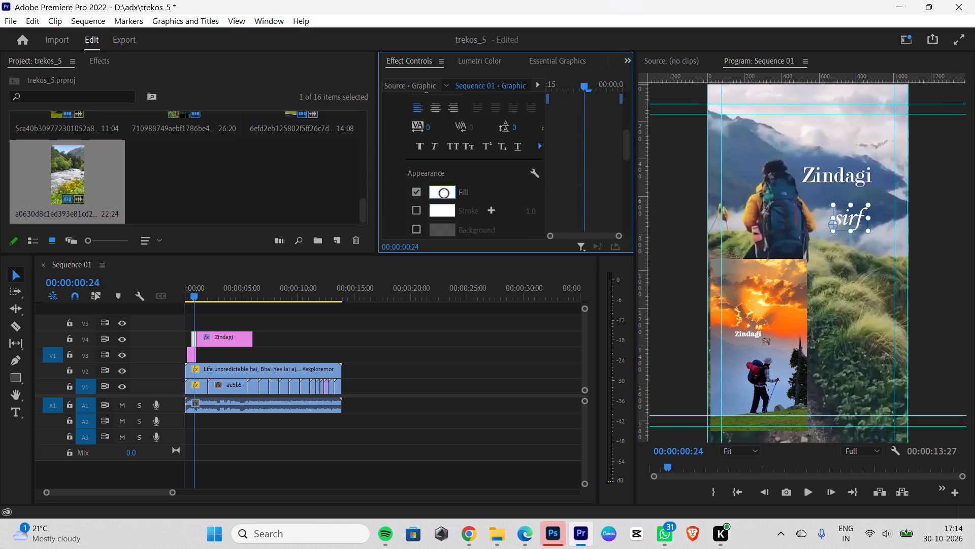
left_click_drag(398, 205, 189, 170)
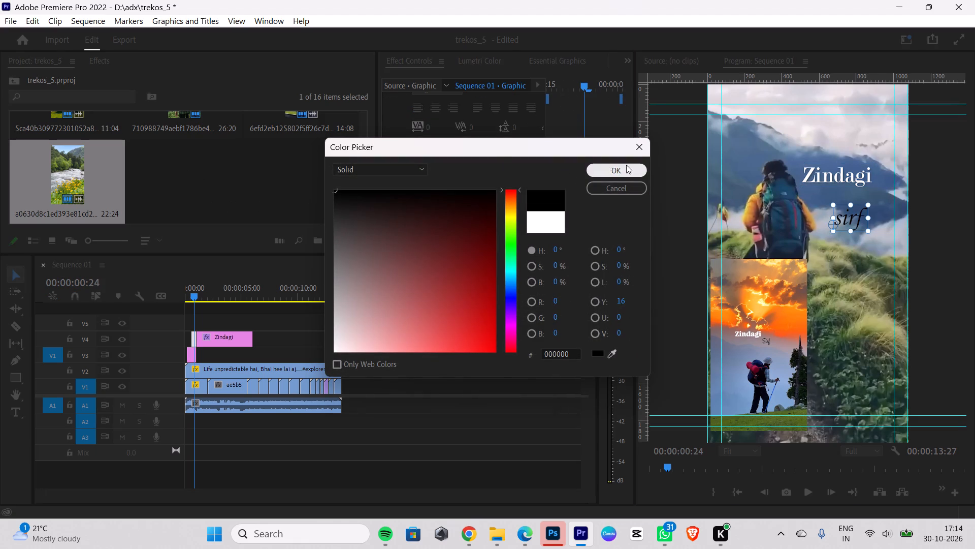
left_click(624, 168)
left_click(863, 254)
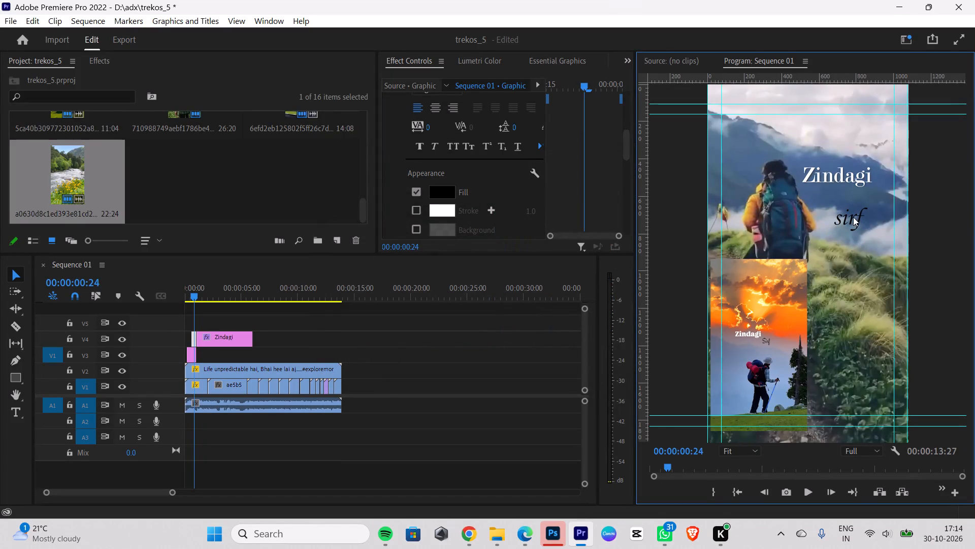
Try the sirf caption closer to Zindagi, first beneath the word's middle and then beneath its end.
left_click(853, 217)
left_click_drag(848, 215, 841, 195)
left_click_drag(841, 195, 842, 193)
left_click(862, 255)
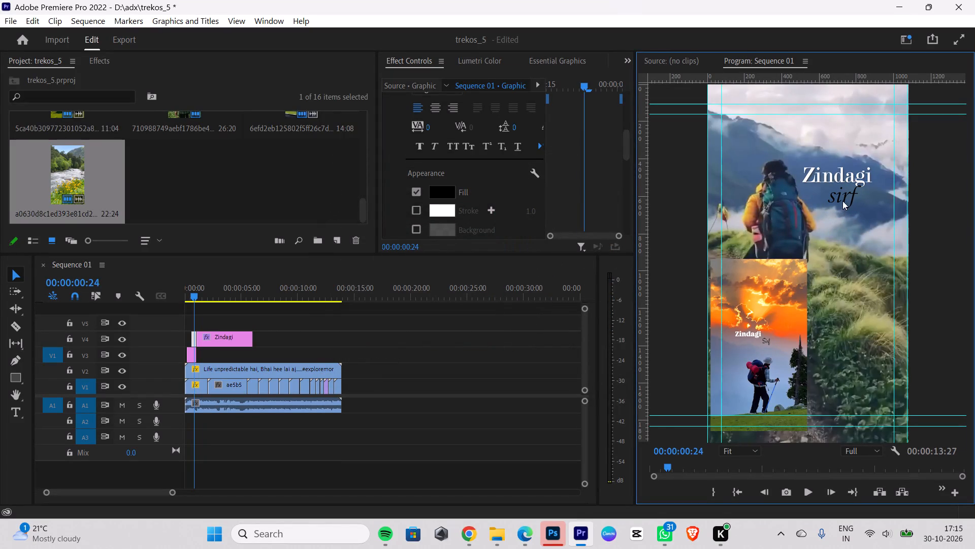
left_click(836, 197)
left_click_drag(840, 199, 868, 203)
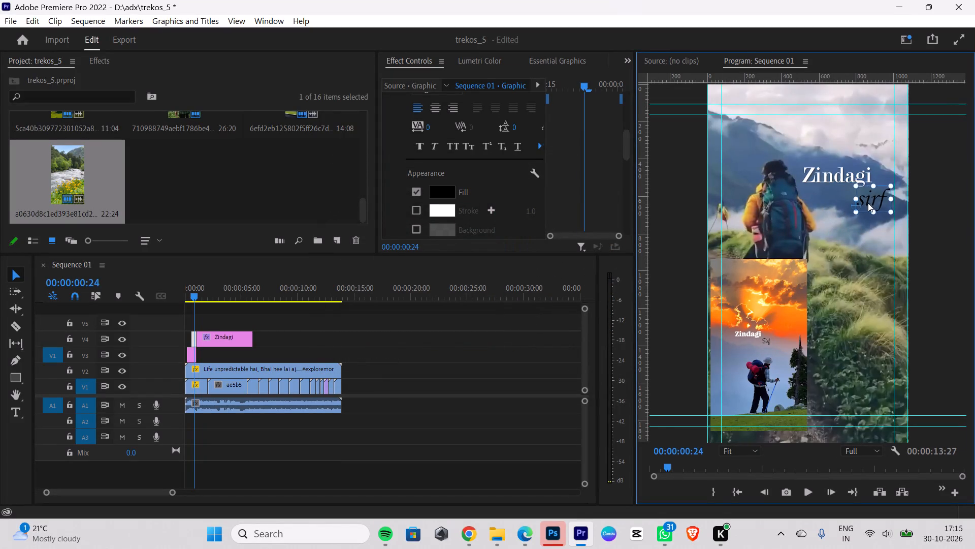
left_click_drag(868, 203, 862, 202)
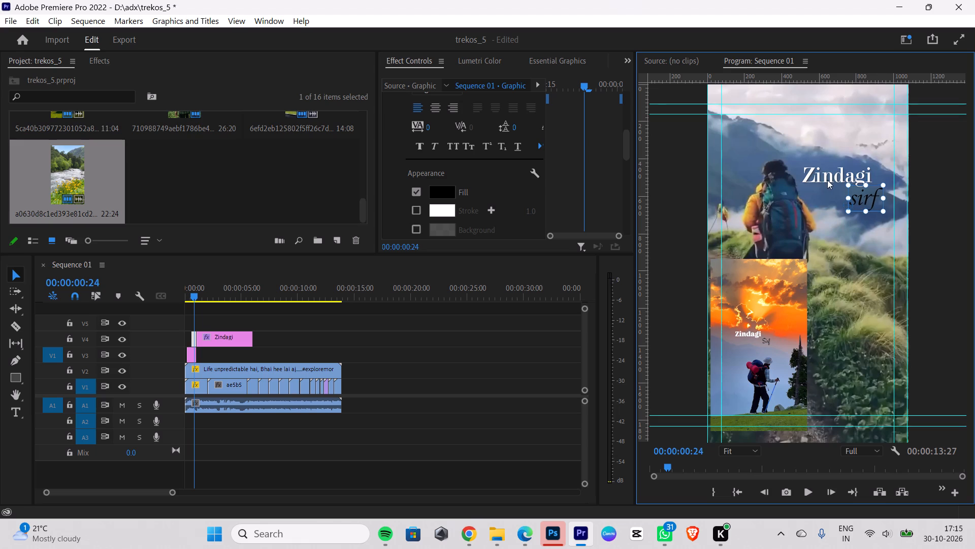
Move the first Zindagi caption slightly higher and a little towards the hiker.
left_click_drag(829, 176, 824, 161)
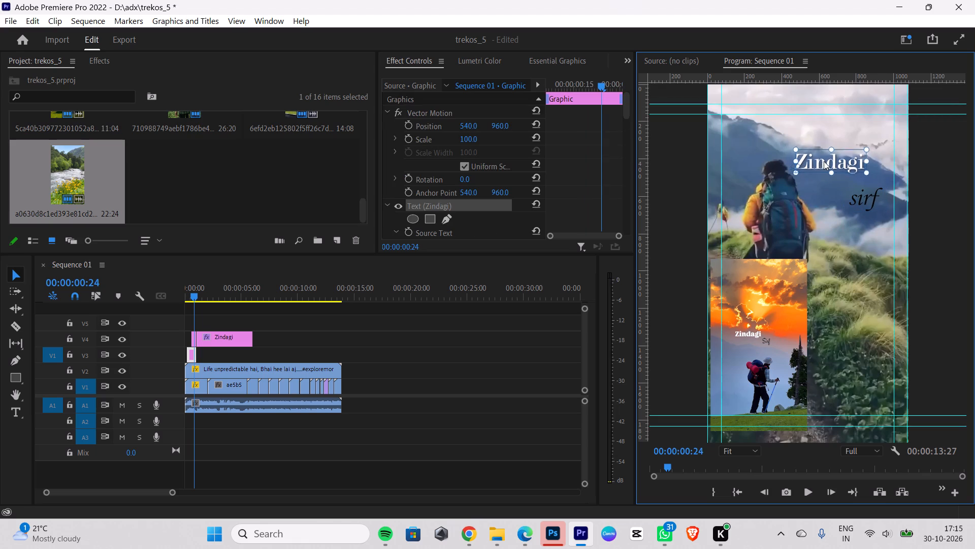
left_click_drag(824, 161, 824, 167)
left_click(836, 253)
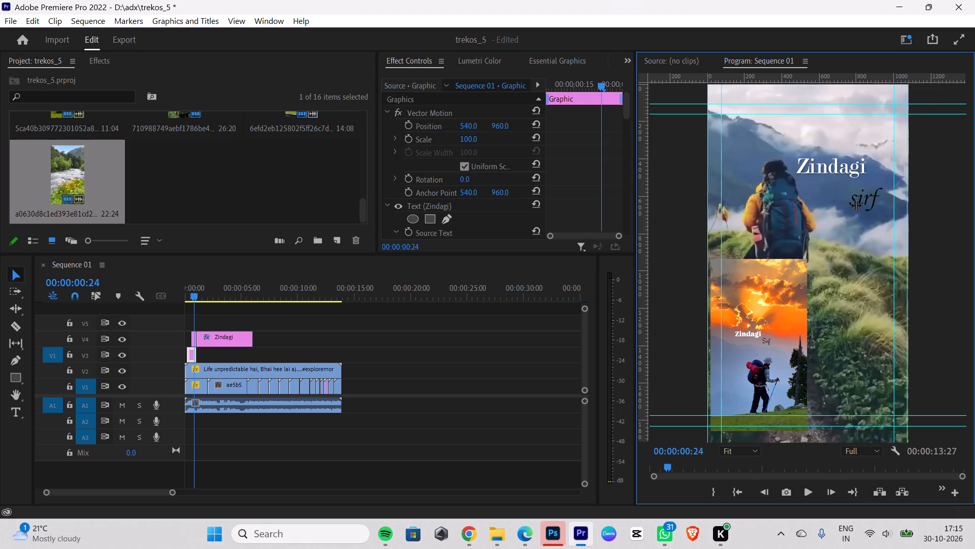
Place the sirf caption closely beneath the middle of the word Zindagi.
left_click(861, 203)
left_click_drag(866, 199, 832, 189)
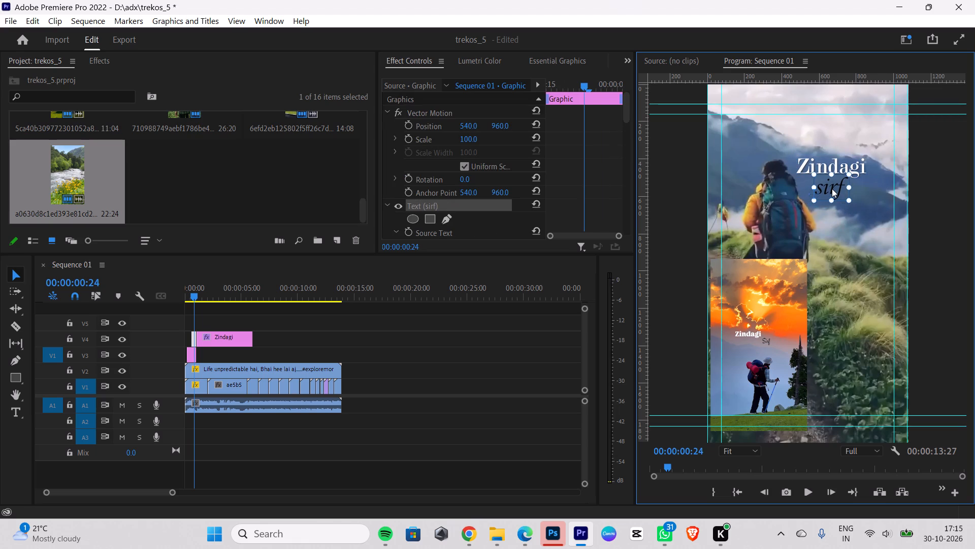
left_click_drag(832, 189, 830, 189)
left_click(840, 243)
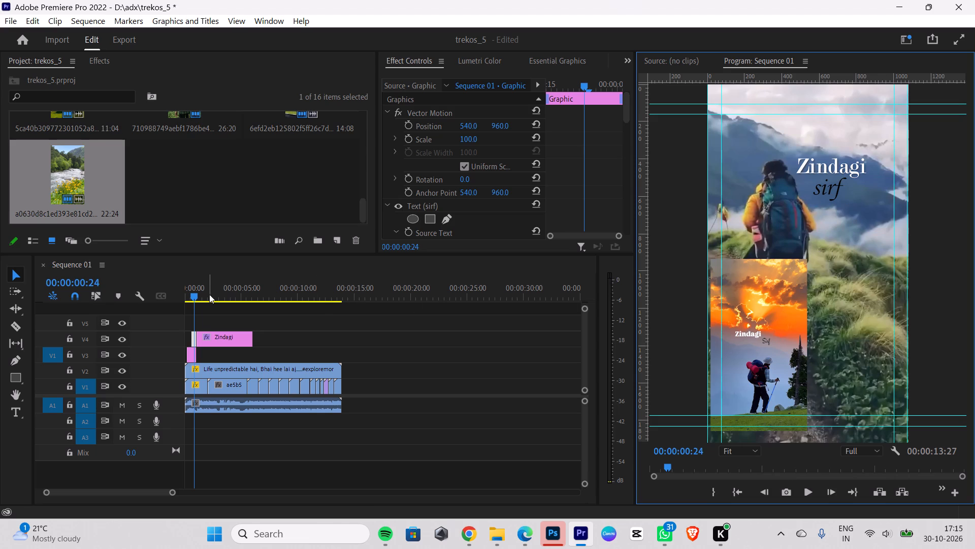
Play the opening captions, split the second Zindagi caption clip on V4 at 00:00:01:02, and delete its short leading piece.
left_click_drag(193, 293, 0, 322)
key("space")
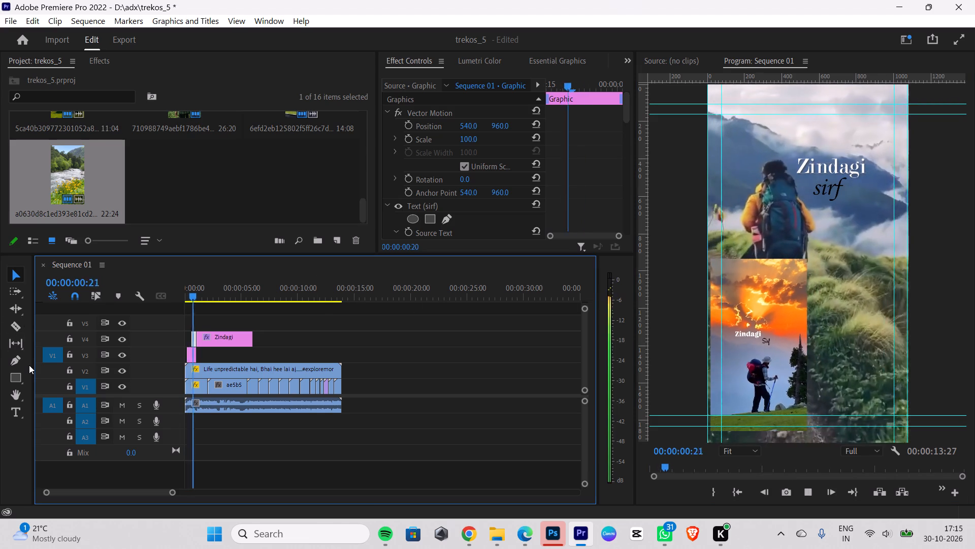
key("space")
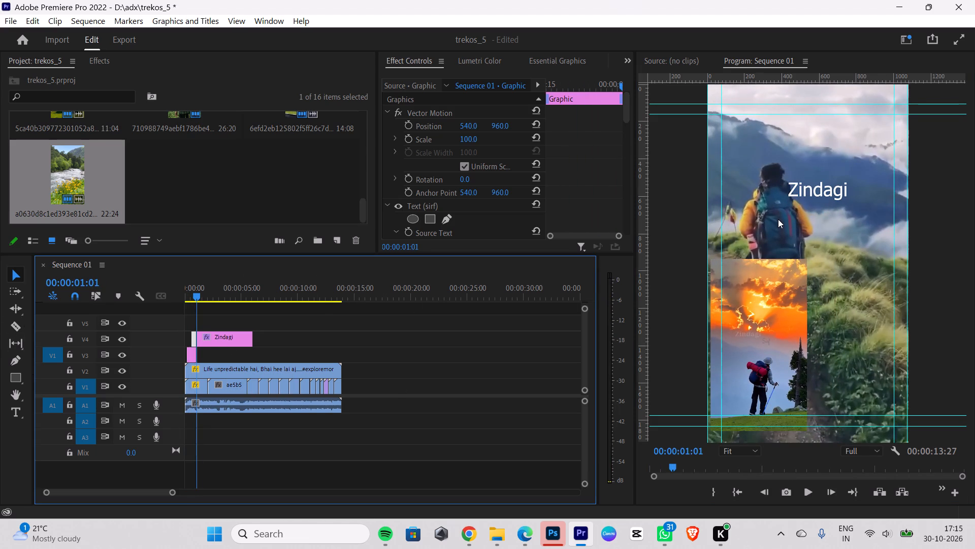
key("Right")
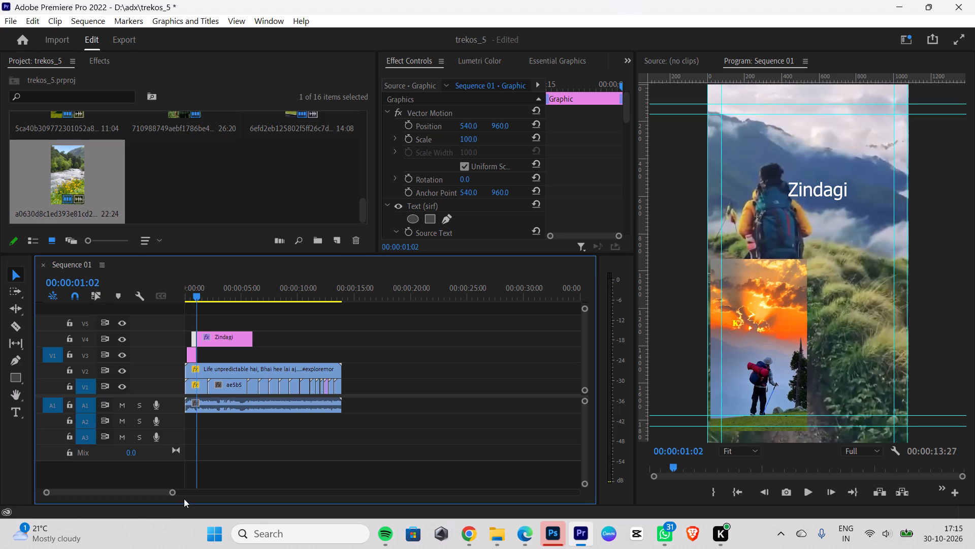
left_click_drag(176, 496, 137, 488)
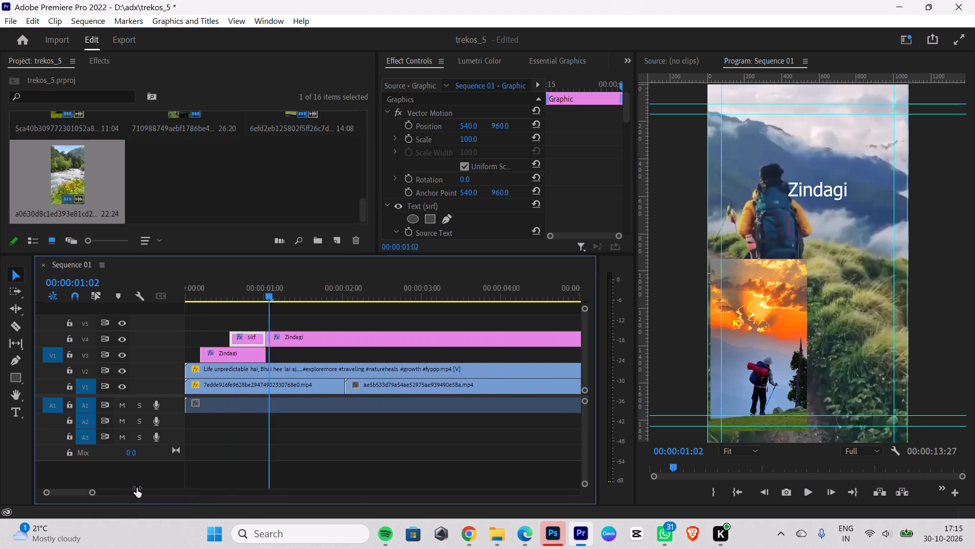
left_click_drag(137, 488, 136, 487)
left_click(16, 323)
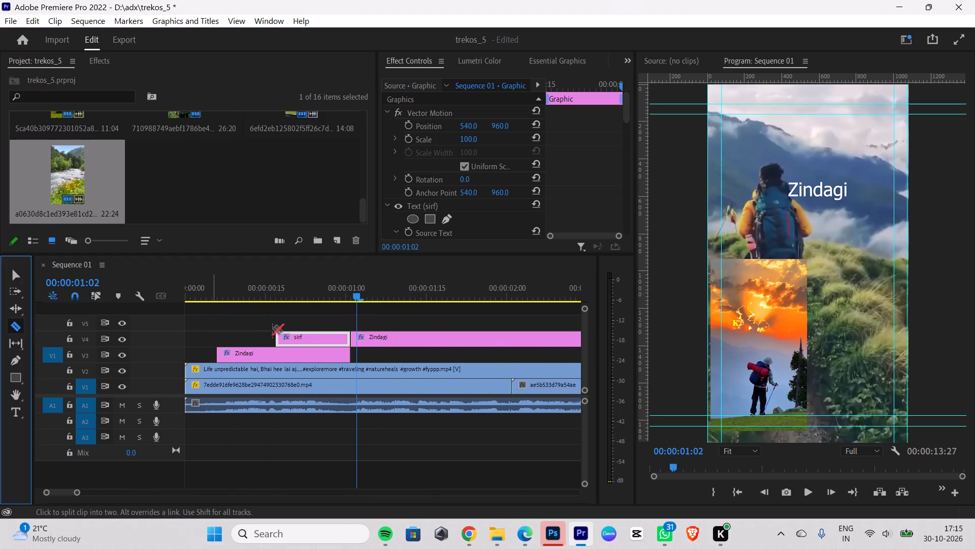
left_click(357, 333)
left_click(14, 275)
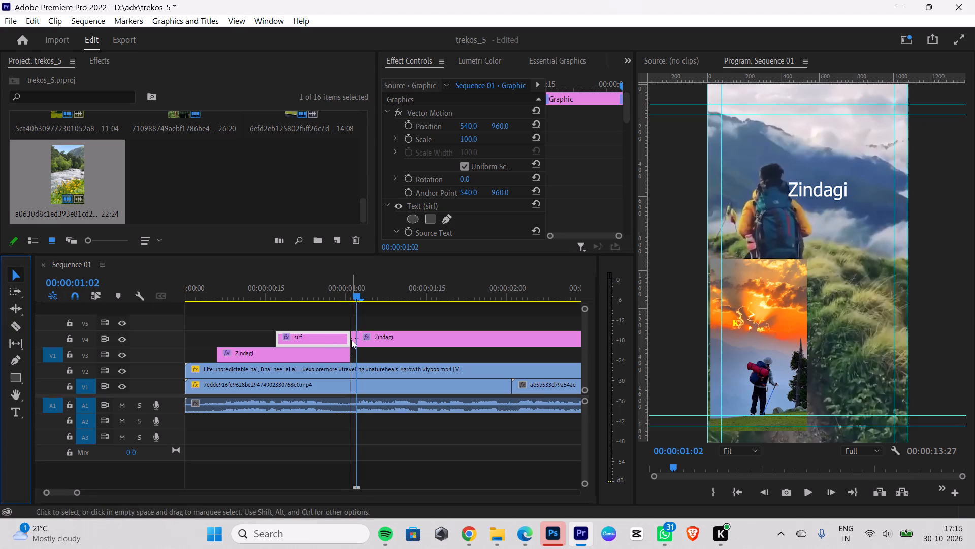
left_click(353, 343)
key("BackSpace")
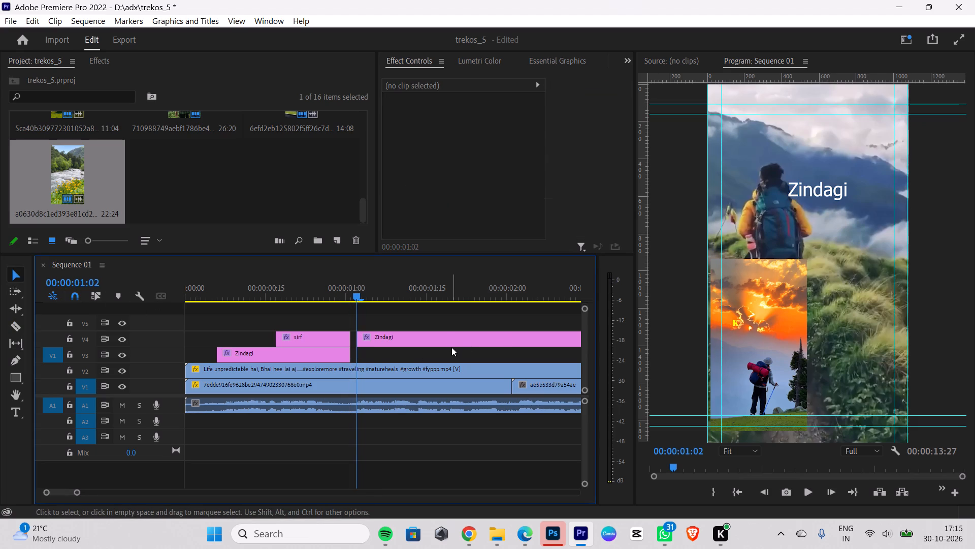
Step frame by frame from 00:00:01:02 through the inset reference to find when Kaam and the word beneath it appear.
key("Right")
key("Right")
key("Right")
key("Right")
key("Right")
key("Right")
key("Right")
key("Right")
key("Right")
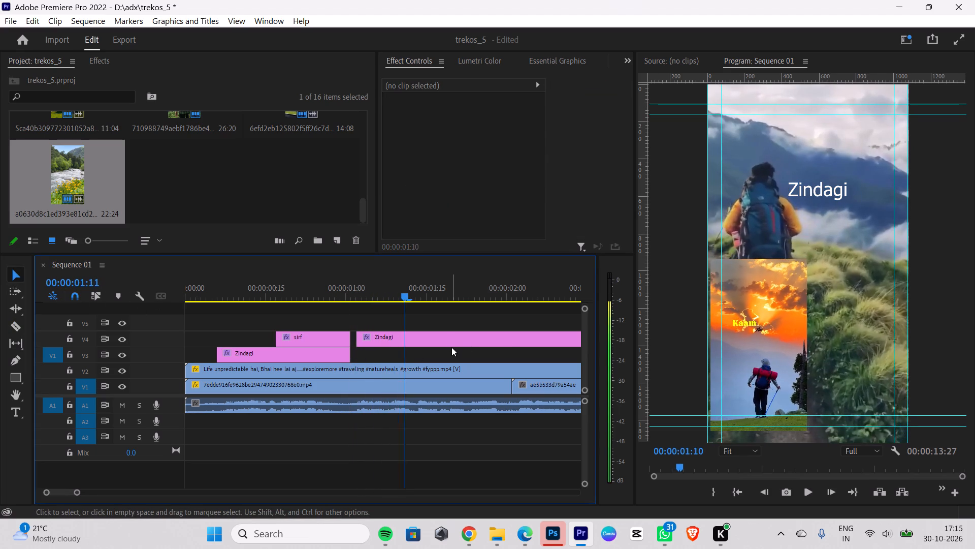
key("Right")
key("Right")
key("Right")
key("Left")
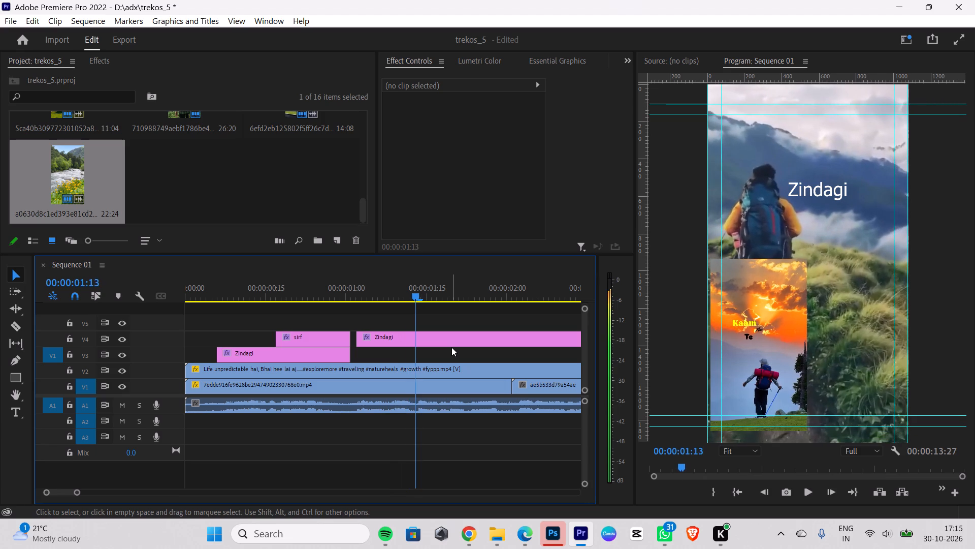
key("Left")
key("Left")
key("Left")
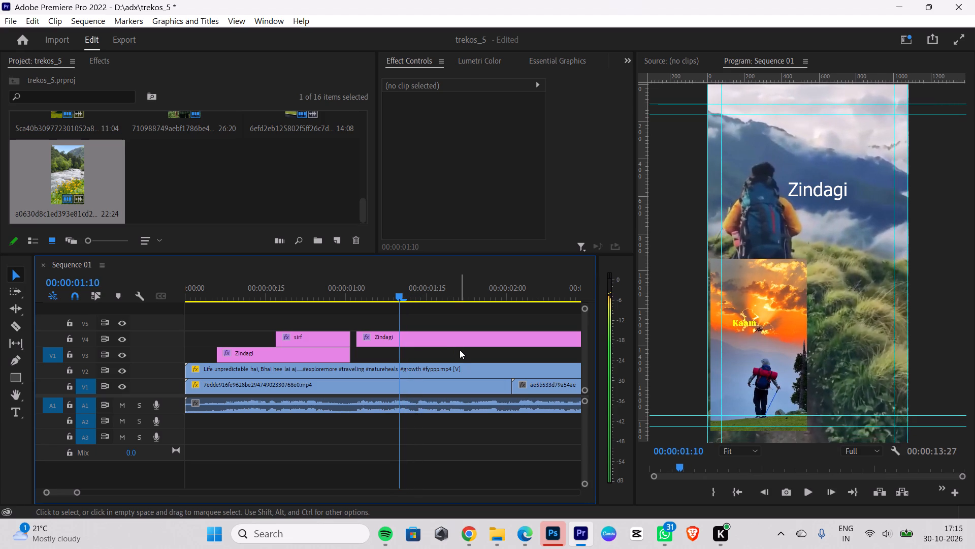
key("Right")
key("Right")
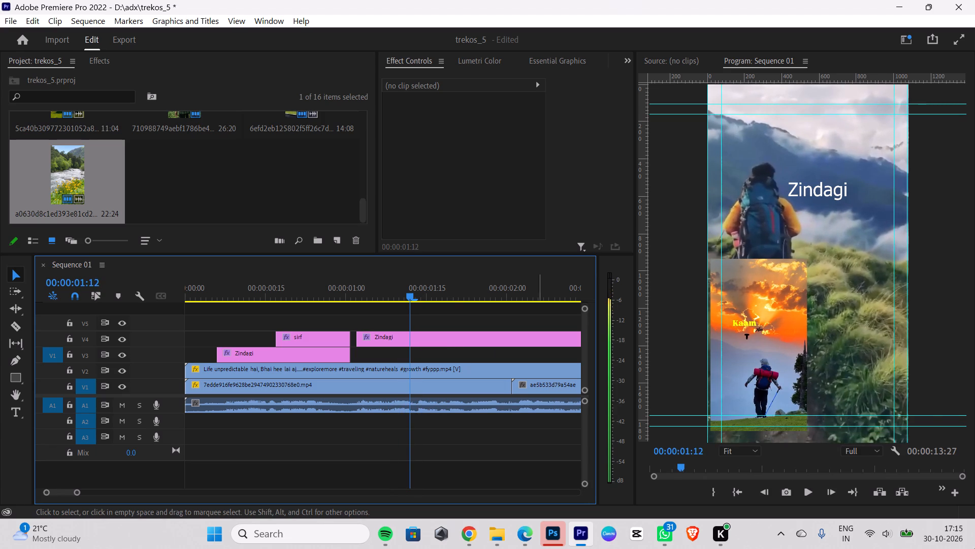
Replace the text of the second Zindagi caption on V4 with Kaam.
left_click(808, 189)
key("BackSpace")
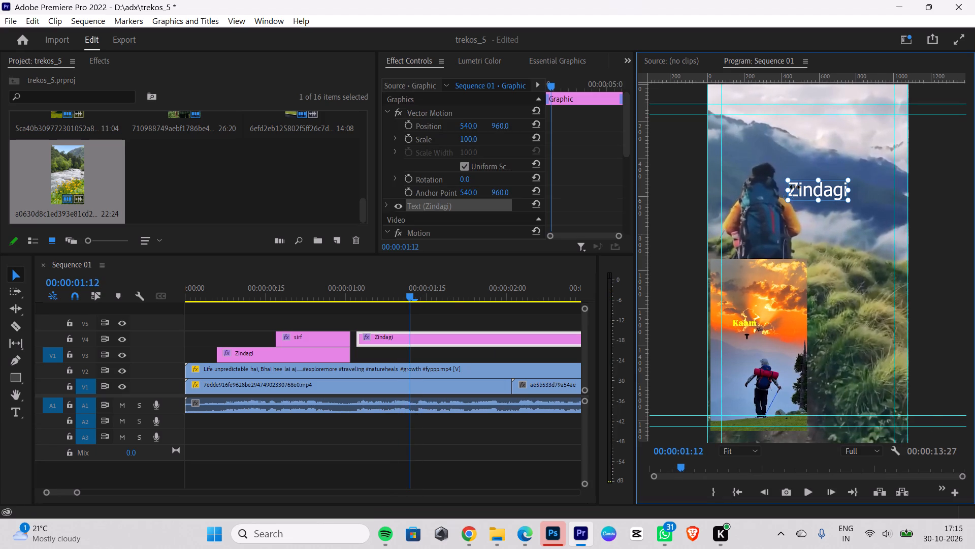
double_click(795, 187)
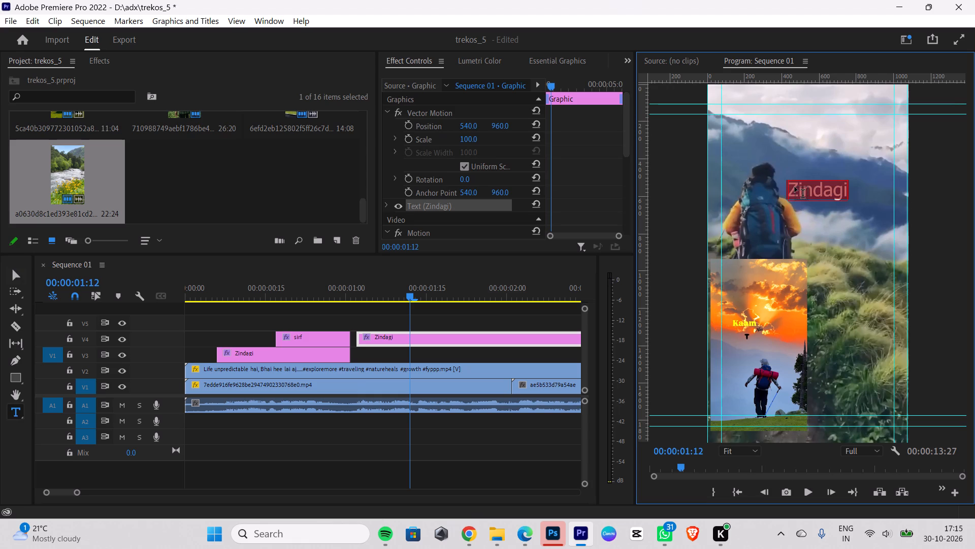
key("BackSpace")
key("k")
type("aam")
Paste a copy of the Kaam caption clip at 00:00:01:12 and move that copy up to V5.
left_click(398, 331)
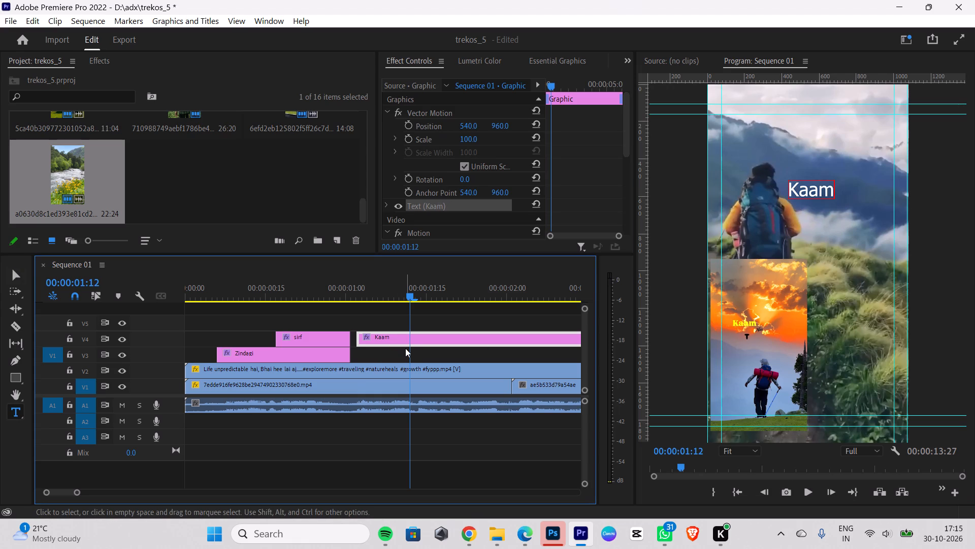
key("ctrl+c")
left_click(413, 323)
key("ctrl+v")
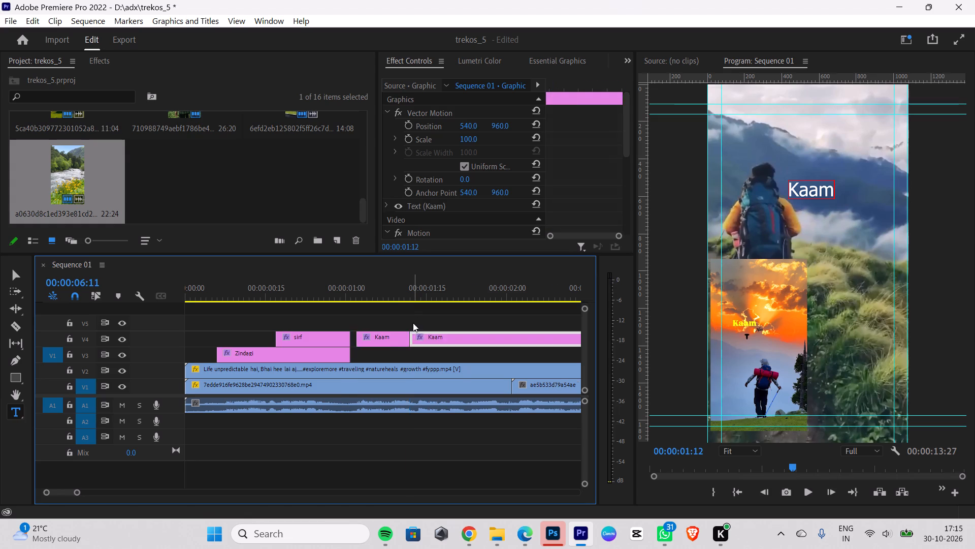
left_click_drag(80, 493, 122, 493)
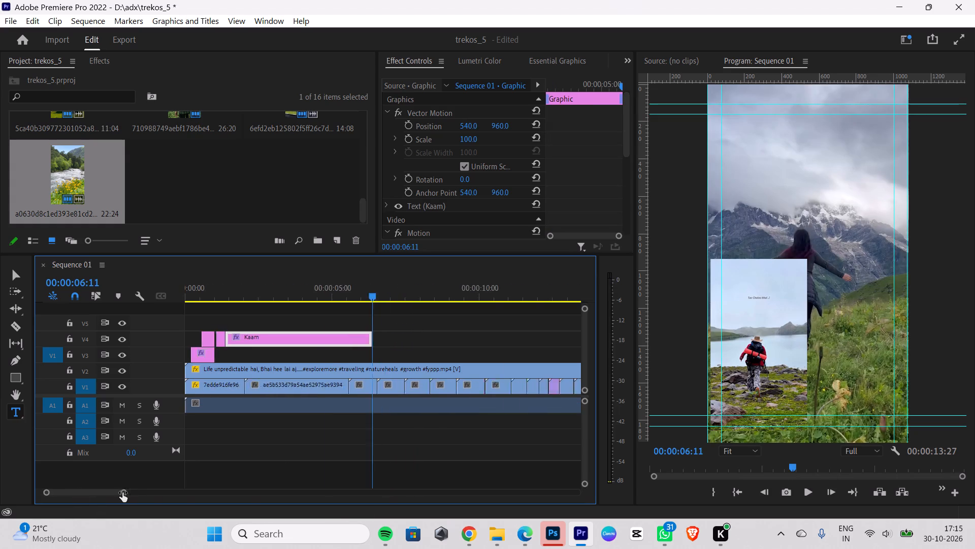
left_click_drag(122, 493, 123, 490)
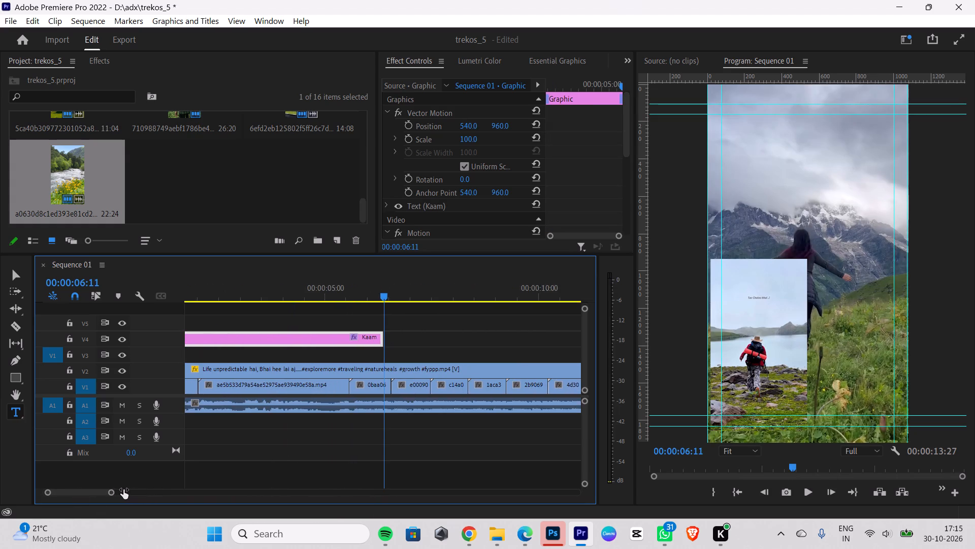
left_click_drag(123, 490, 151, 486)
left_click_drag(310, 301, 307, 304)
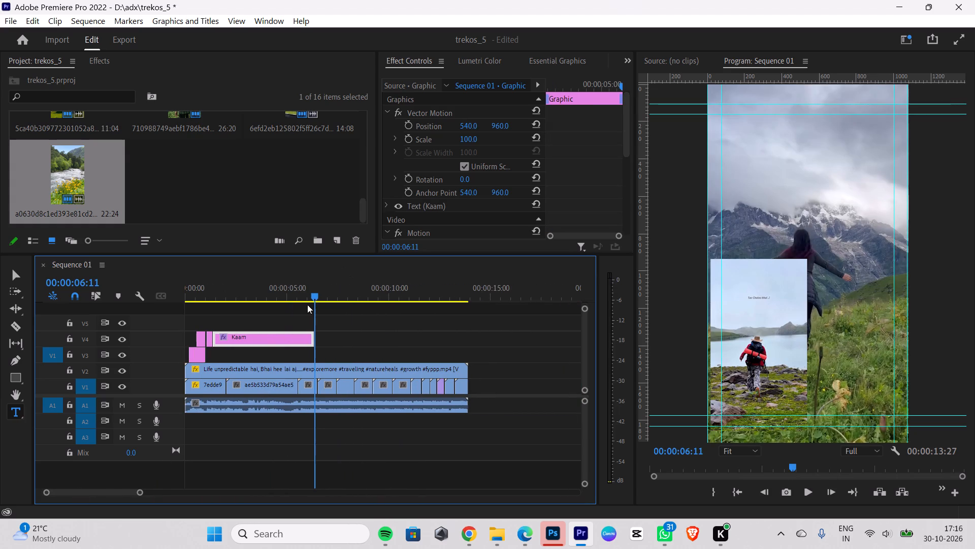
left_click_drag(307, 304, 225, 329)
left_click_drag(311, 294, 209, 310)
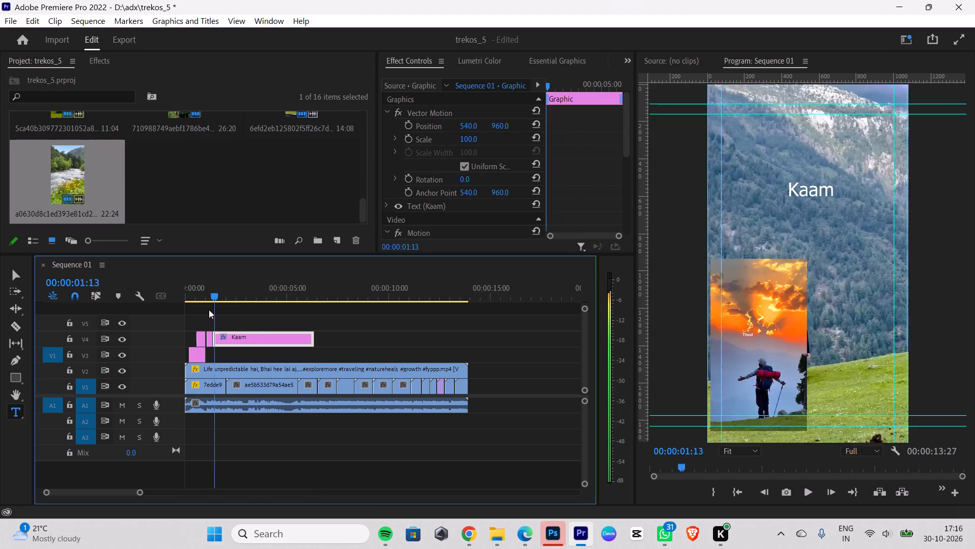
left_click_drag(209, 310, 201, 315)
left_click_drag(232, 336, 229, 334)
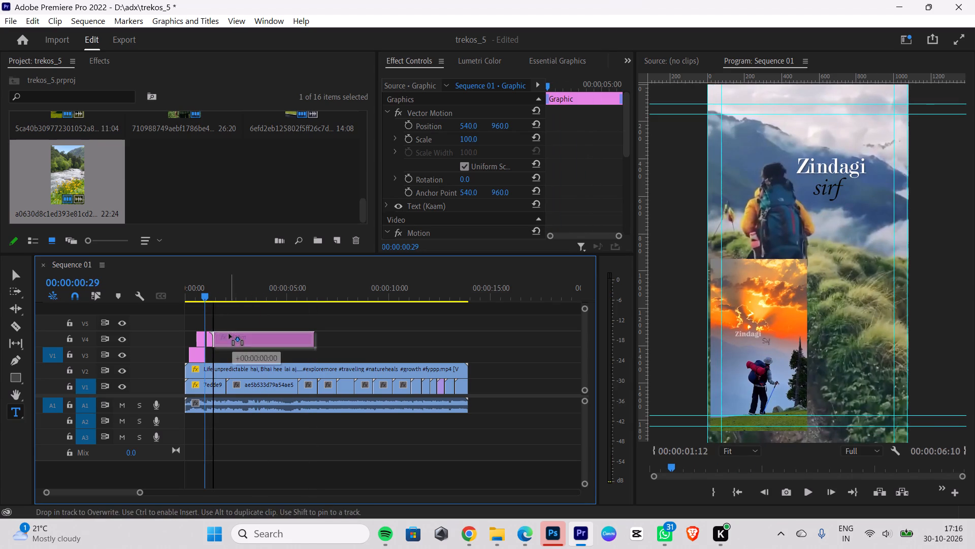
left_click_drag(229, 334, 229, 324)
Extend the shortened Kaam clip on V4 to end together with its V5 copy at 00:00:06:10.
left_click_drag(215, 341, 314, 338)
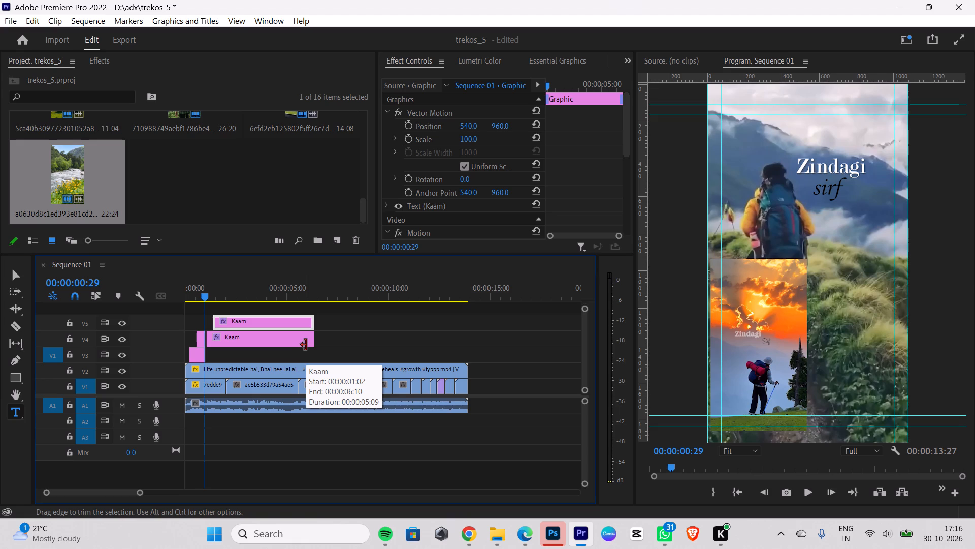
Match the Kaam timing to the reference frame by frame and shift the V4 Kaam clip to start at 00:00:01:07.
key("Right")
key("Right")
key("Right")
key("Right")
key("Right")
key("Right")
key("Right")
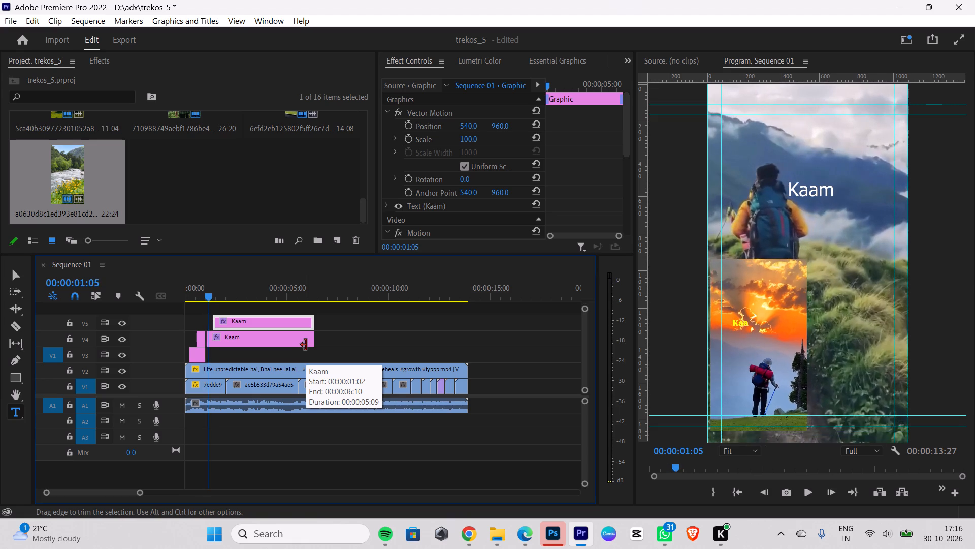
key("Right")
key("Right")
key("Left")
key("Left")
key("Left")
key("Left")
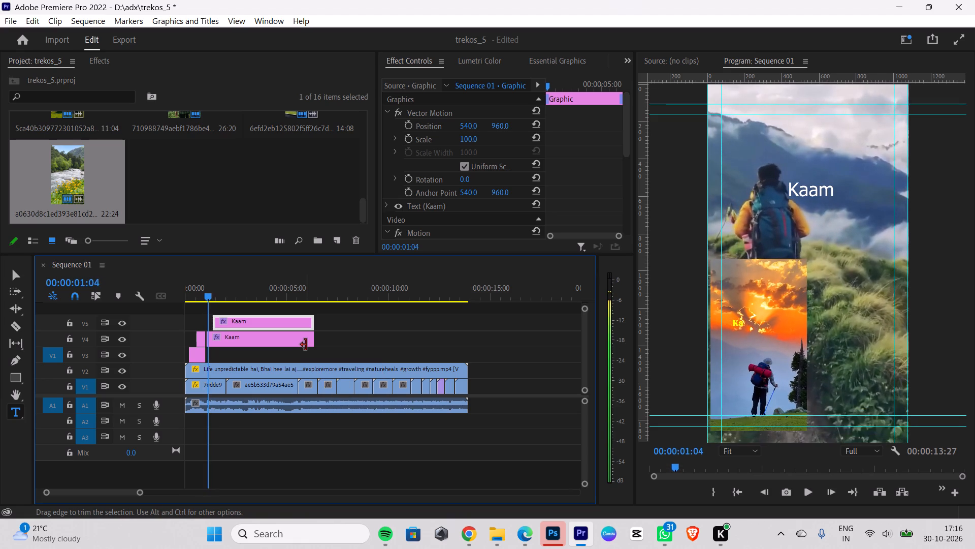
key("Left")
key("Left")
key("Left")
key("Right")
key("Right")
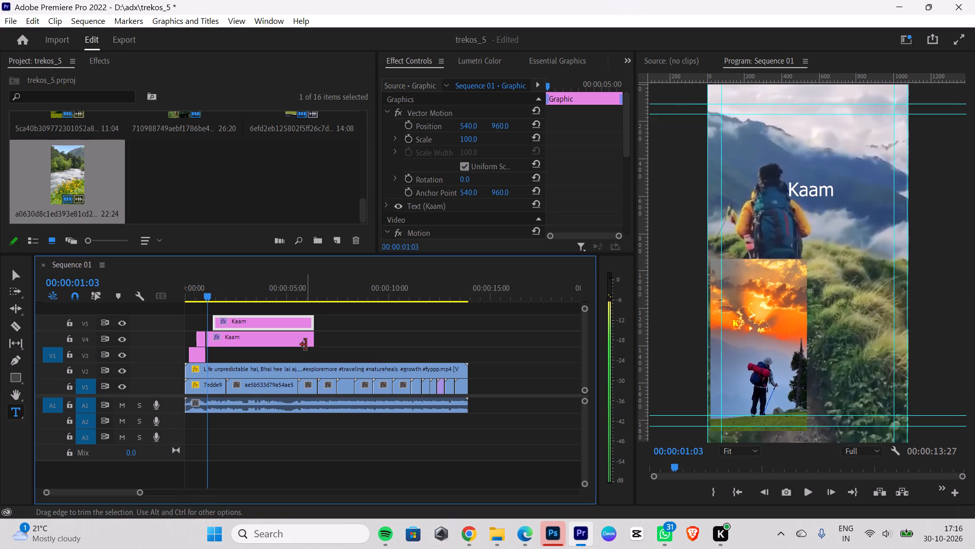
key("Right")
key("Right")
key("Right")
key("Right")
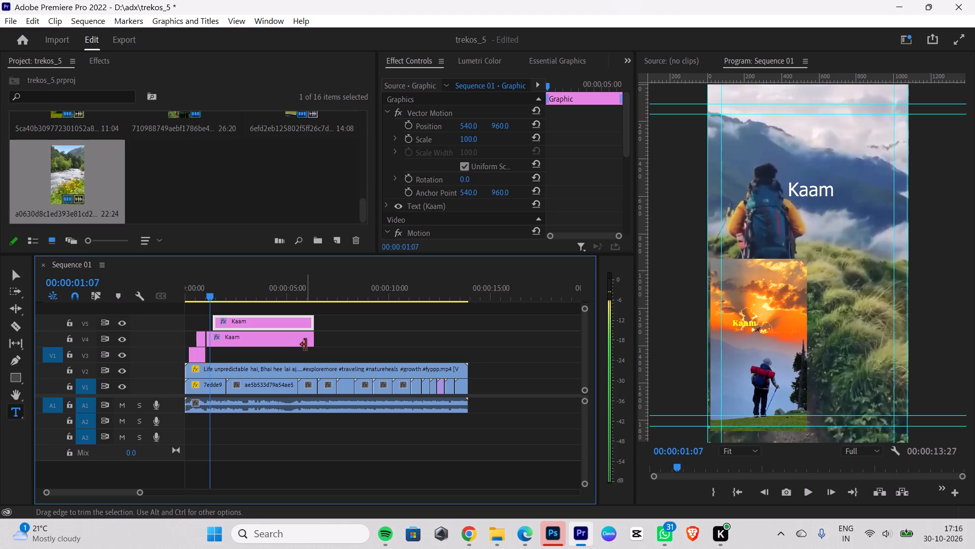
left_click(227, 339)
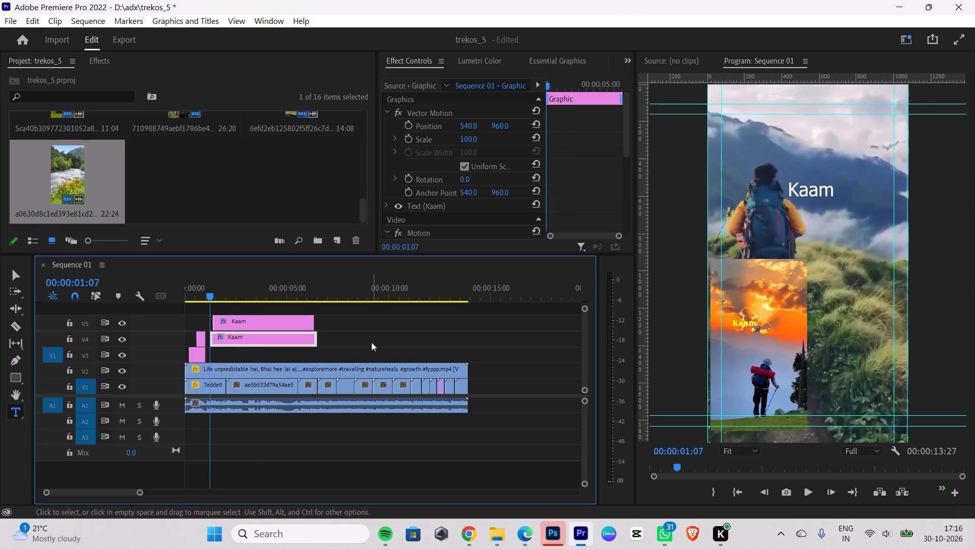
Play and step through the reference between 00:00:01:03 and 00:00:01:25 to check the caption timing of the words following Kaam.
key("Right")
key("Right")
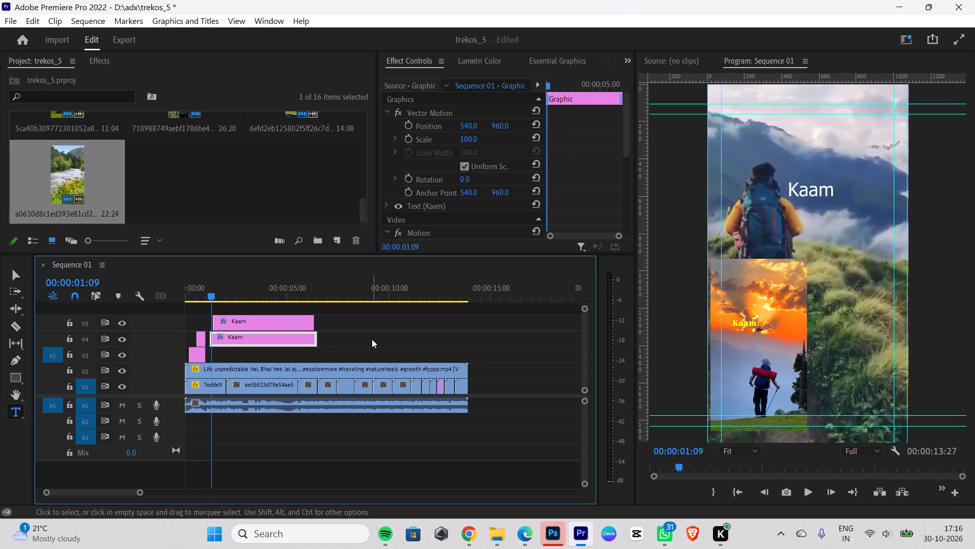
key("Right")
key("Right")
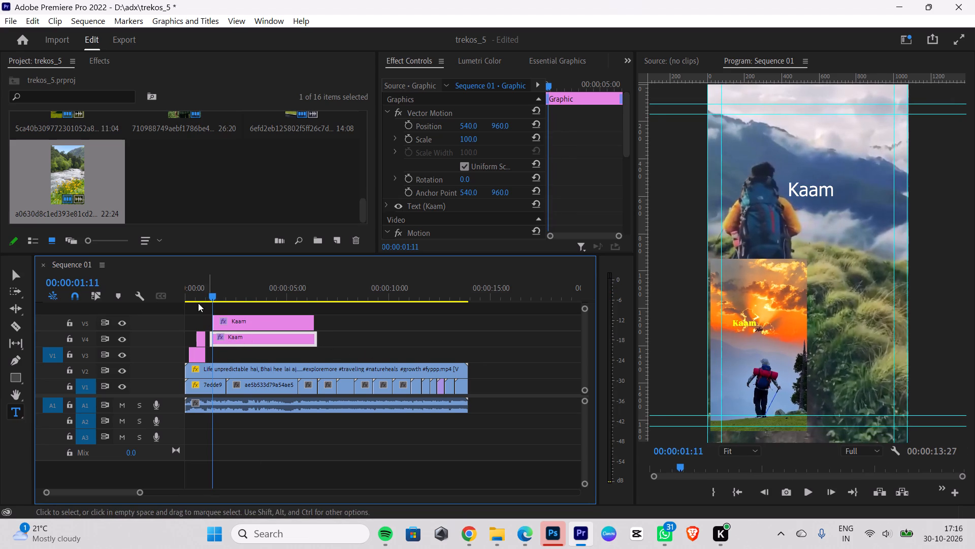
left_click_drag(211, 295, 206, 300)
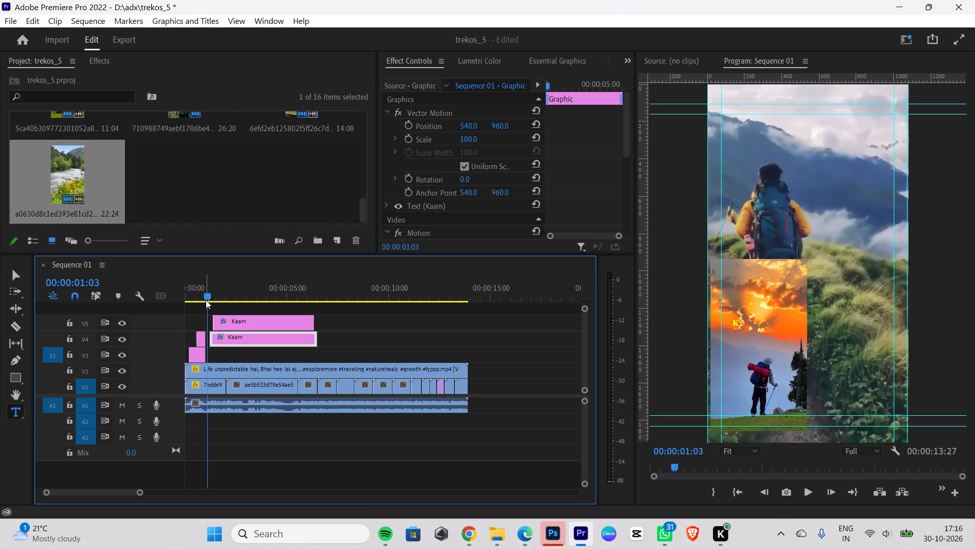
key("space")
key("space")
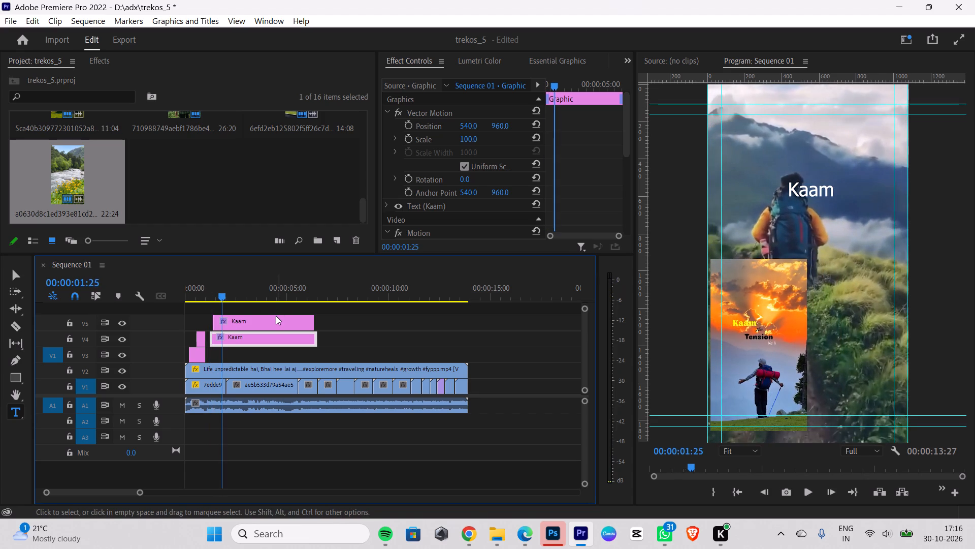
key("Left")
key("Left")
key("Left")
key("Left")
key("Left")
key("Left")
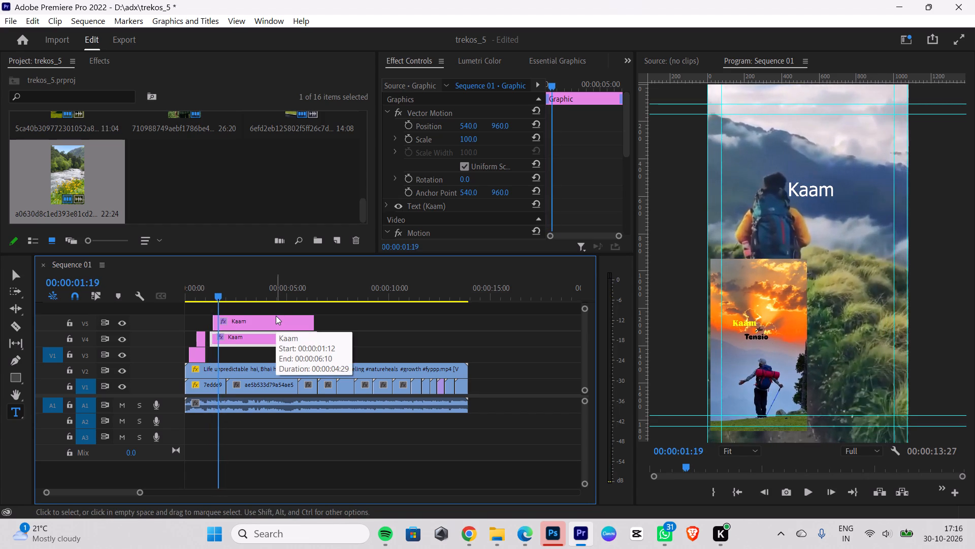
key("Left")
key("Left")
key("Left")
key("Left")
key("Left")
key("Left")
key("Left")
key("Left")
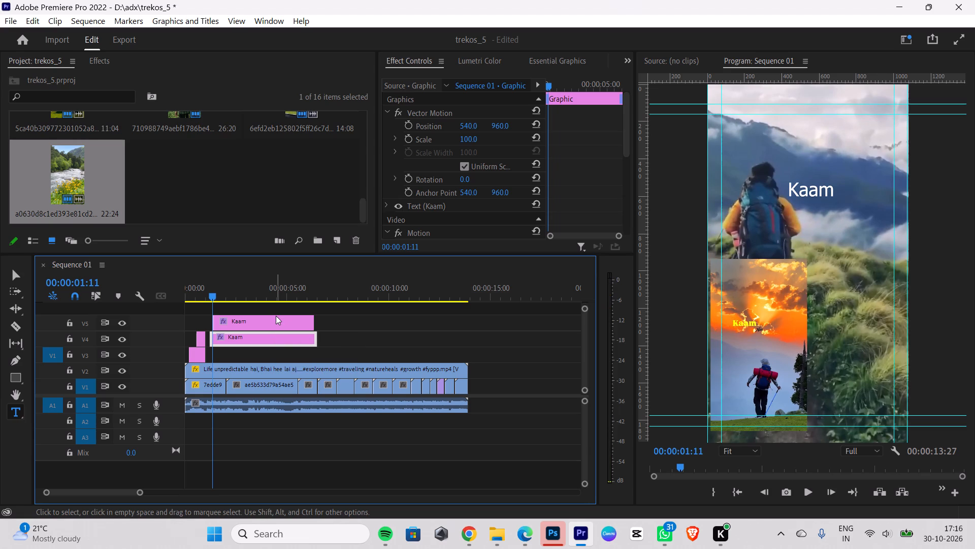
key("Right")
key("Right")
key("Right")
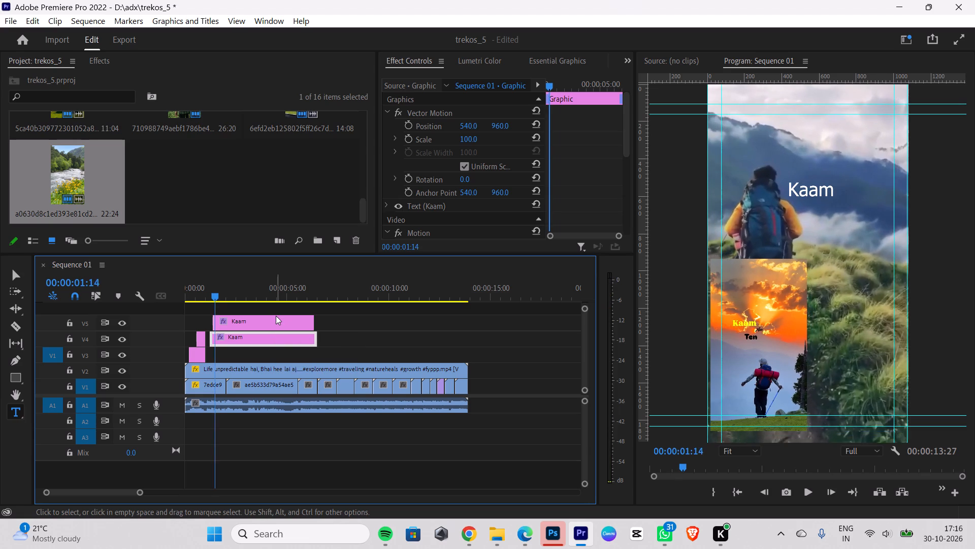
key("Right")
key("Right")
key("Right")
key("Right")
key("Right")
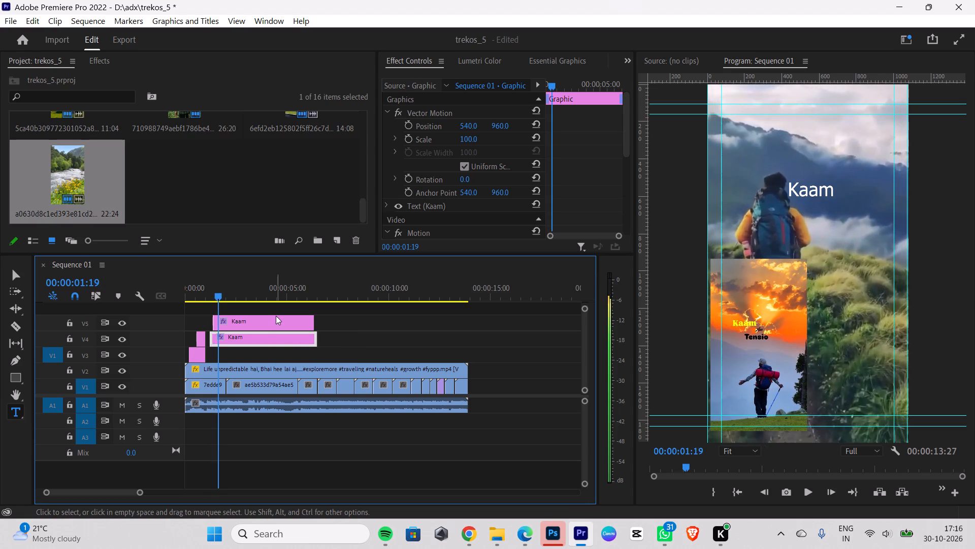
key("Right")
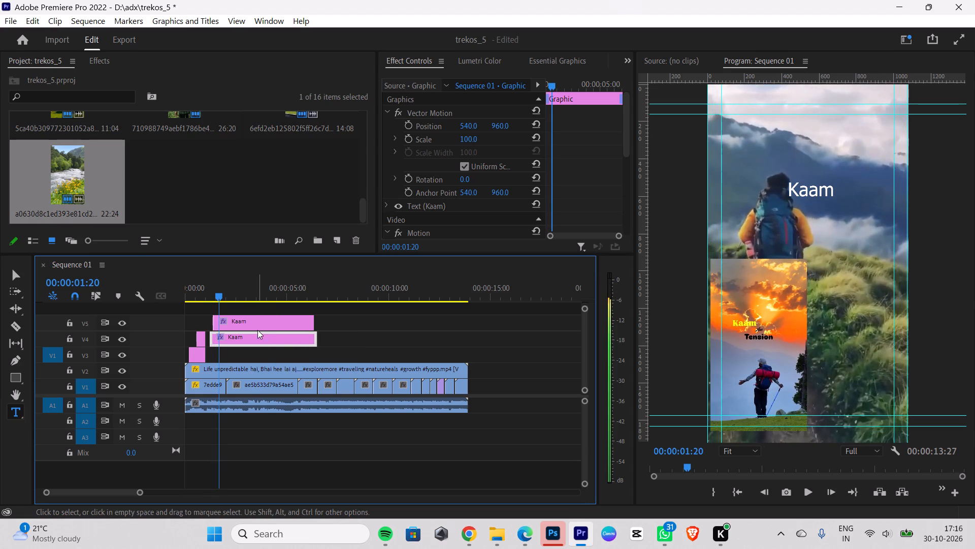
Copy the V5 Kaam clip and paste two duplicates end to end on V5, starting just after the existing captions.
left_click(258, 321)
key("ctrl+c")
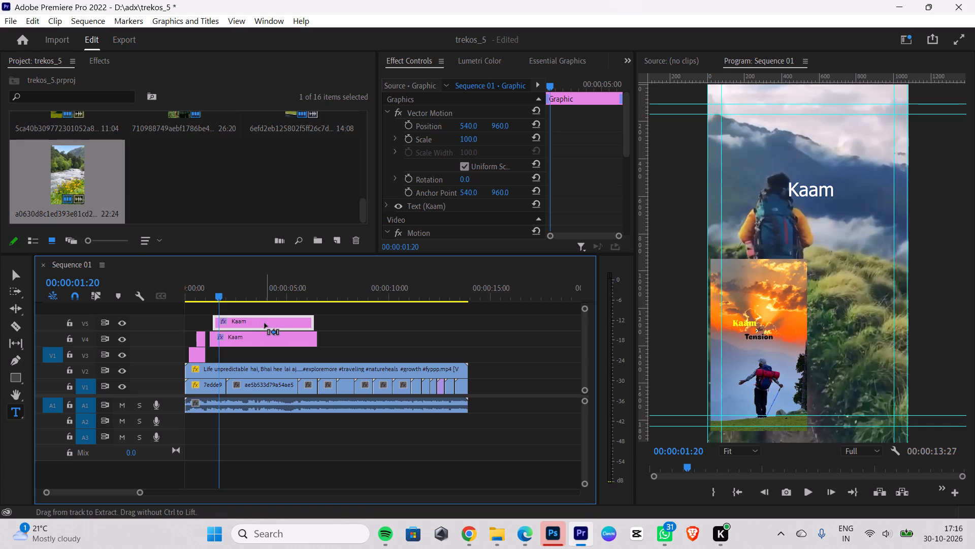
left_click_drag(219, 293, 317, 300)
key("ctrl+v")
left_click(332, 318)
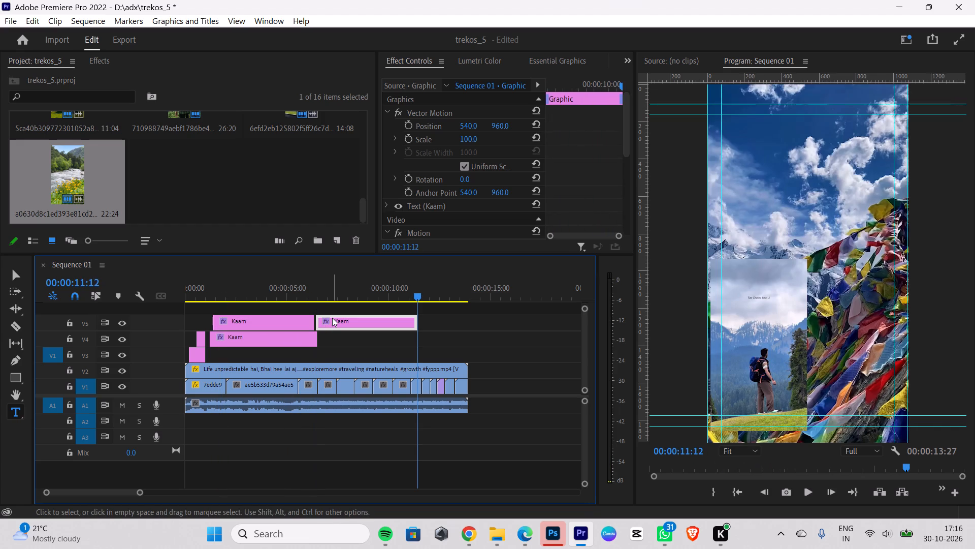
key("ctrl+v")
Stack the two pasted Kaam duplicates on new tracks V6 and V7, both starting where the second V1 clip begins.
left_click_drag(353, 323, 325, 299)
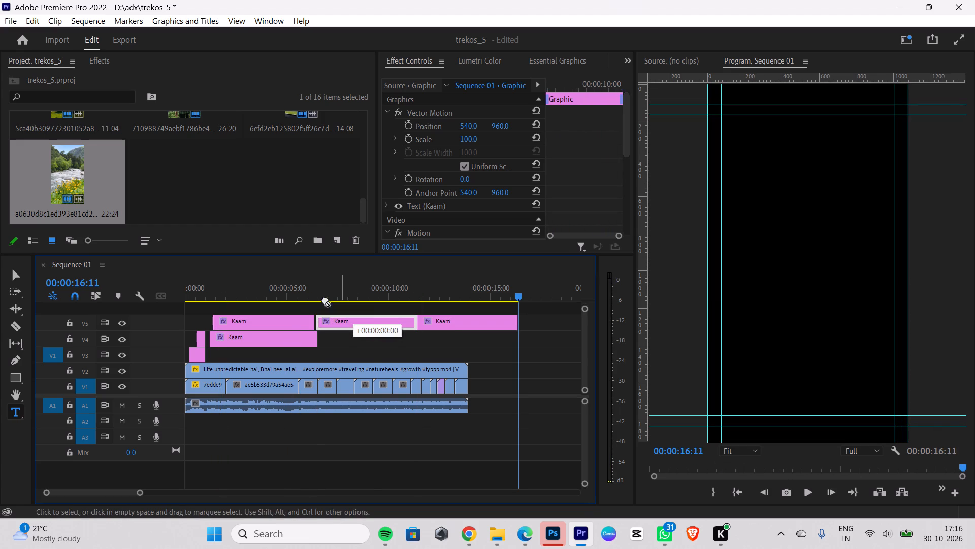
left_click_drag(325, 299, 267, 309)
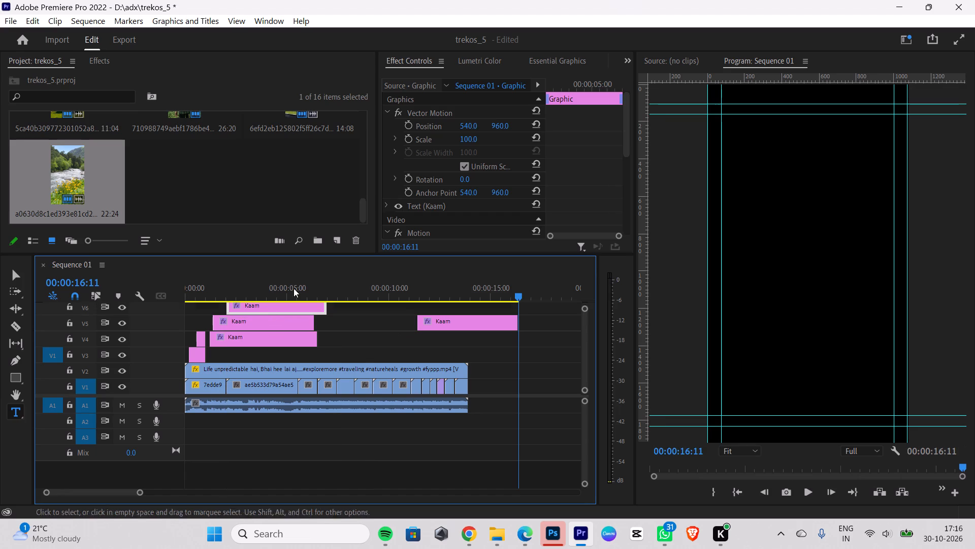
left_click_drag(344, 253, 351, 201)
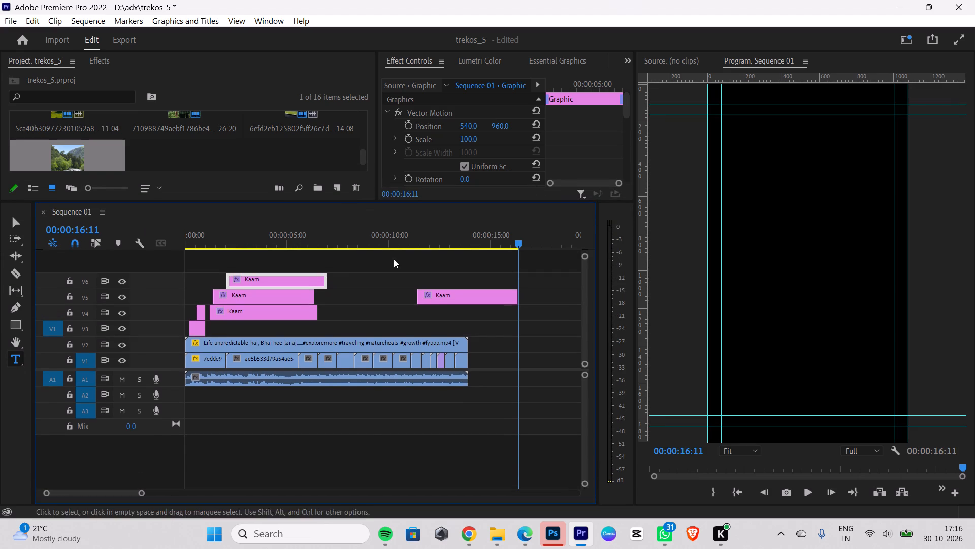
left_click_drag(445, 299, 269, 265)
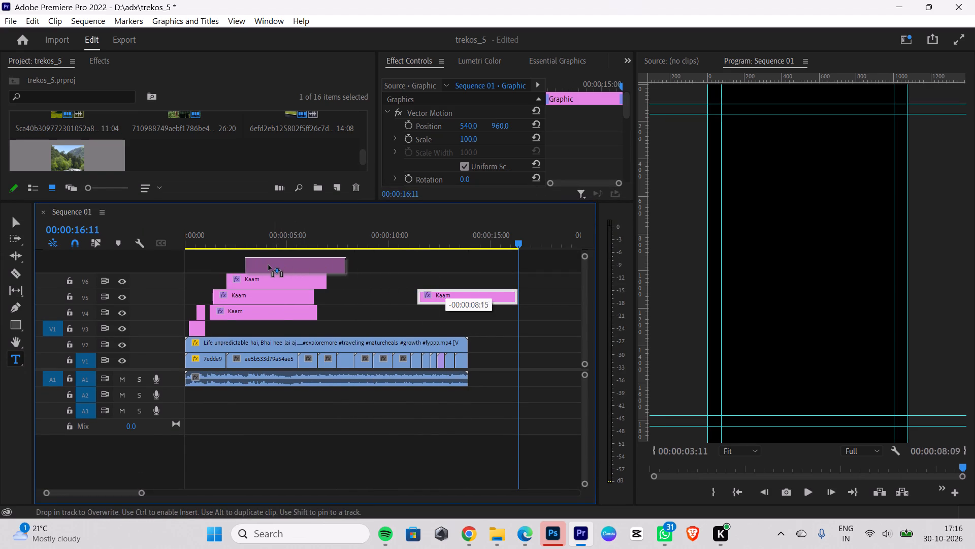
left_click_drag(269, 265, 256, 268)
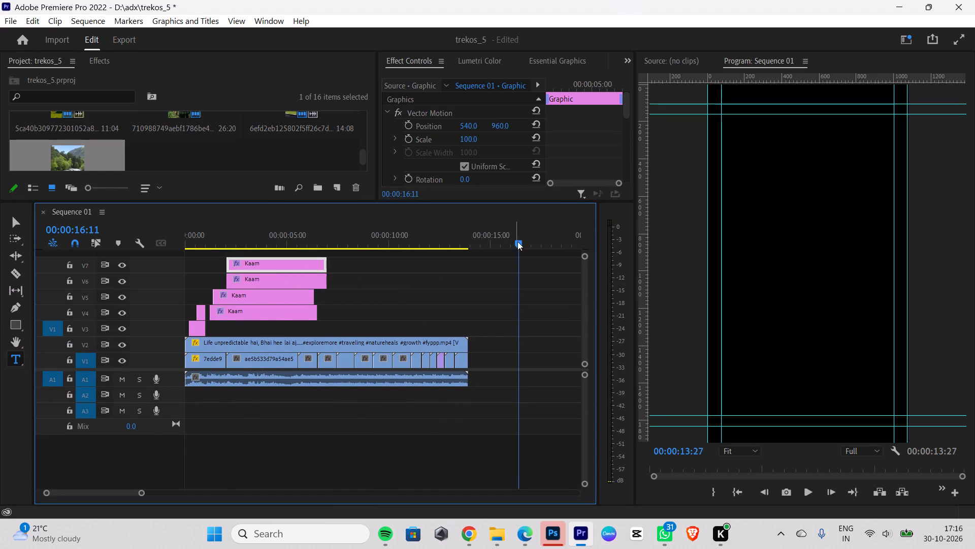
Step through the reference from about 00:00:01:00 to find where Tension is complete and shift the V6 Kaam clip to start at 00:00:01:20.
left_click_drag(517, 241, 206, 265)
key("Right")
key("Right")
key("Right")
key("Right")
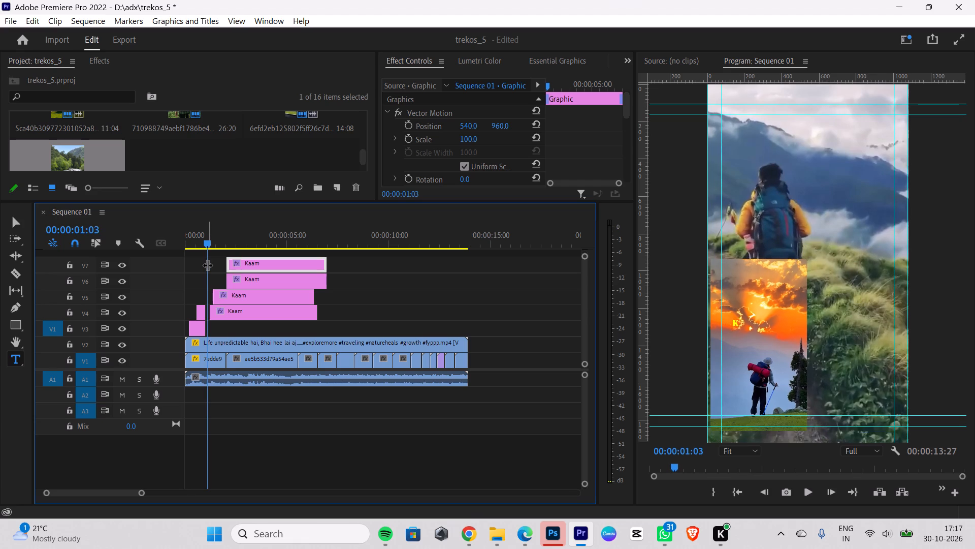
key("Right")
key("Right")
key("Right")
key("Right")
key("Right")
key("Right")
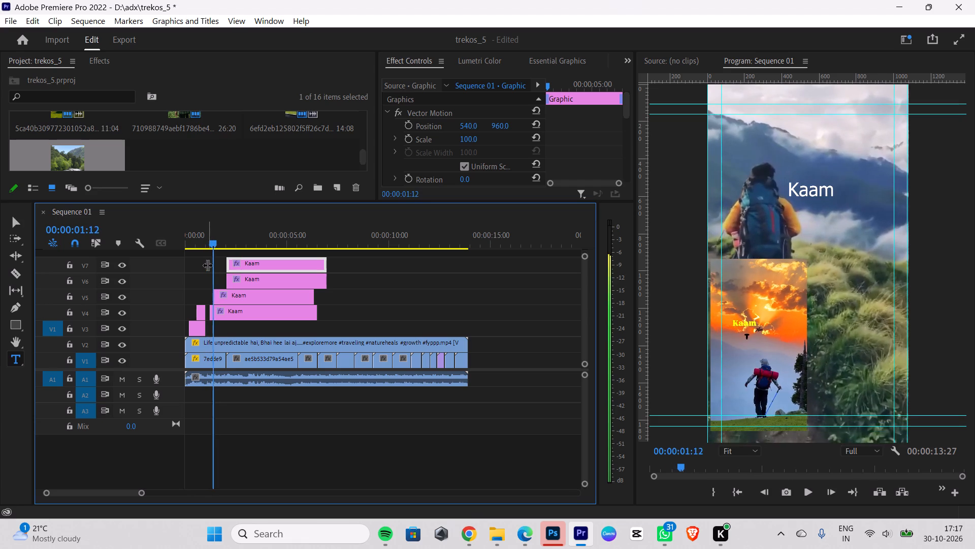
key("Right")
key("Right")
key("Right")
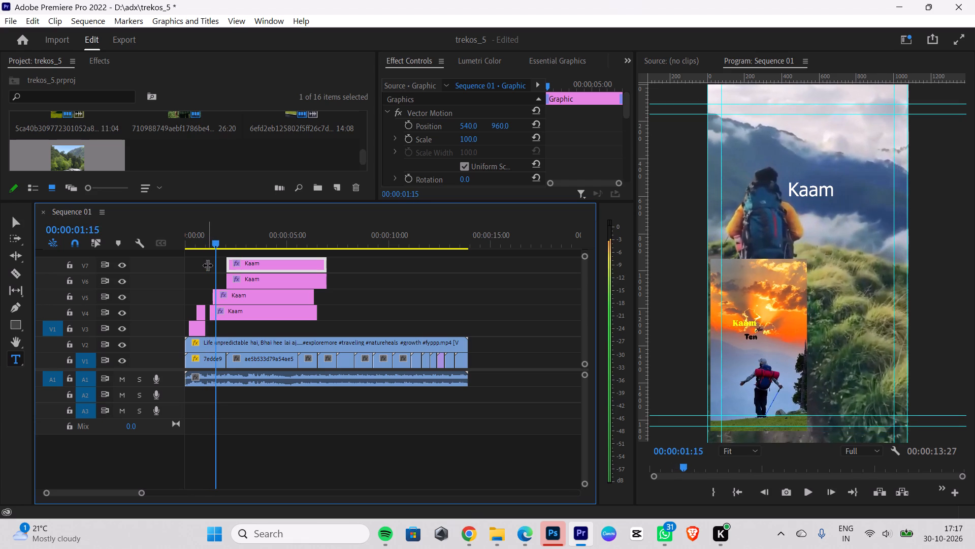
key("Left")
key("Left")
key("Left")
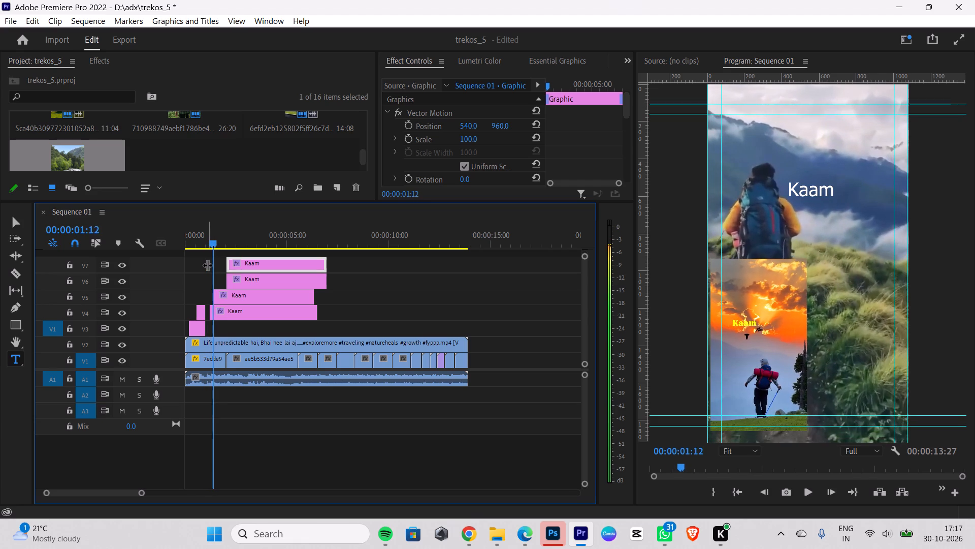
key("Left")
key("Right")
key("Right")
key("Right")
key("Right")
key("Right")
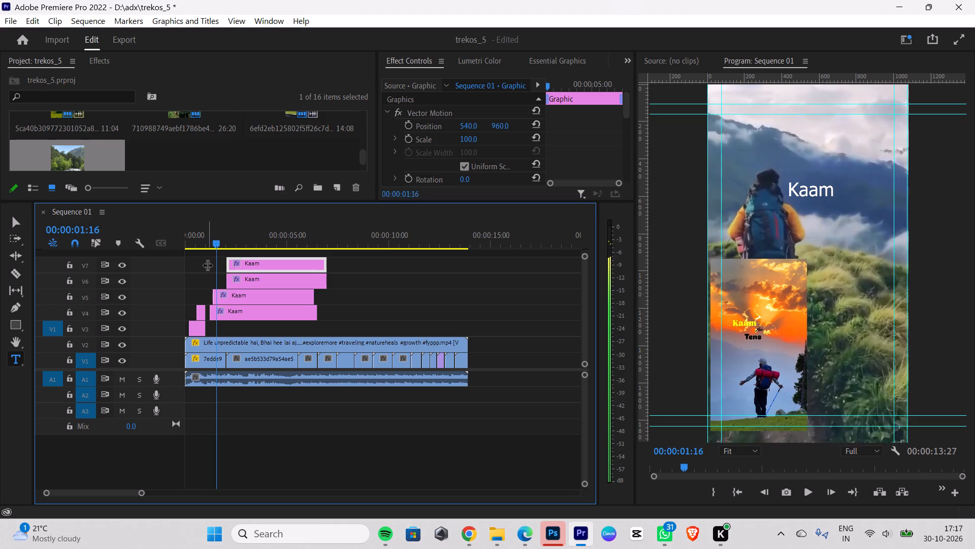
key("Right")
key("Right")
key("Right")
key("Right")
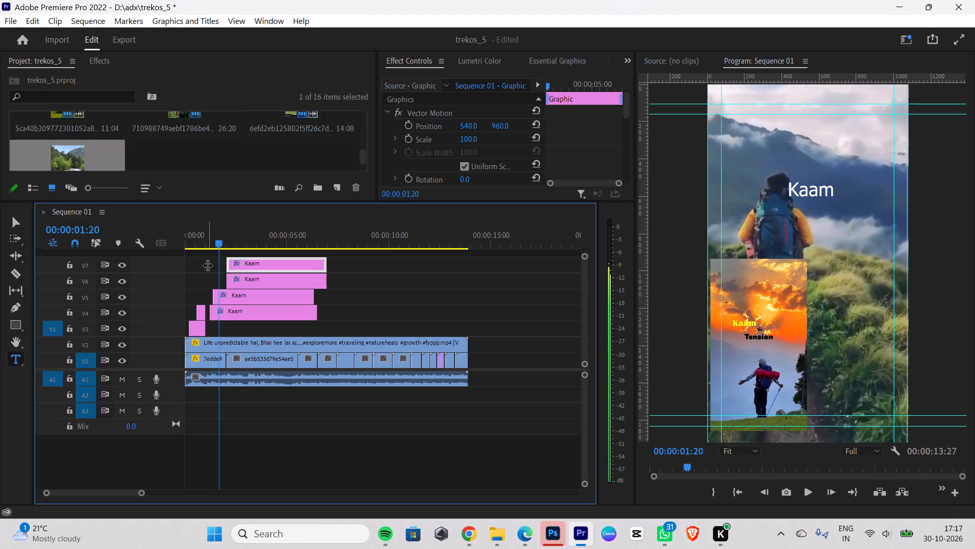
left_click_drag(247, 277, 237, 279)
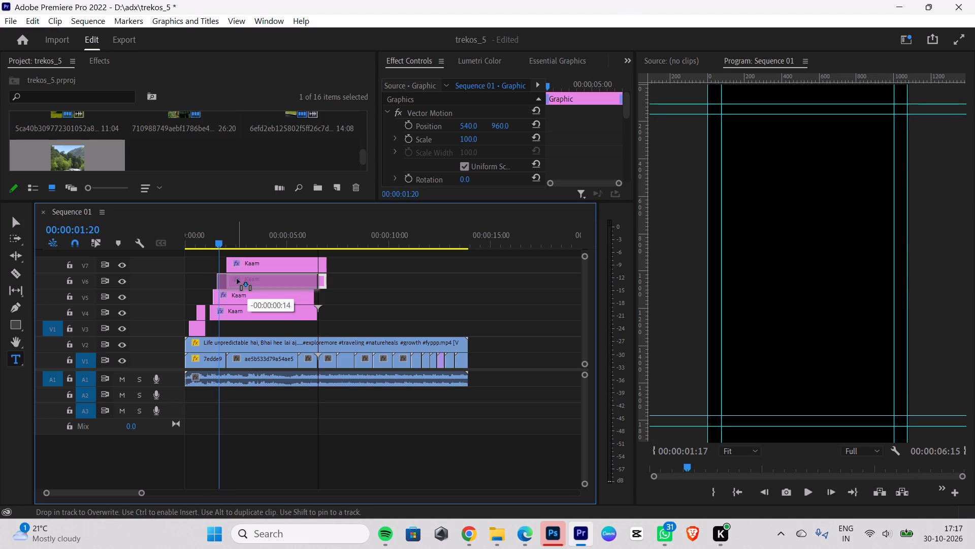
left_click_drag(237, 279, 239, 279)
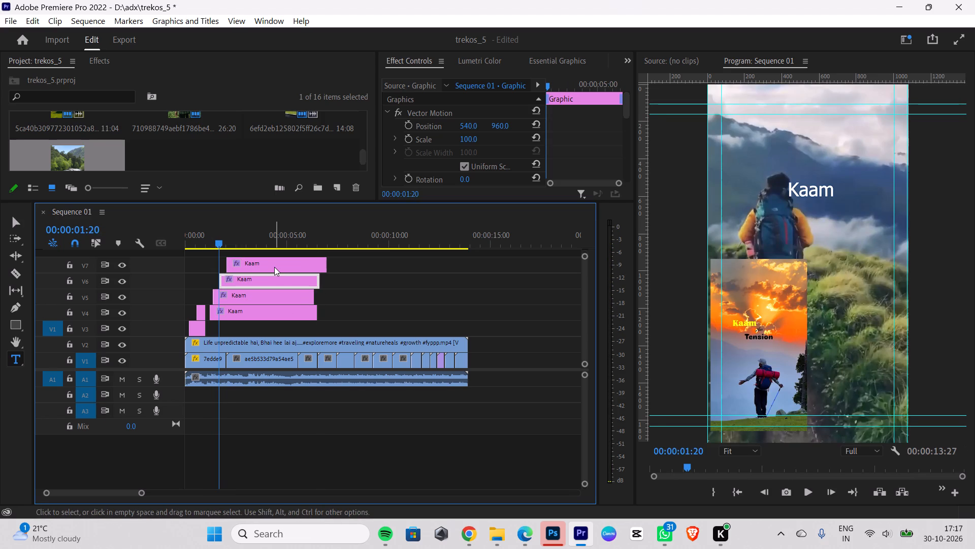
Match the timing of the word after Tension in the reference and shift the V7 Kaam clip to start at 00:00:01:29.
key("Right")
key("Right")
key("Right")
key("Right")
key("Right")
key("Right")
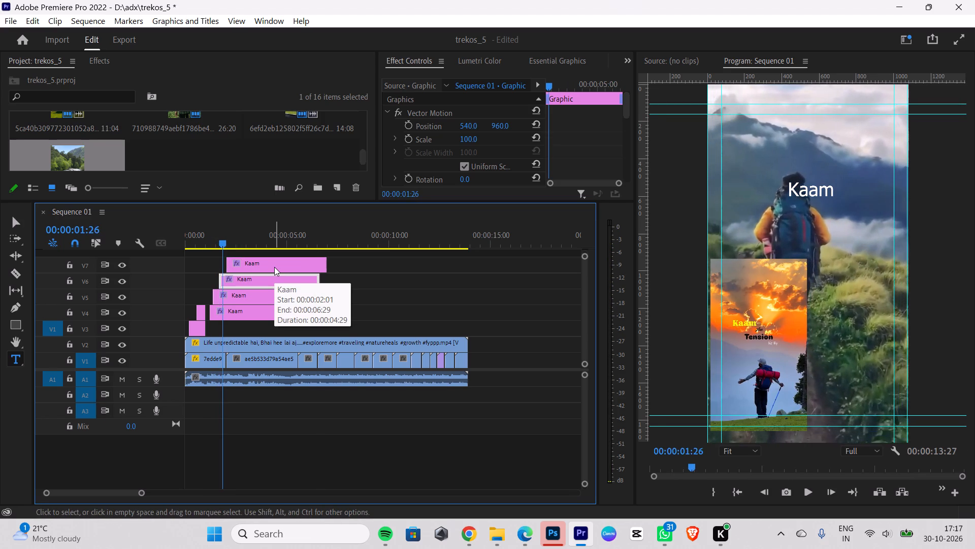
key("Right")
key("Right")
key("Right")
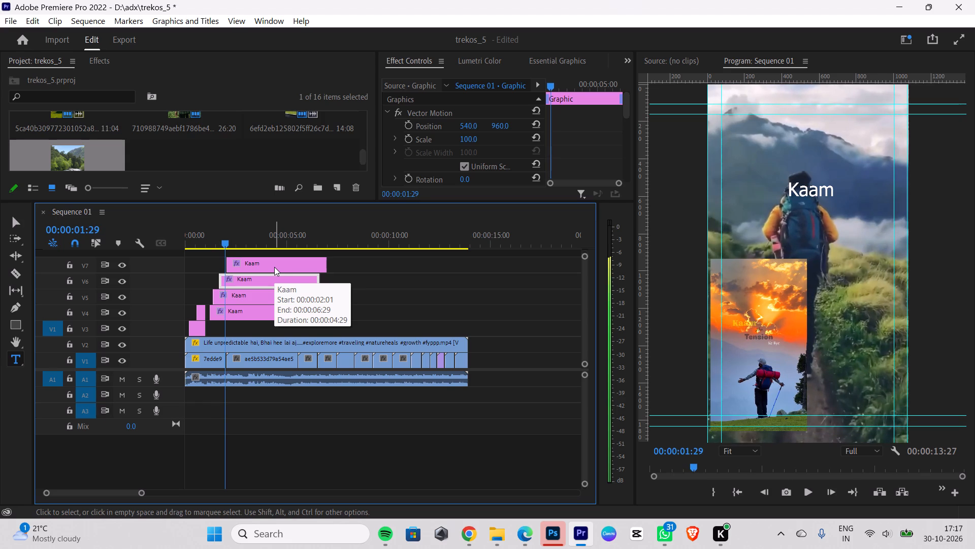
left_click(269, 267)
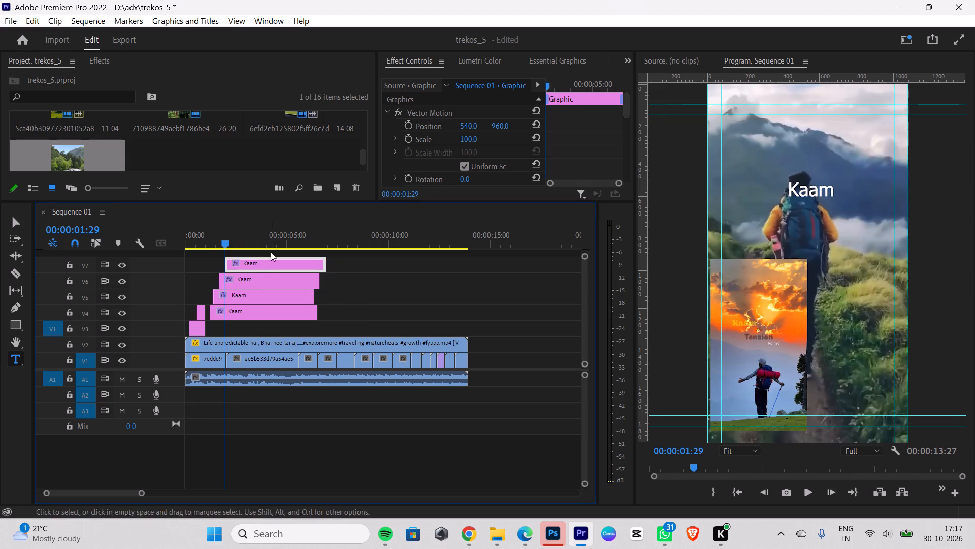
Move the V7 clip's Kaam text just below the other Kaam in the frame and change its wording to Aur.
left_click(271, 313)
left_click(270, 294)
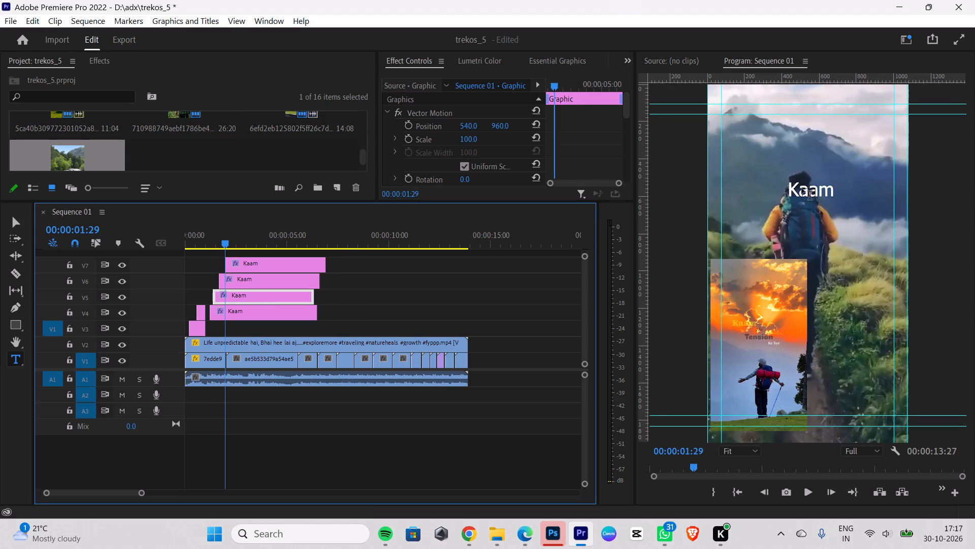
left_click(13, 219)
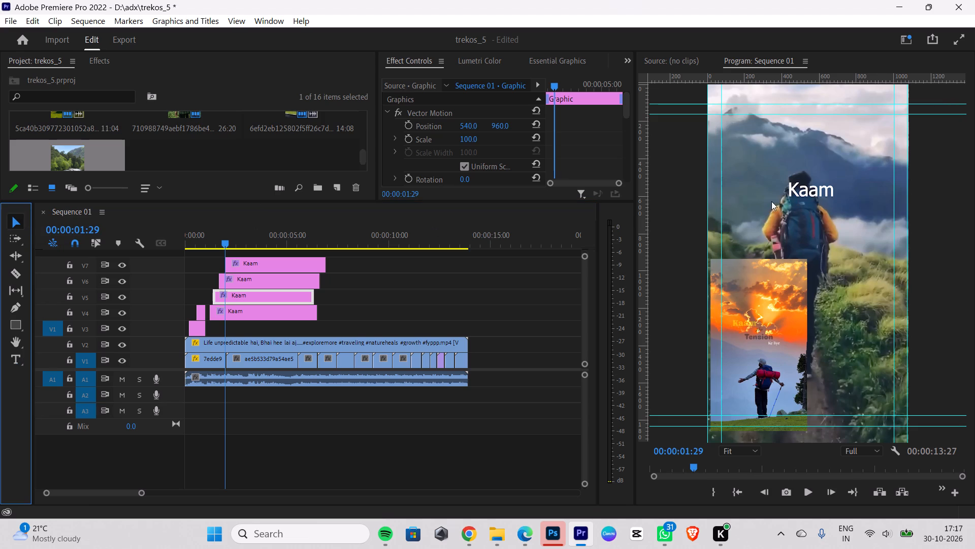
left_click_drag(808, 190, 809, 222)
double_click(811, 222)
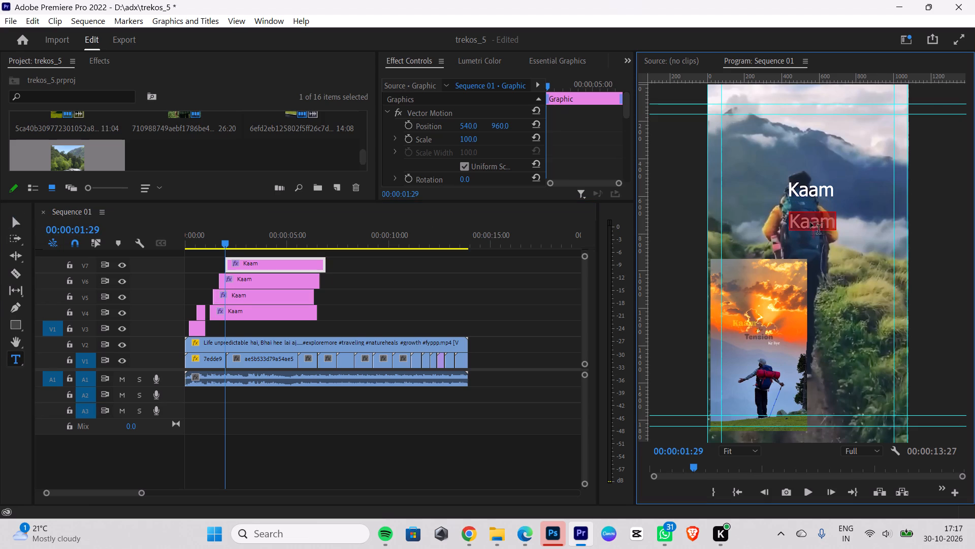
key("BackSpace")
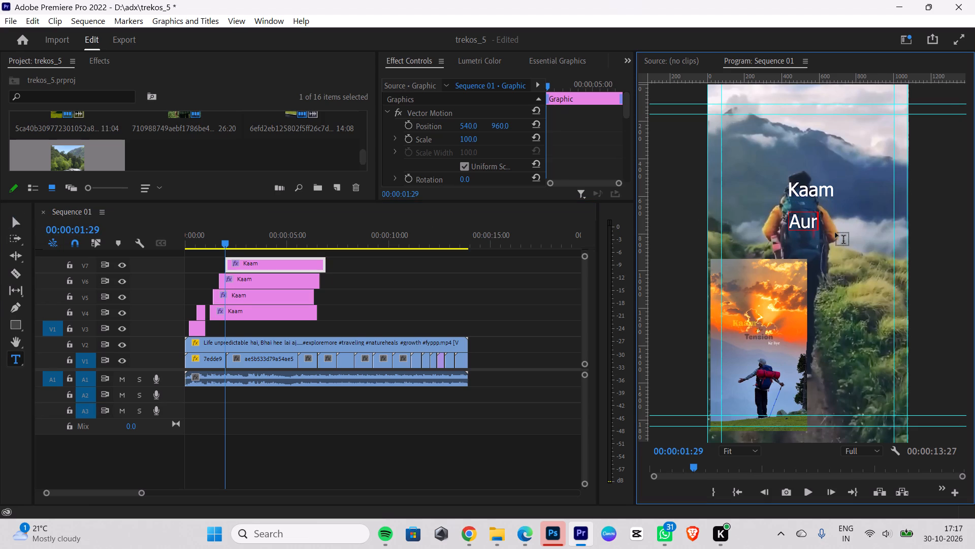
Change the V6 Kaam caption's text to Tension and return to the Selection tool.
double_click(243, 277)
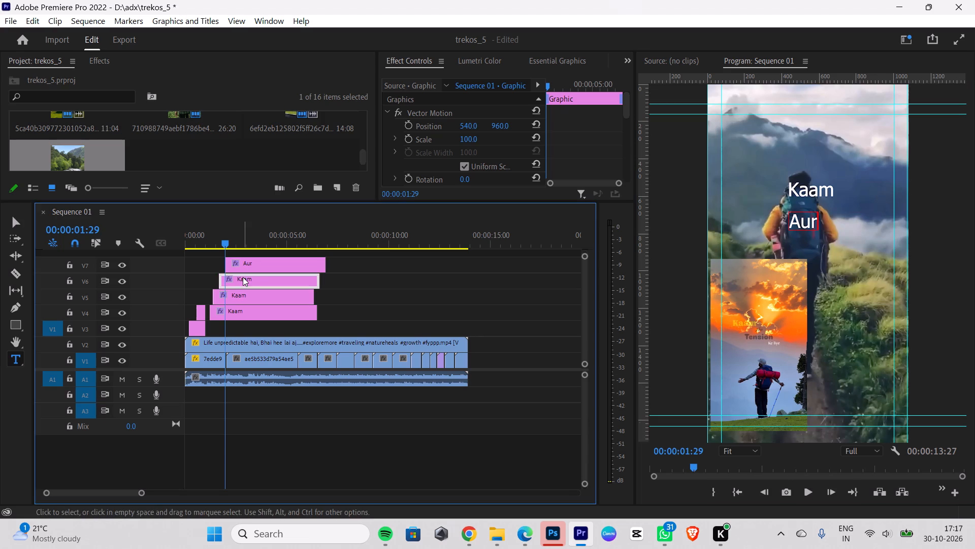
left_click_drag(549, 136, 549, 141)
left_click(550, 141)
double_click(550, 141)
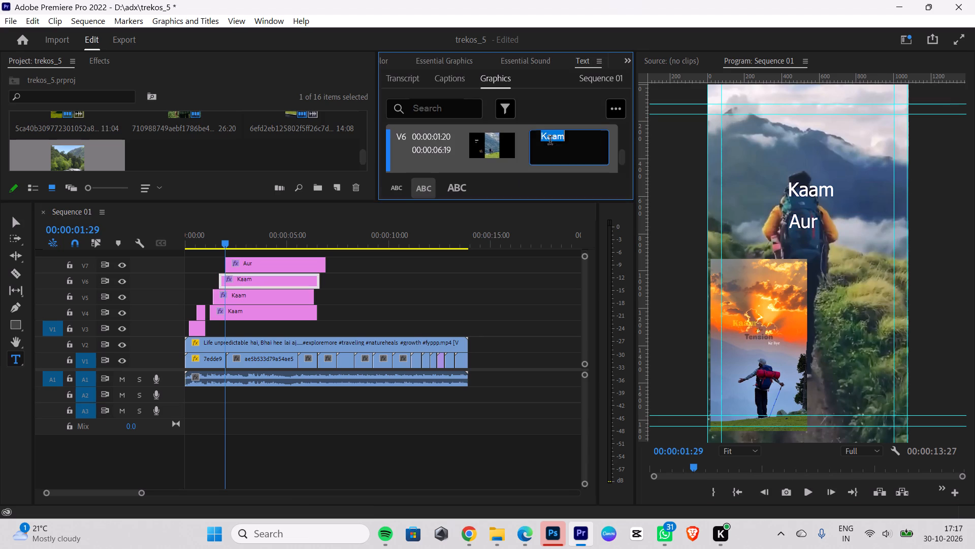
left_click_drag(568, 139, 547, 140)
left_click_drag(547, 140, 538, 138)
key("BackSpace")
key("t")
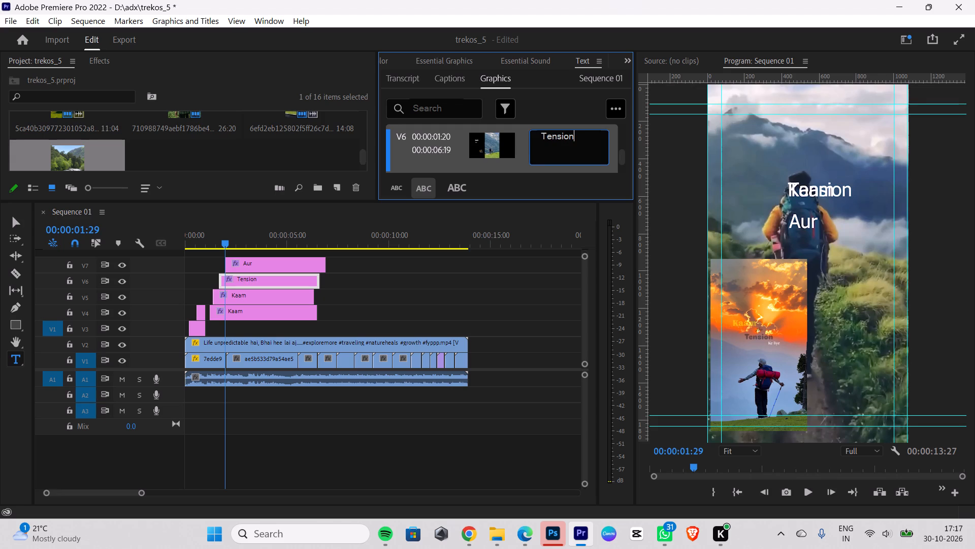
scroll(507, 144, "down", 6)
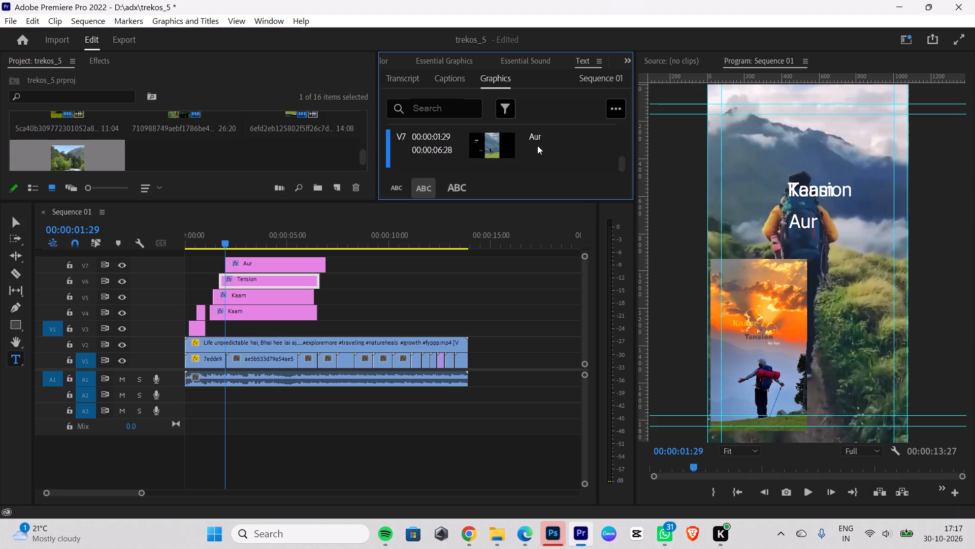
left_click(15, 223)
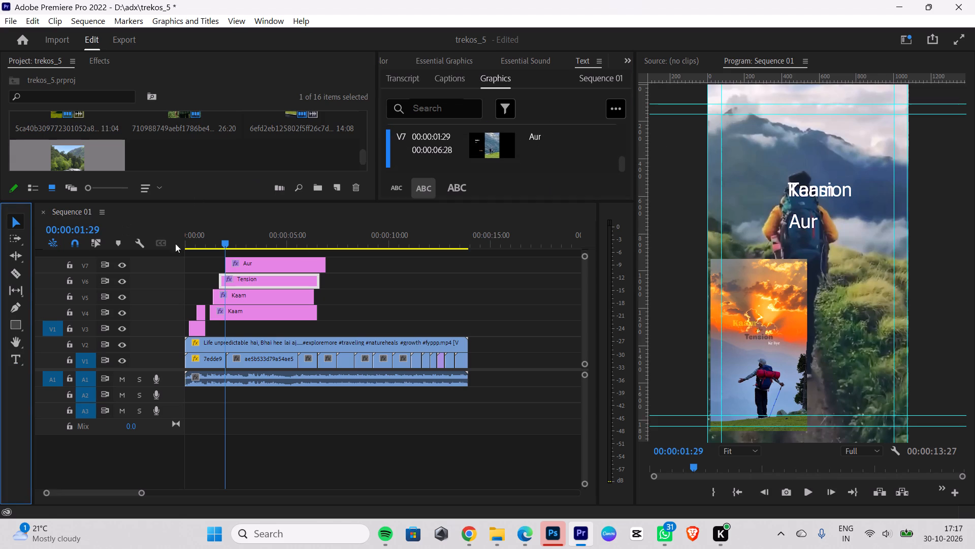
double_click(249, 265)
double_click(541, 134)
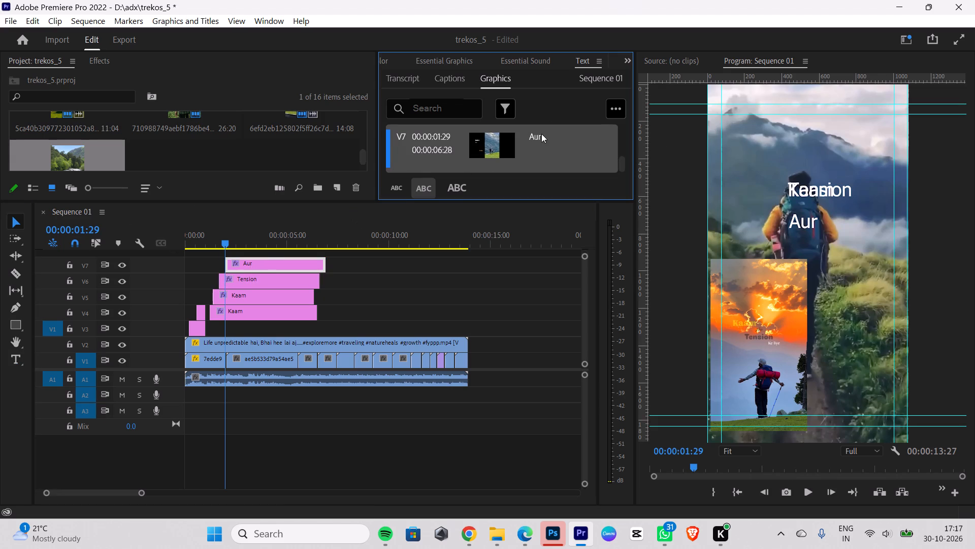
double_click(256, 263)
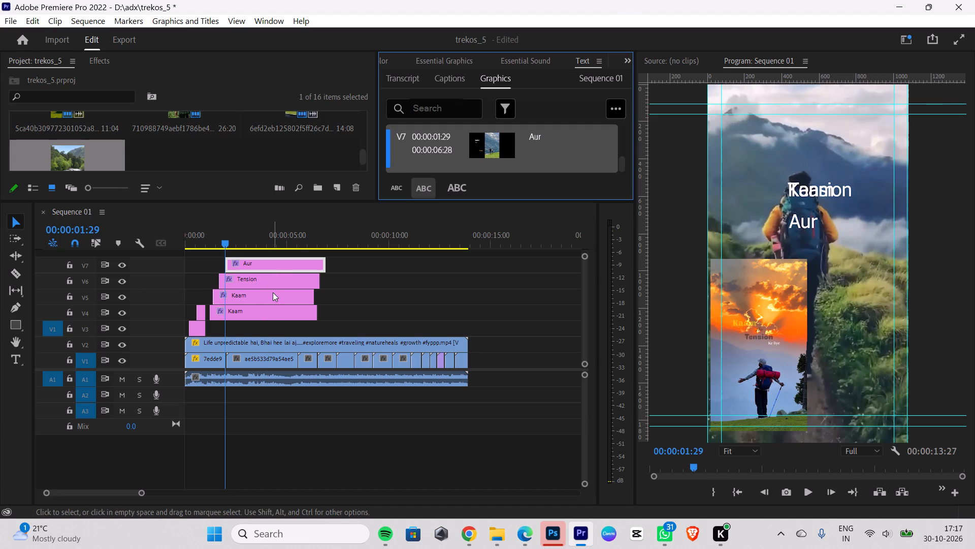
Change the V5 Kaam caption's text to ke liye.
double_click(266, 301)
double_click(541, 138)
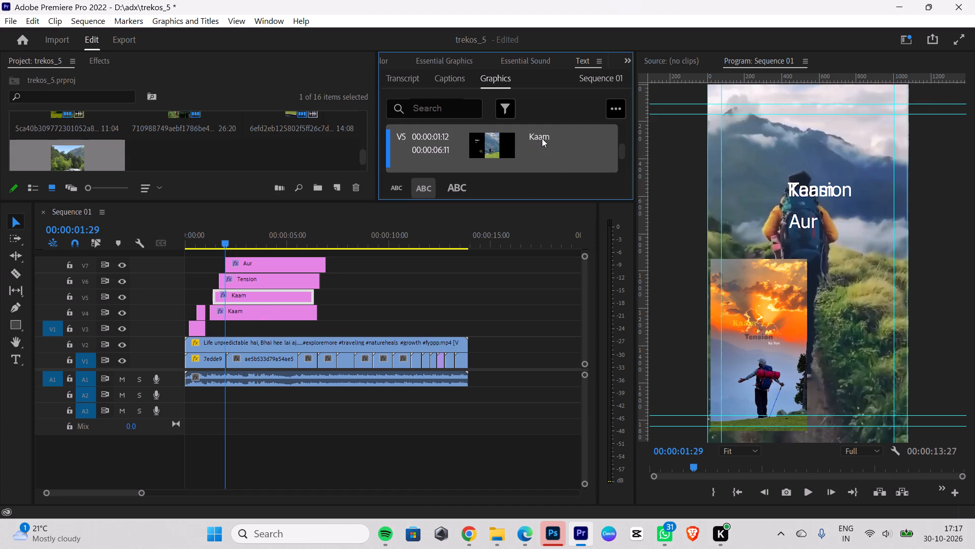
key("BackSpace")
type("ke liye")
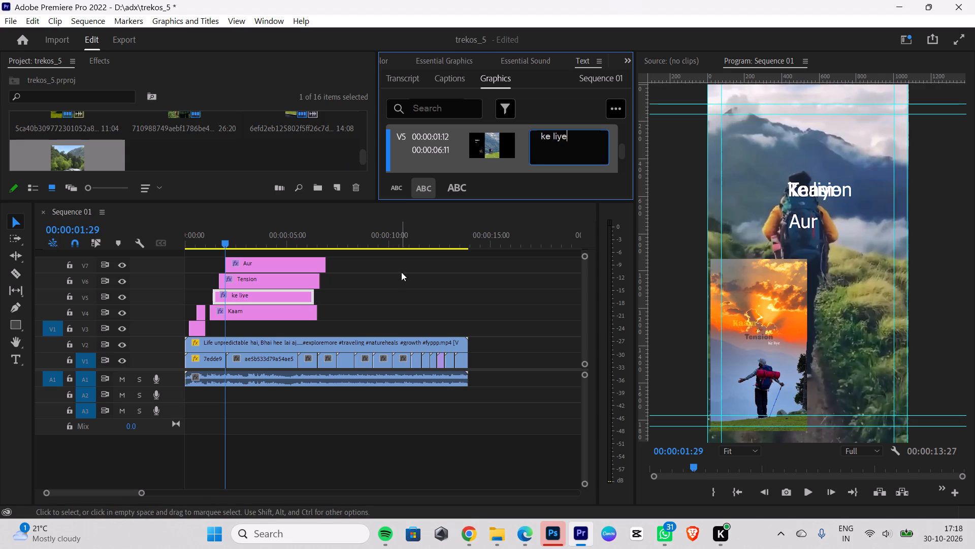
left_click(407, 252)
Swap the Aur and ke liye clips so Aur sits on V5 and ke liye on V7, starting just after Aur.
left_click_drag(238, 294, 321, 285)
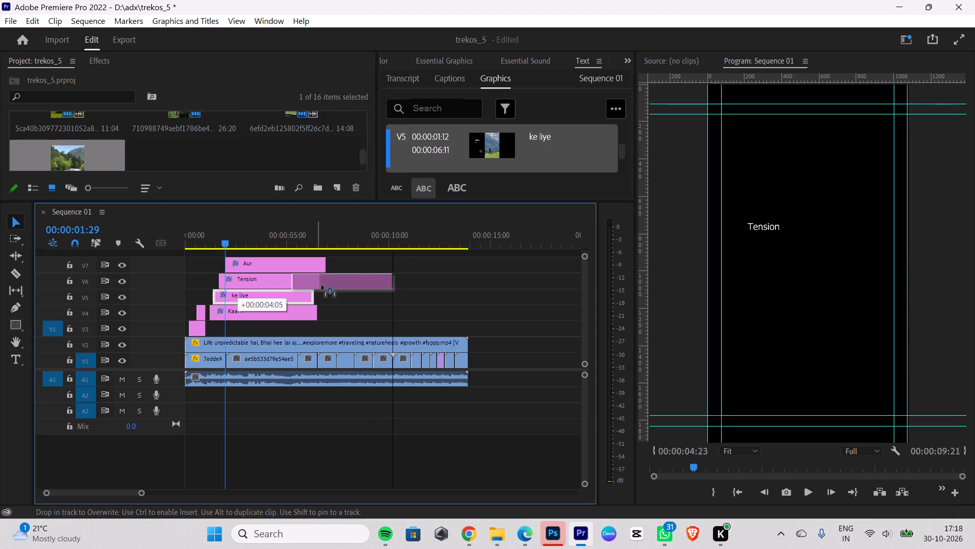
left_click_drag(321, 285, 339, 284)
left_click_drag(273, 261, 273, 296)
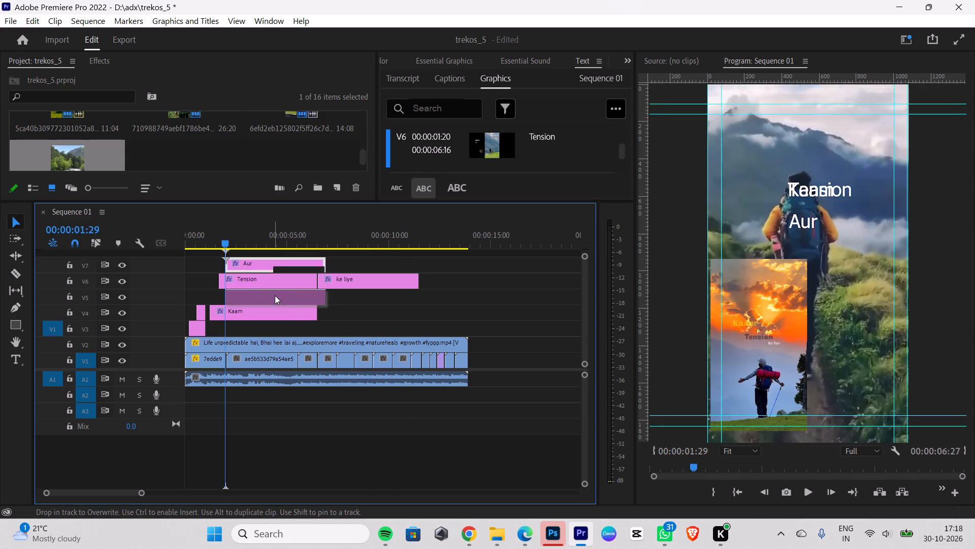
left_click_drag(370, 280, 303, 268)
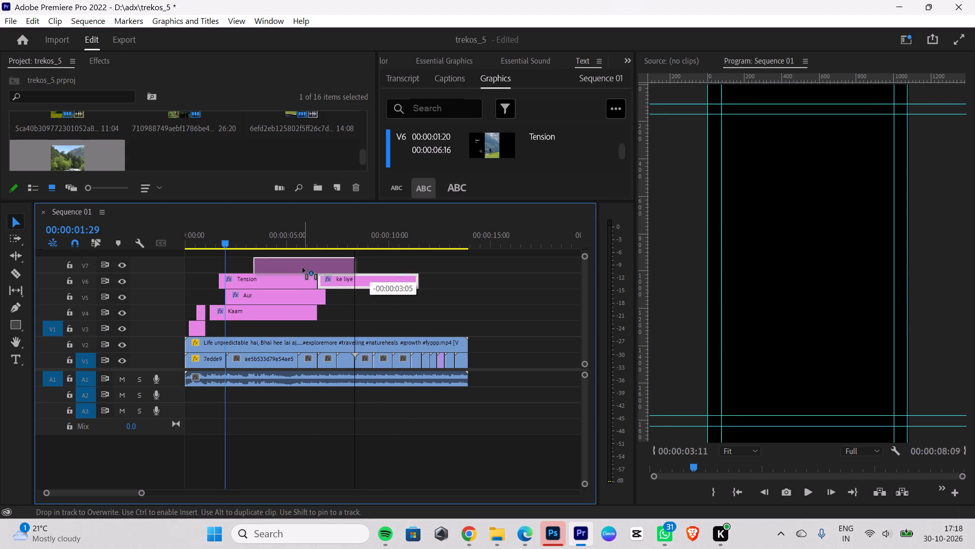
left_click_drag(303, 268, 287, 267)
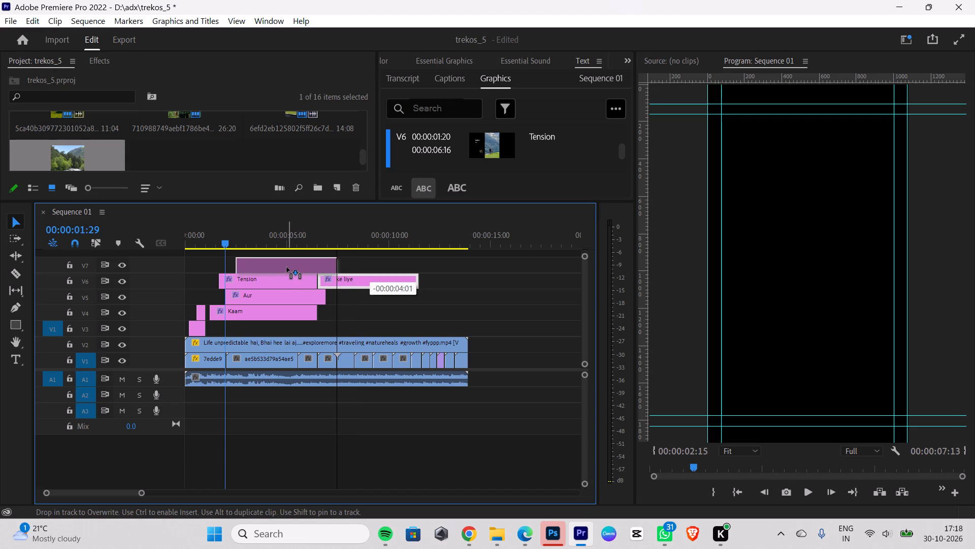
left_click_drag(287, 267, 280, 267)
Step through the opening captions from 00:00:00:18 to 00:00:01:26 and compare their timing with the reference.
left_click_drag(234, 239, 198, 241)
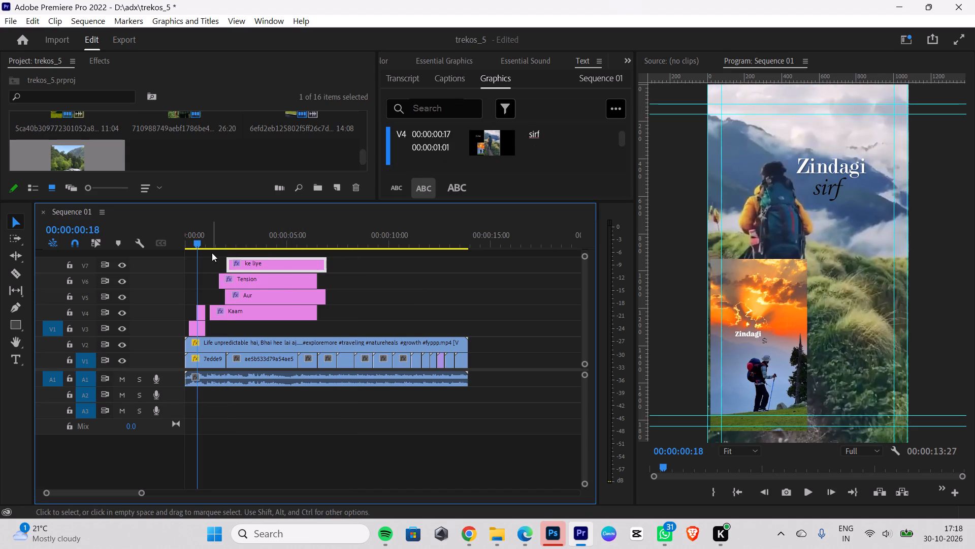
key("Right")
key("Right")
key("Right")
key("Right")
key("Right")
key("Right")
key("Right")
key("Right")
key("Right")
key("Right")
key("Right")
key("Right")
key("Right")
key("Right")
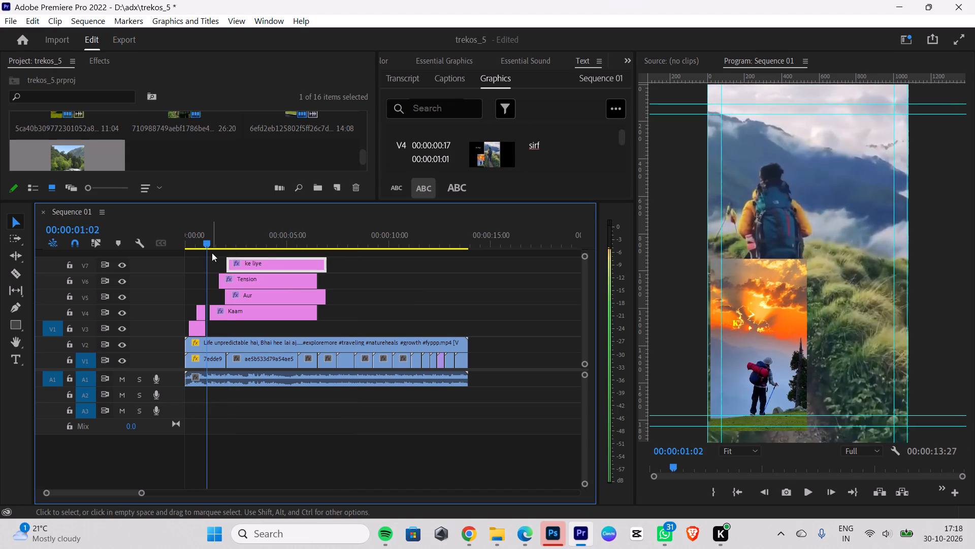
key("Right")
key("Right")
key("Right")
key("Right")
key("Right")
key("Right")
key("Right")
key("Right")
key("Right")
key("Right")
key("Right")
key("Right")
key("Right")
key("Right")
key("Right")
key("Right")
key("Right")
key("Right")
key("Right")
key("Right")
key("Right")
key("Right")
key("Right")
key("Right")
key("Right")
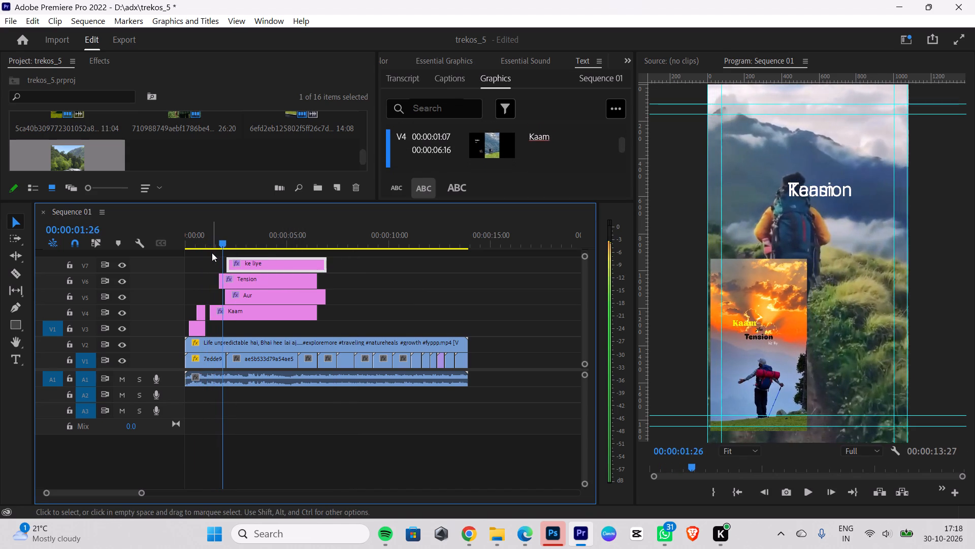
Find the frame just after the Kaam caption appears and move the V5 Aur clip to start at 00:00:01:10.
key("Left")
key("Left")
key("Left")
key("Left")
key("Left")
key("Left")
key("Left")
key("Left")
key("Left")
key("Left")
key("Left")
key("Left")
key("Left")
key("Left")
key("Left")
key("Left")
key("Left")
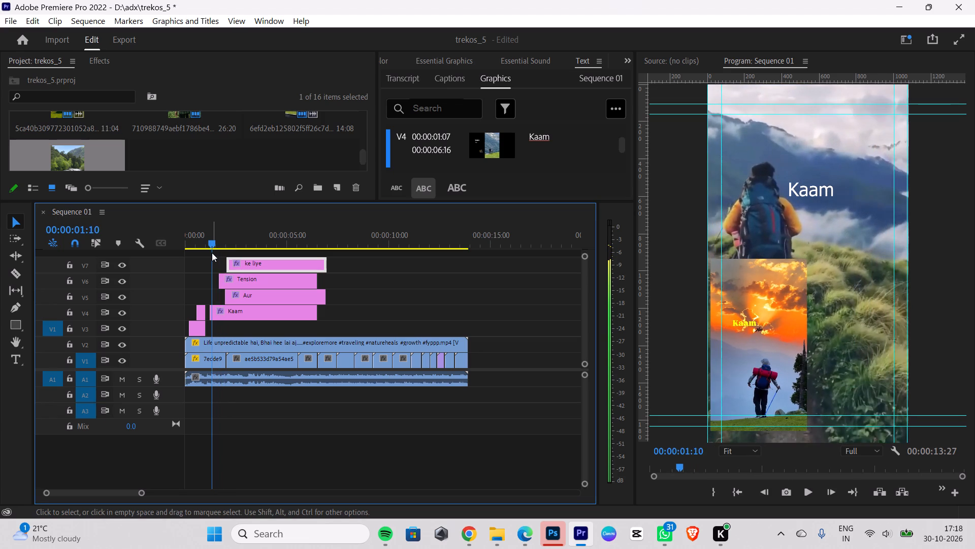
key("Left")
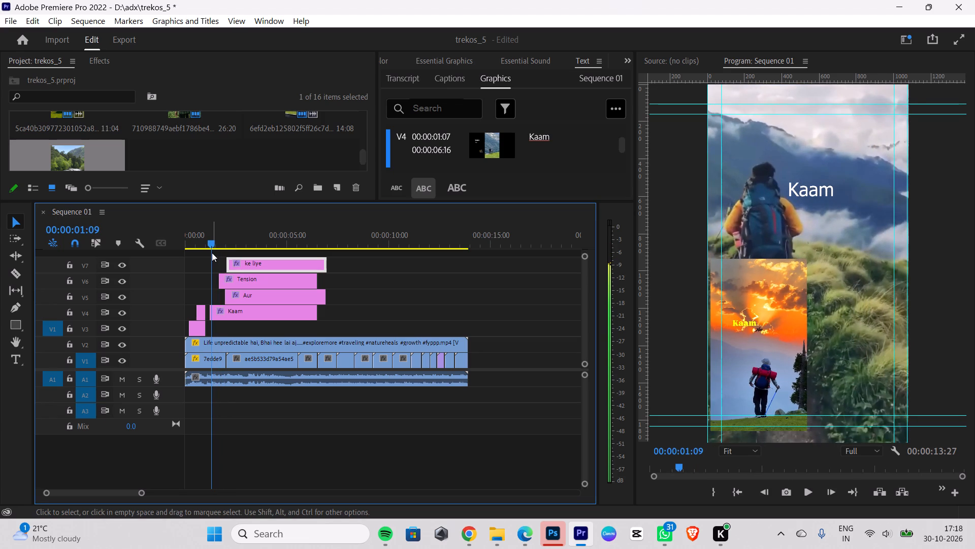
key("Left")
key("Left")
key("Left")
key("Left")
key("Right")
key("Right")
key("Right")
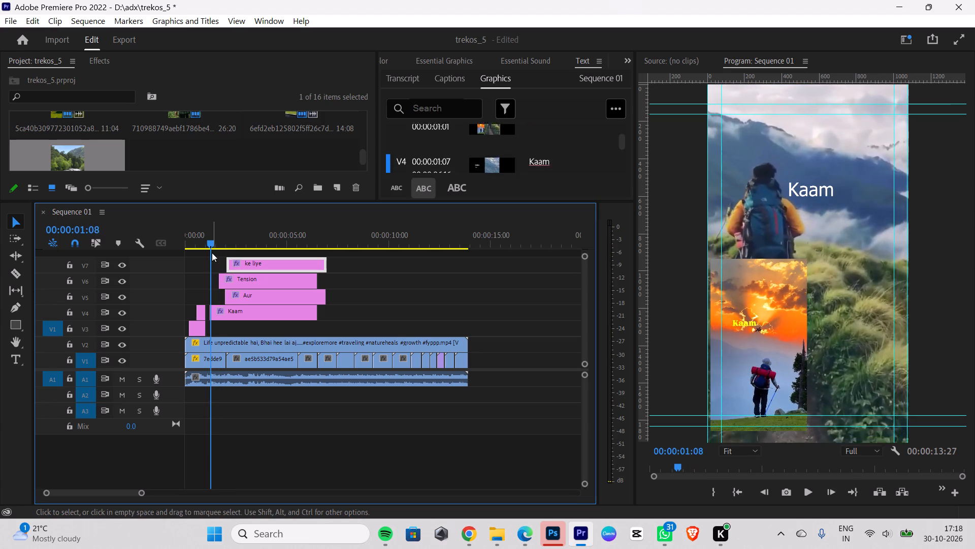
key("Right")
key("Right")
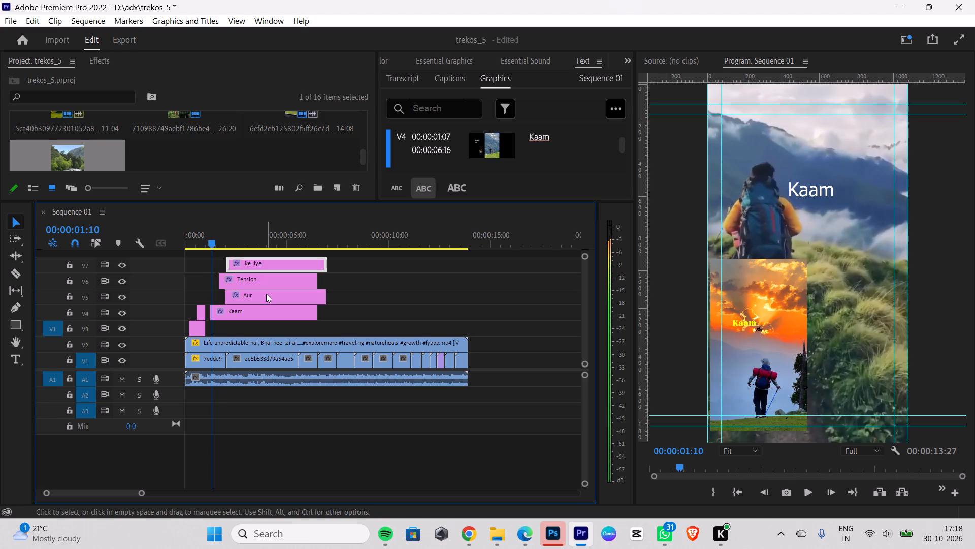
left_click_drag(267, 294, 255, 297)
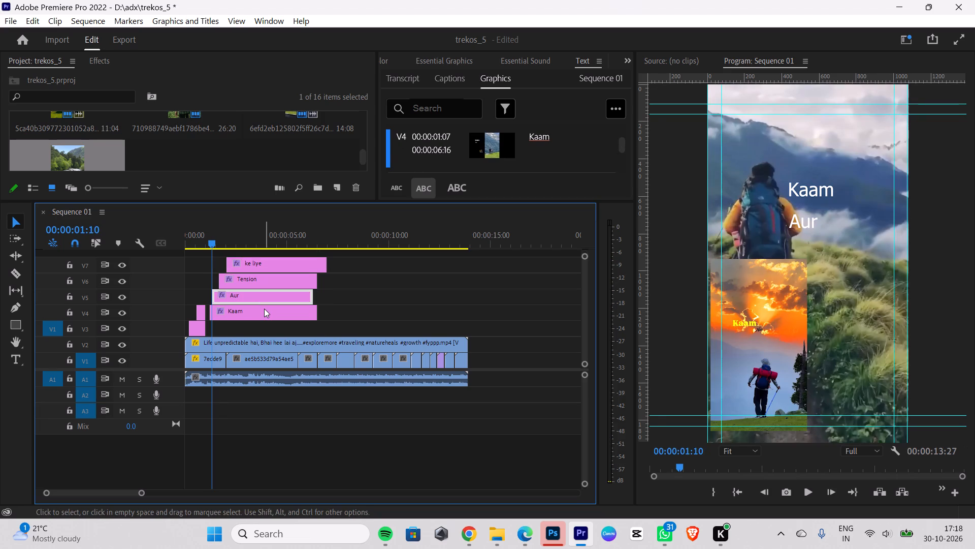
Find where ke liye appears in the reference and move the V7 ke liye clip to start at 00:00:01:27.
key("Right")
key("Right")
key("Right")
key("Right")
key("Right")
key("Right")
key("Right")
key("Right")
key("Right")
key("Right")
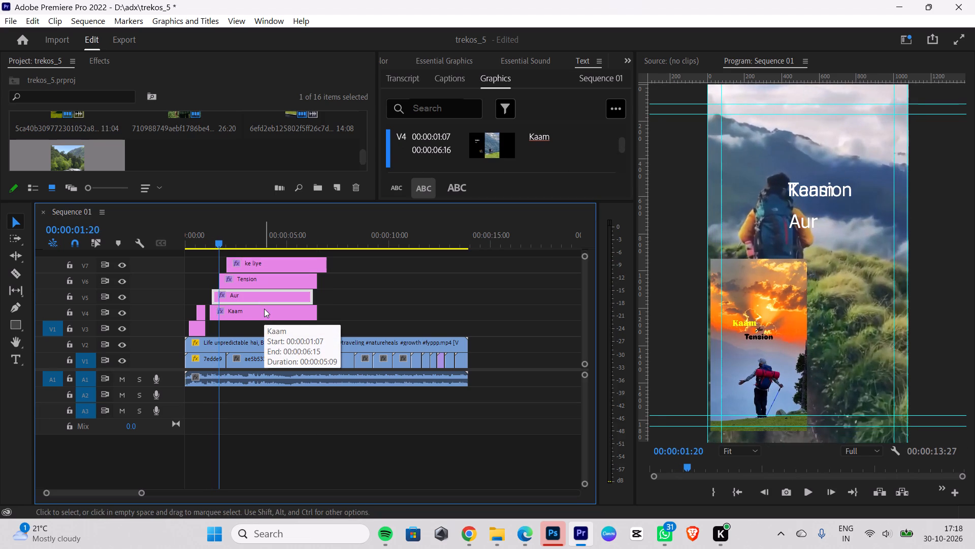
key("Right")
key("Left")
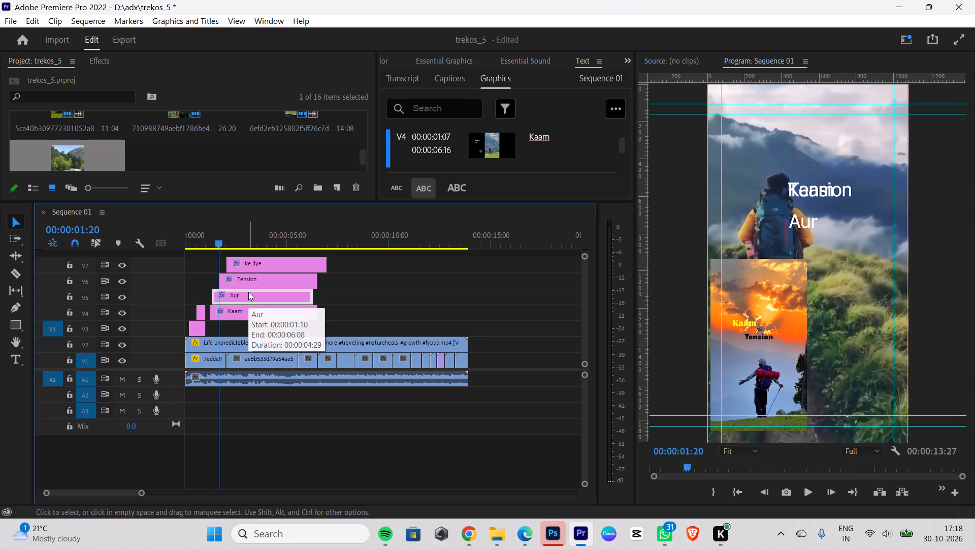
key("Right")
key("Right")
key("Right")
key("Right")
key("Right")
key("Right")
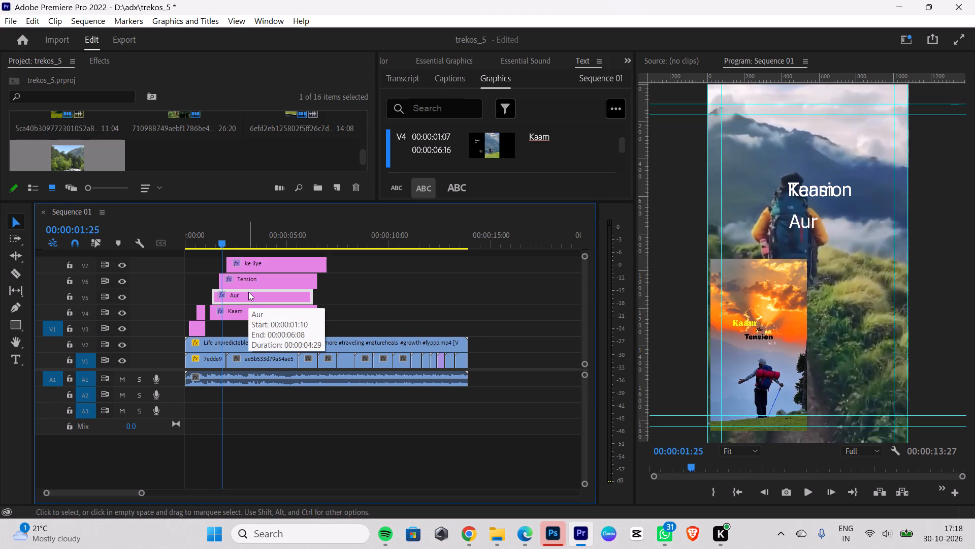
key("Right")
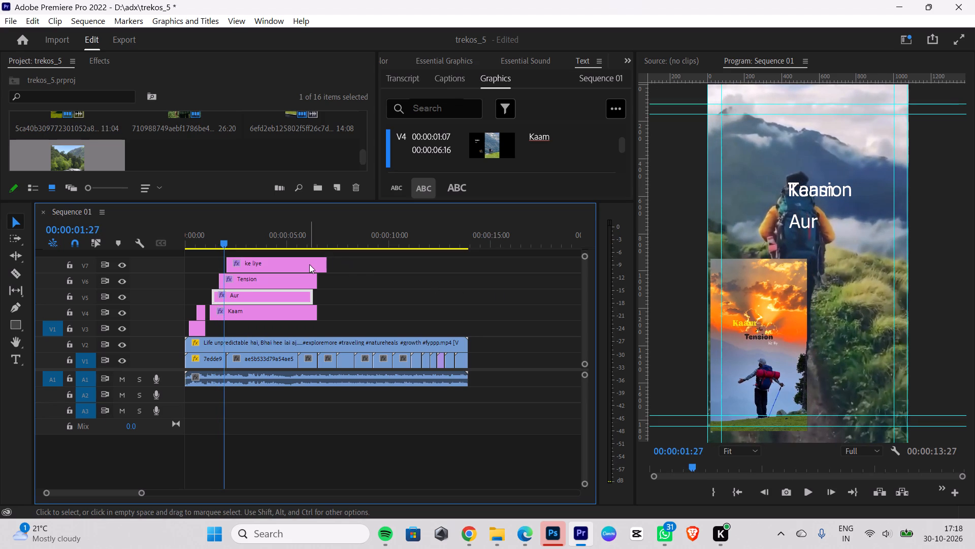
left_click(301, 264)
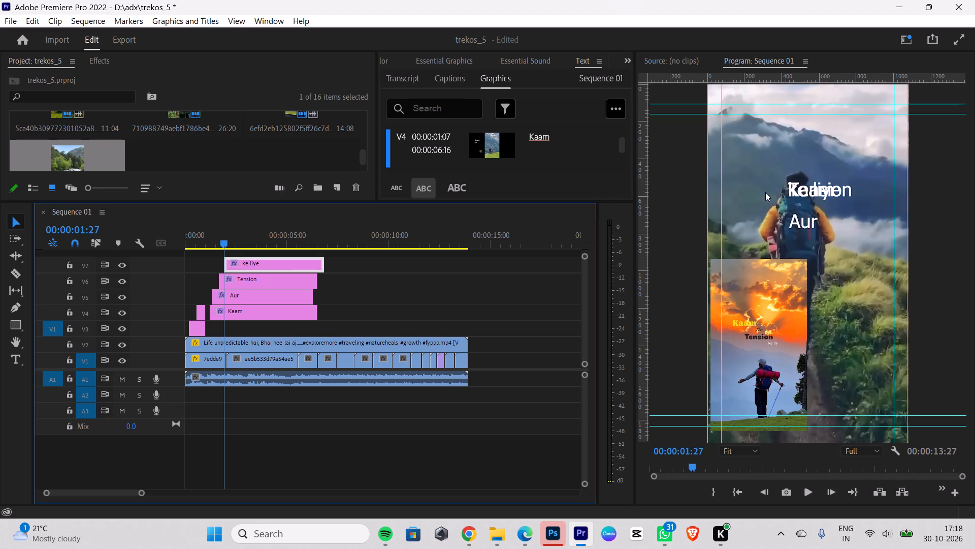
Separate the overlapping captions in the frame, placing ke liye just below Aur and Tension lower and further left, beside Aur.
left_click(810, 190)
left_click_drag(821, 190, 825, 236)
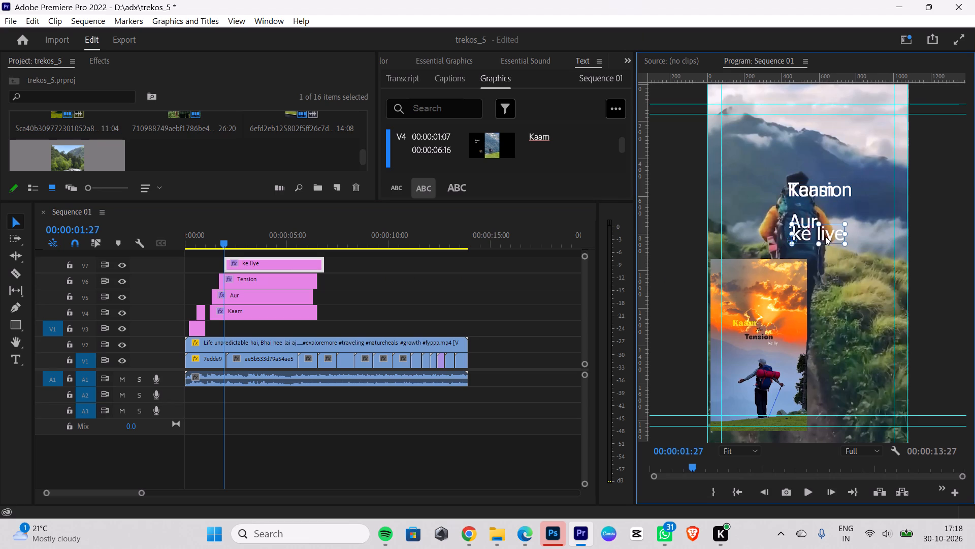
left_click_drag(825, 236, 827, 241)
left_click_drag(818, 190, 783, 219)
Select the V4 Kaam caption's text for editing and expand its Source Text properties, keeping the text layer visible.
double_click(804, 192)
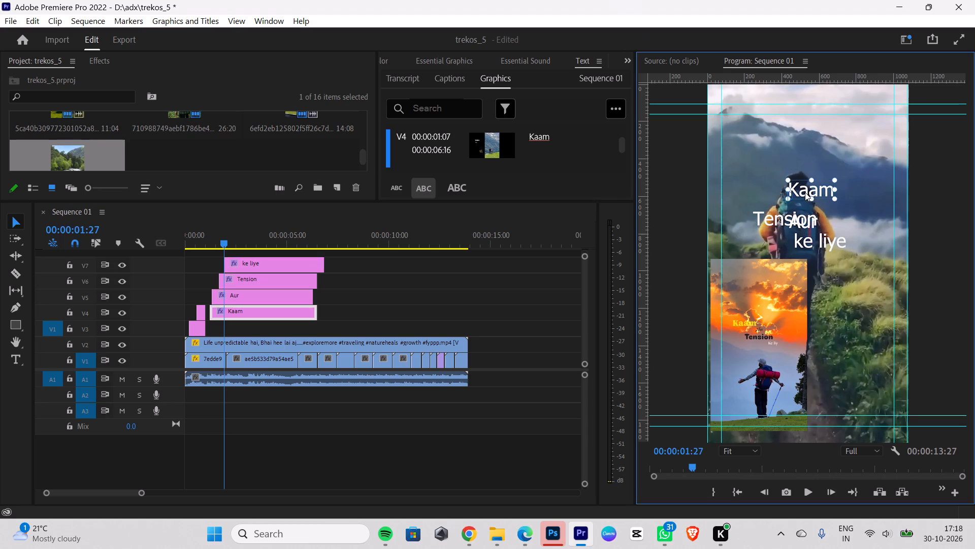
left_click(629, 64)
left_click(632, 74)
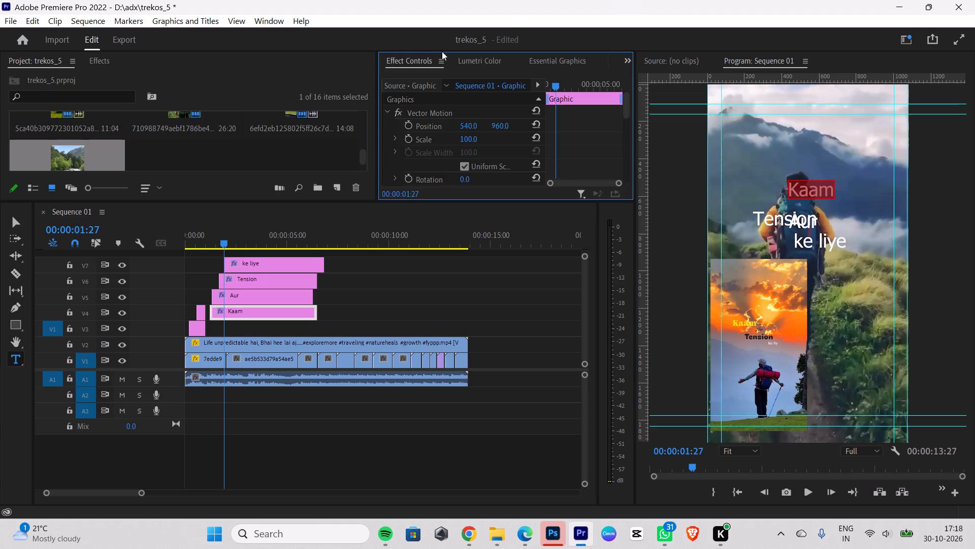
scroll(495, 134, "down", 5)
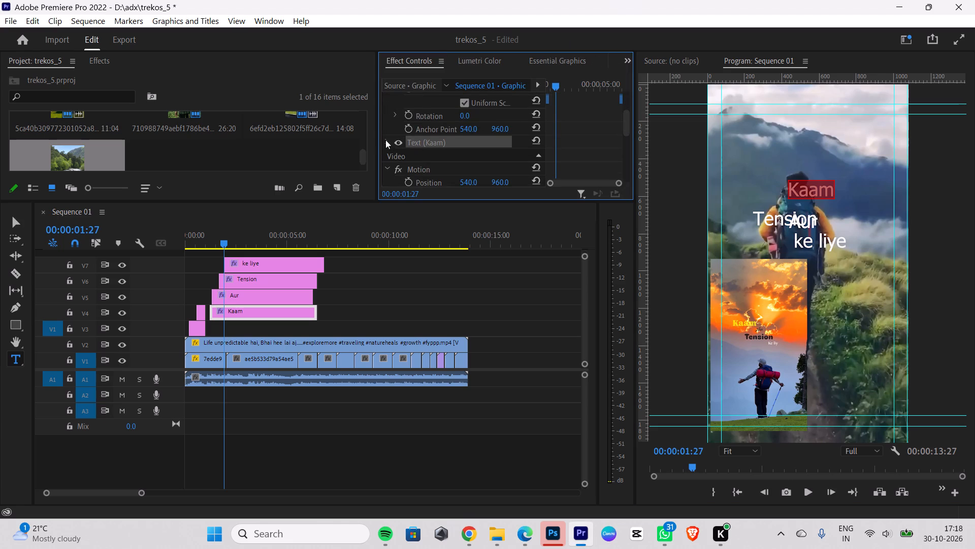
left_click(381, 140)
scroll(468, 158, "down", 1)
left_click(385, 123)
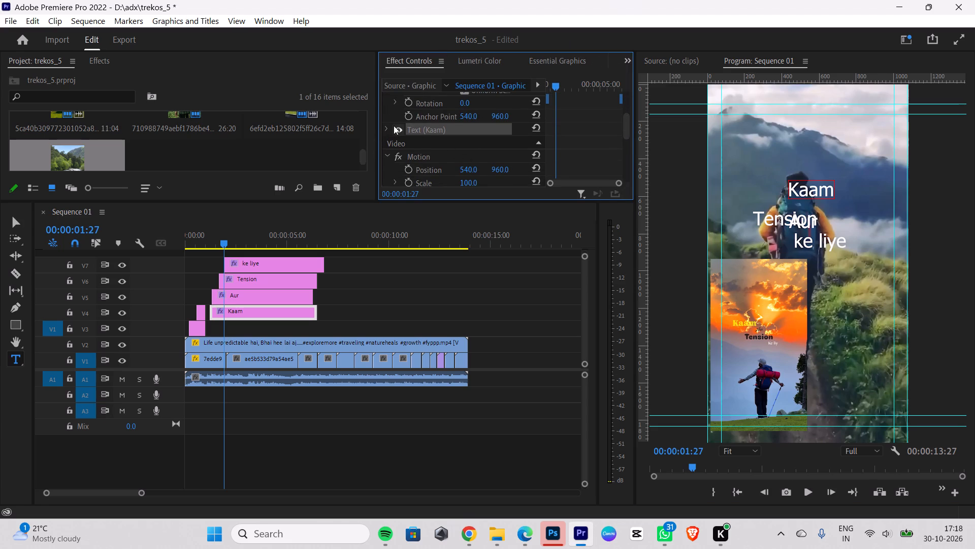
left_click(394, 124)
left_click(401, 129)
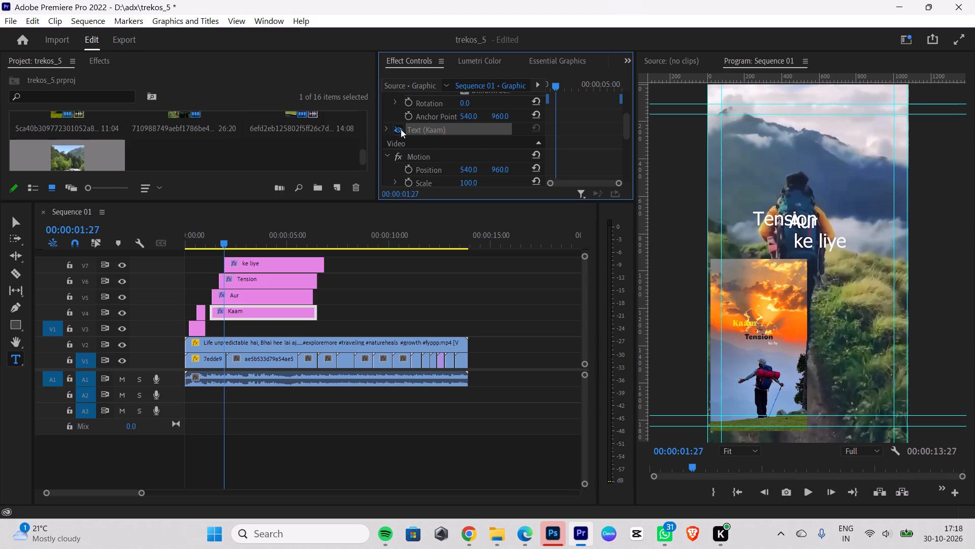
left_click(383, 130)
left_click(386, 129)
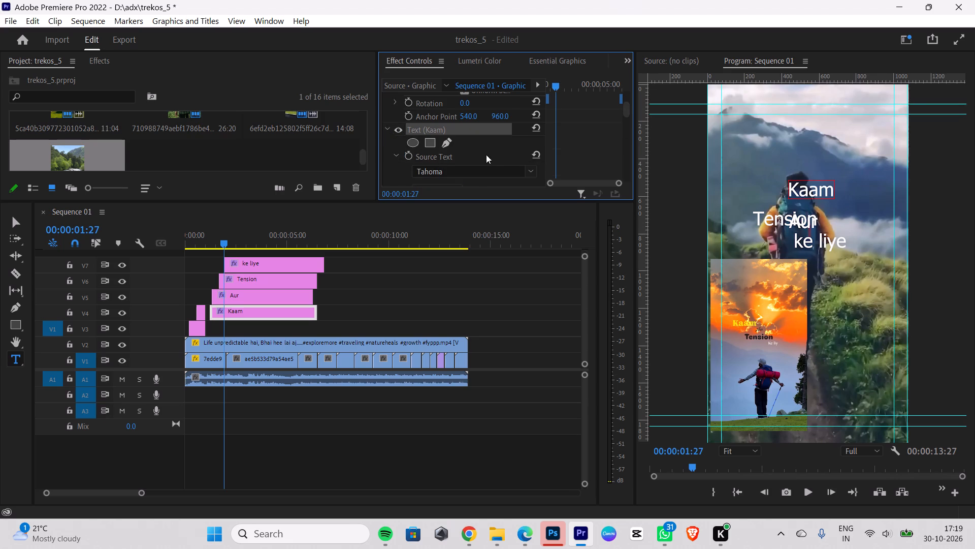
Look through the installed fonts for a bold serif typeface that matches the reference's Kaam caption.
scroll(505, 156, "down", 1)
left_click(509, 156)
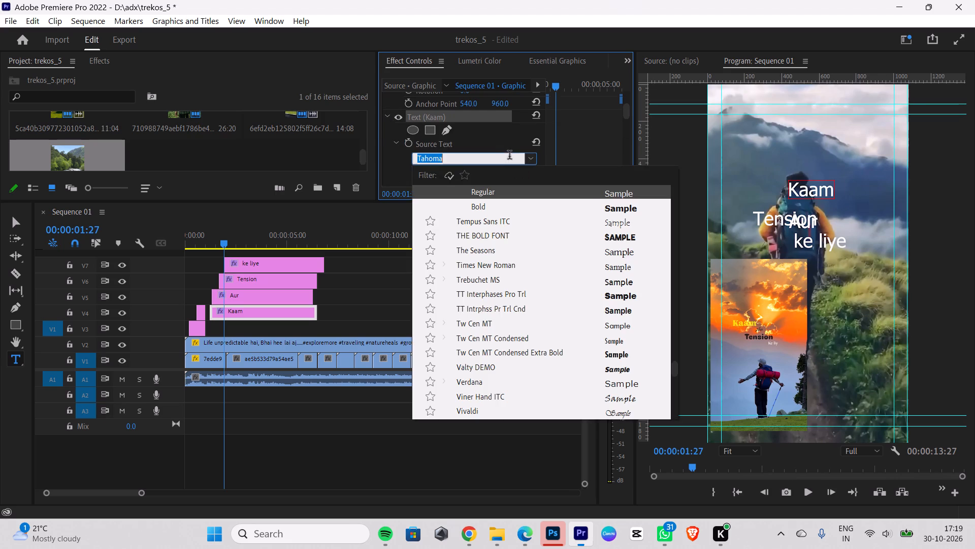
key("BackSpace")
key("s")
key("e")
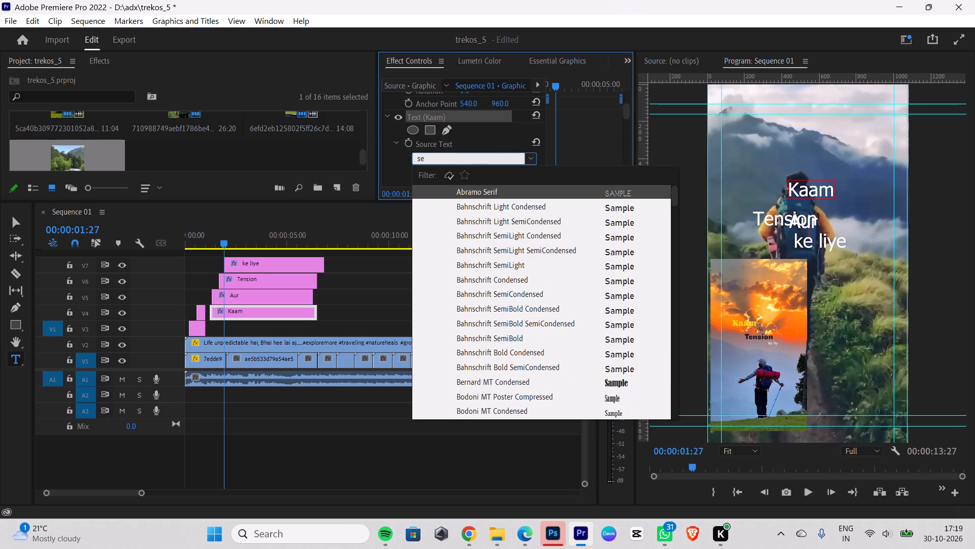
key("BackSpace")
key("BackSpace")
key("BackSpace")
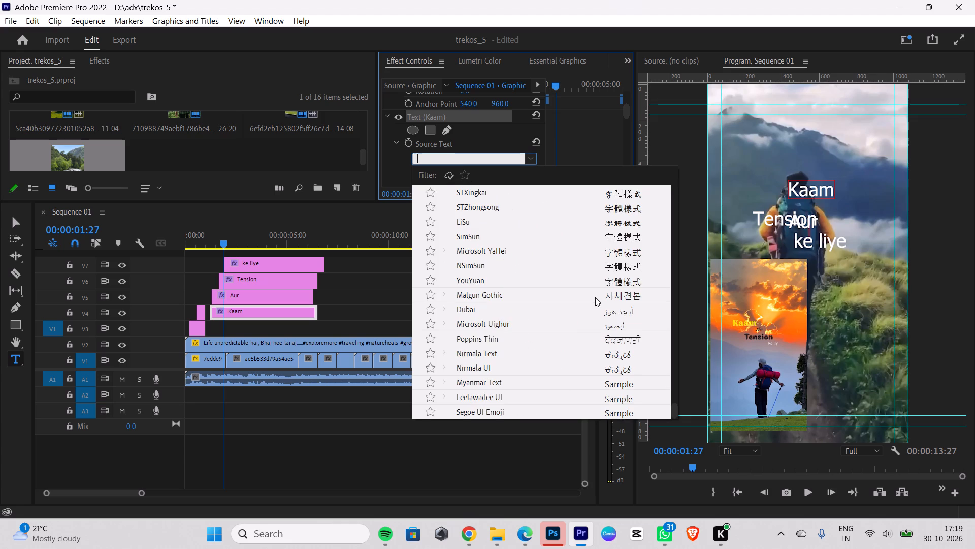
scroll(582, 272, "up", 14)
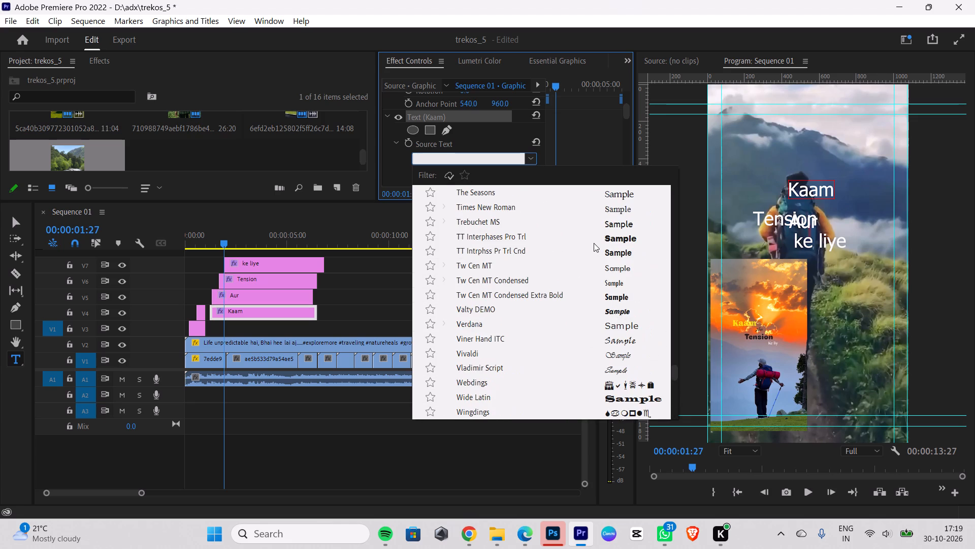
scroll(623, 253, "up", 2)
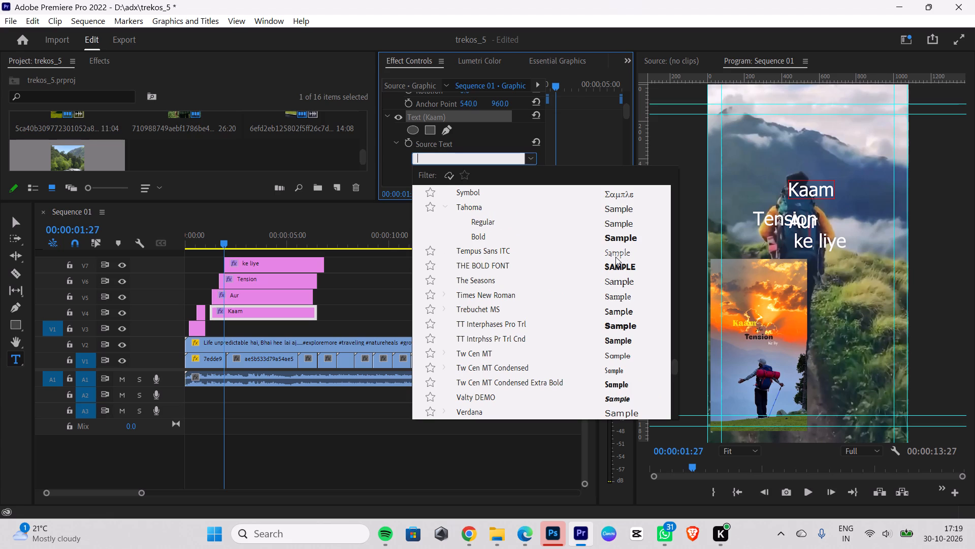
scroll(615, 255, "up", 1)
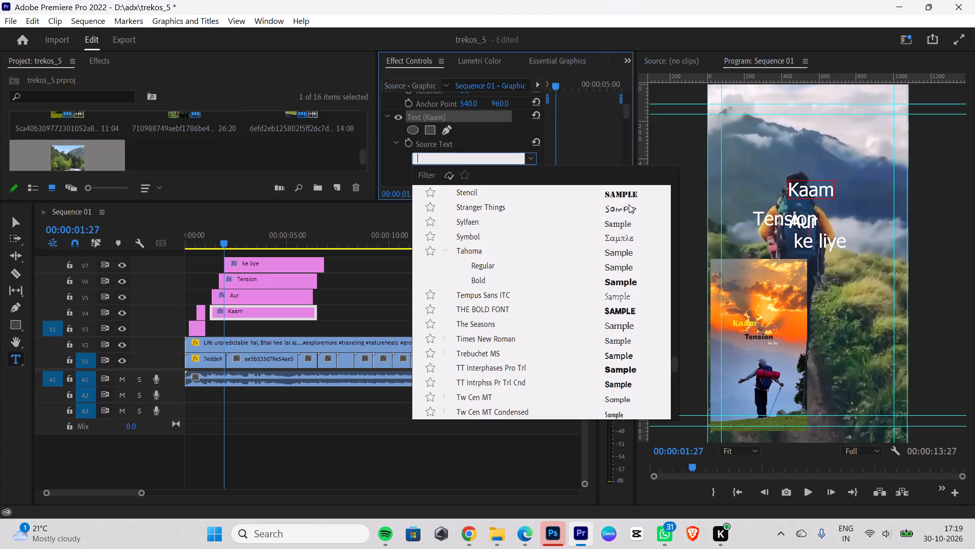
scroll(594, 210, "up", 1)
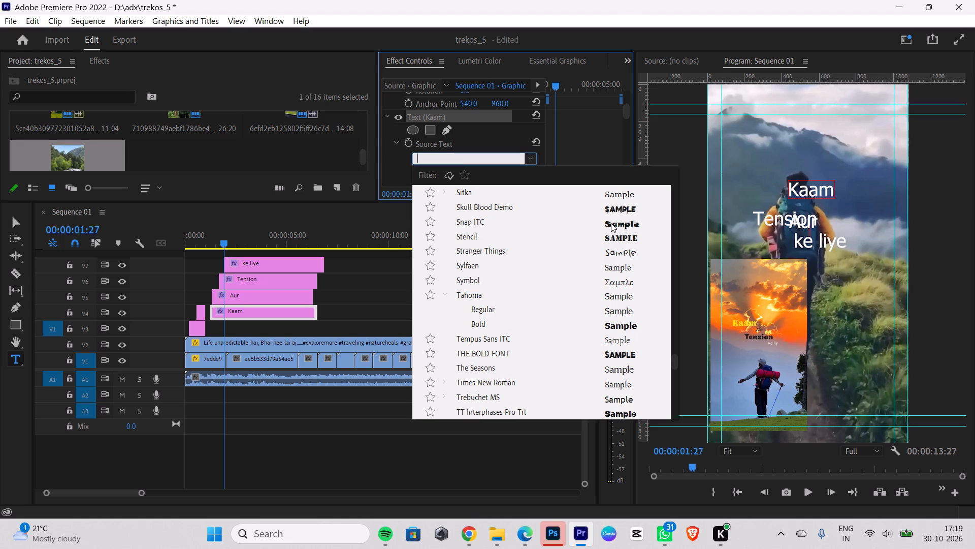
scroll(612, 223, "up", 1)
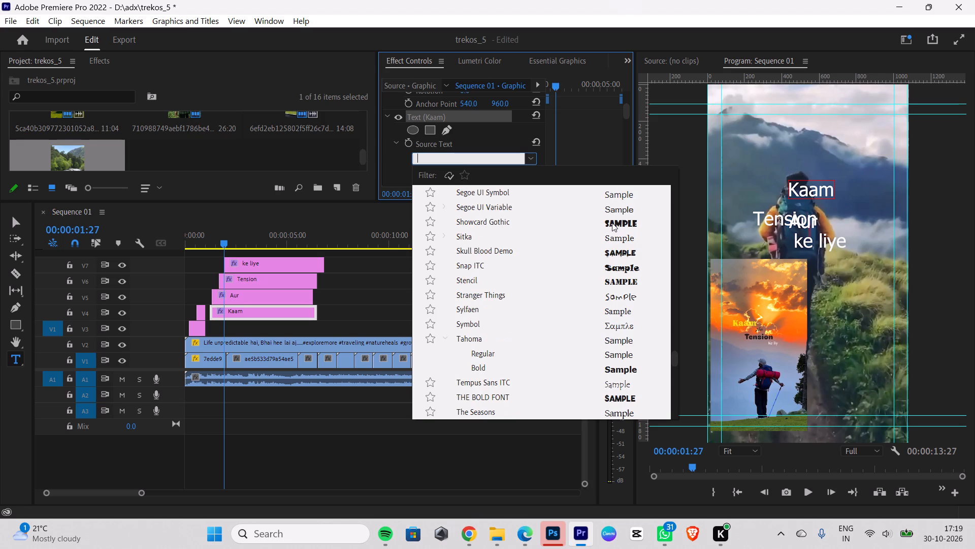
scroll(612, 223, "up", 3)
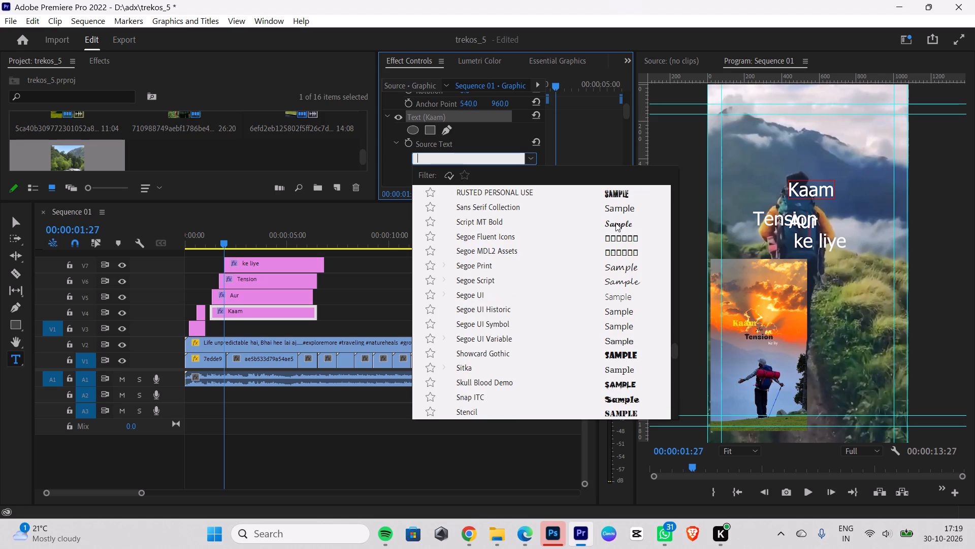
scroll(620, 225, "up", 1)
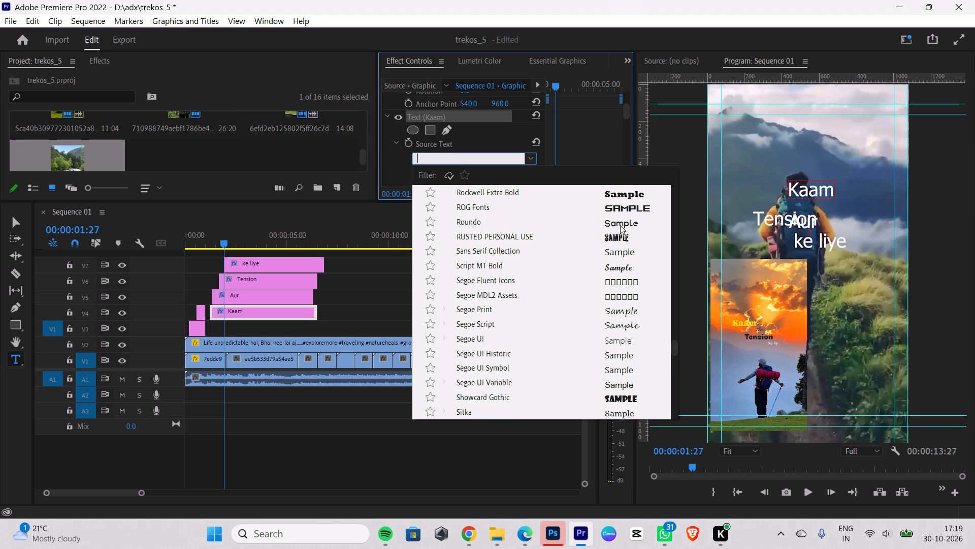
scroll(620, 225, "up", 4)
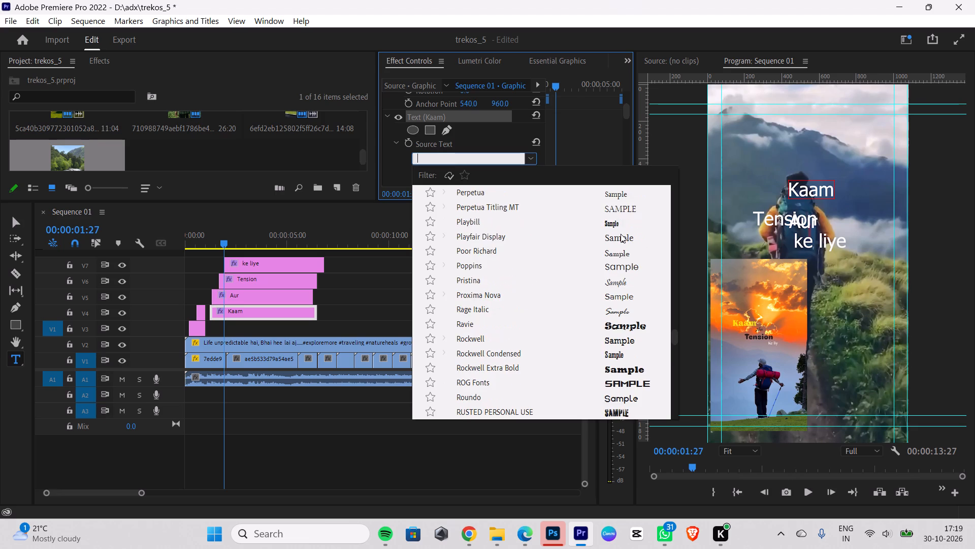
scroll(621, 231, "up", 4)
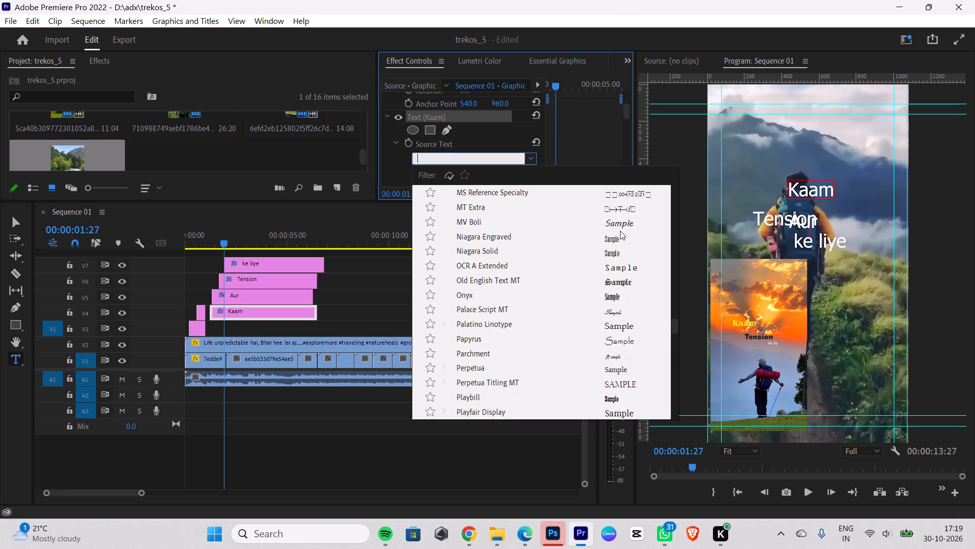
scroll(620, 231, "up", 7)
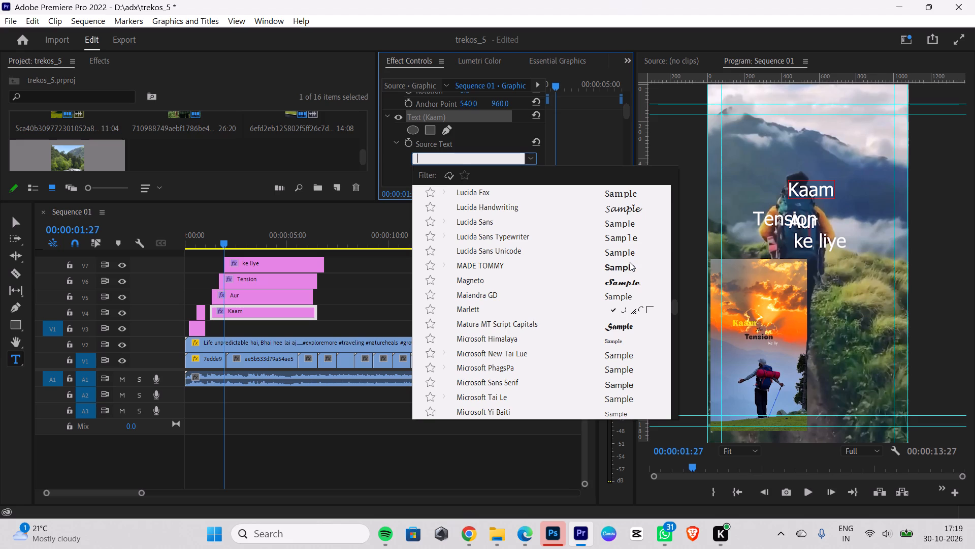
scroll(625, 252, "up", 1)
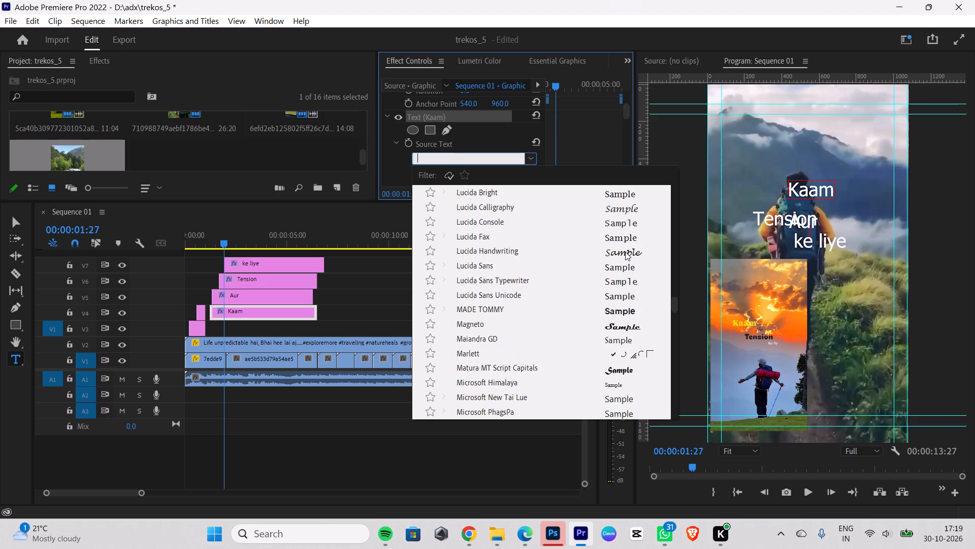
scroll(625, 252, "up", 5)
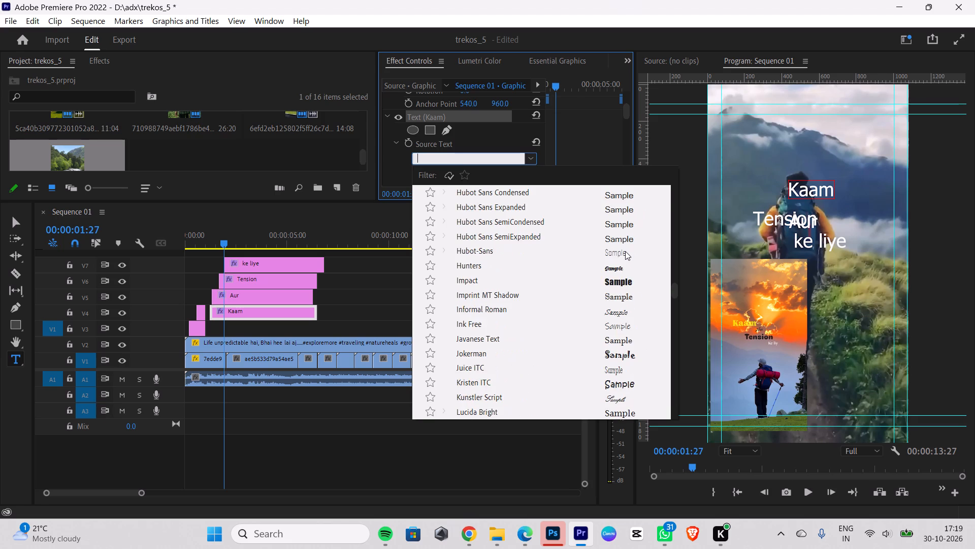
scroll(625, 251, "up", 5)
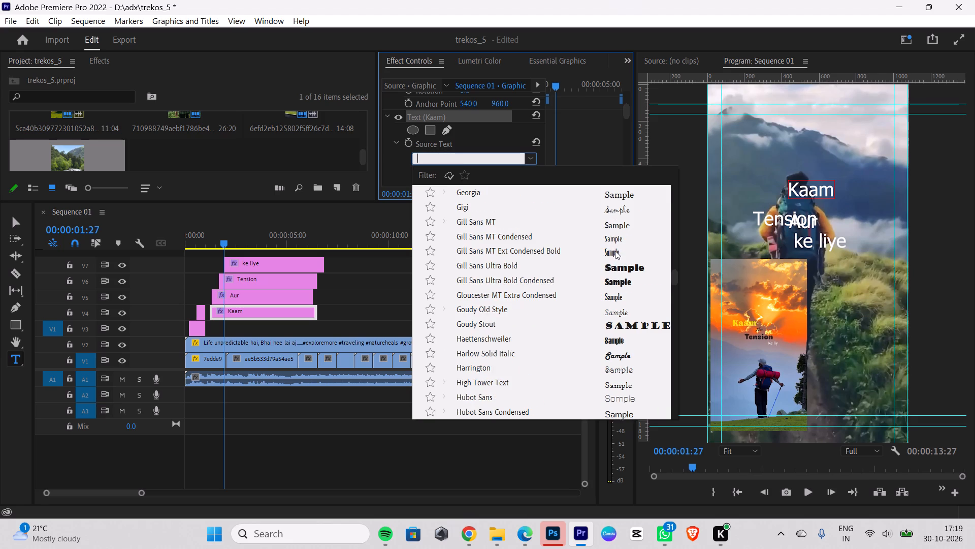
scroll(615, 251, "up", 2)
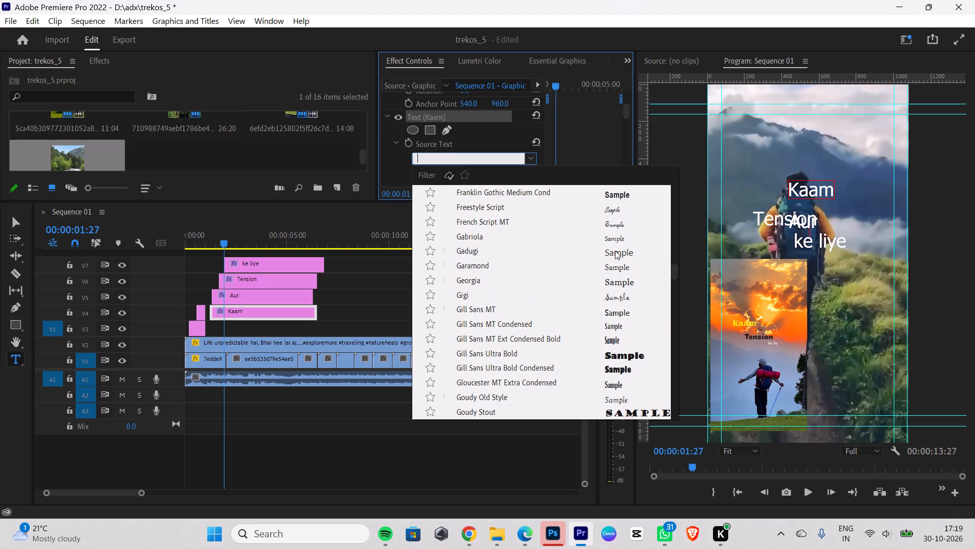
scroll(615, 251, "up", 3)
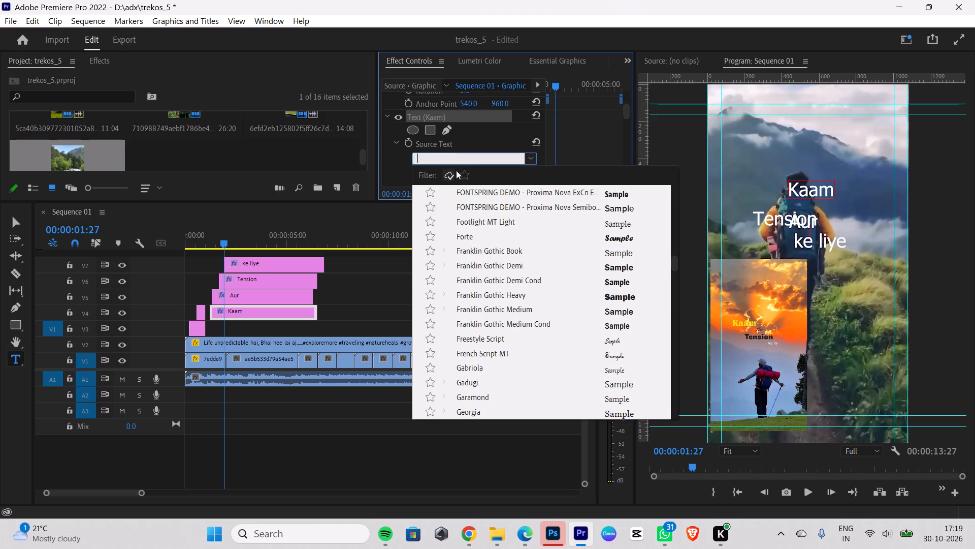
Set the Kaam caption's font to Times New Roman Bold.
key("t")
type("imes")
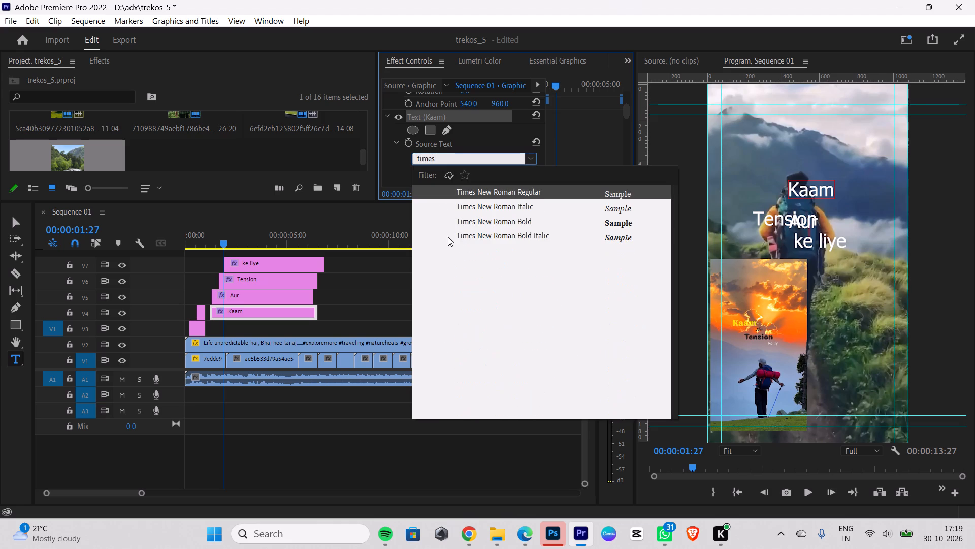
left_click(529, 219)
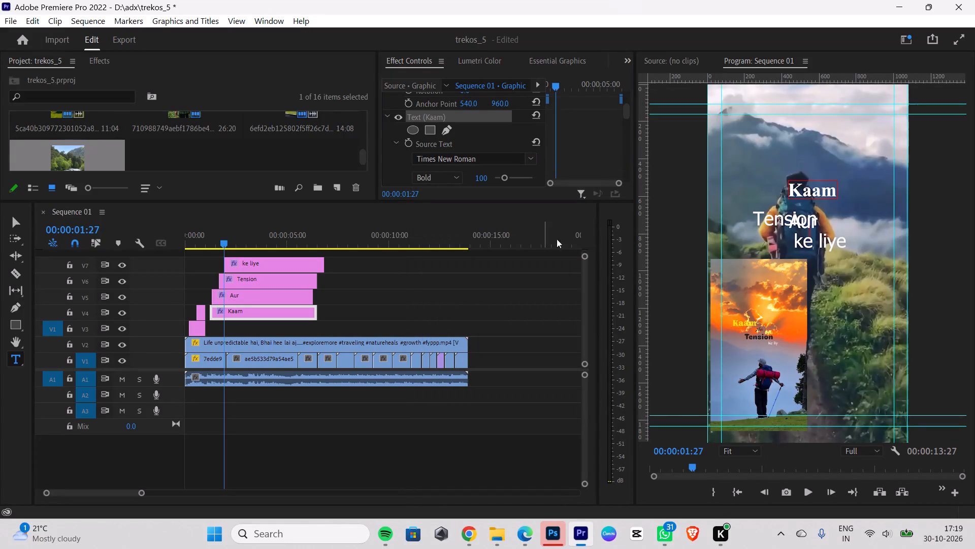
Move Tension slightly lower and shift Aur up and right, just below the end of Kaam, keeping Aur's size.
left_click(13, 220)
left_click_drag(781, 217, 775, 236)
left_click(807, 224)
left_click_drag(803, 221, 816, 213)
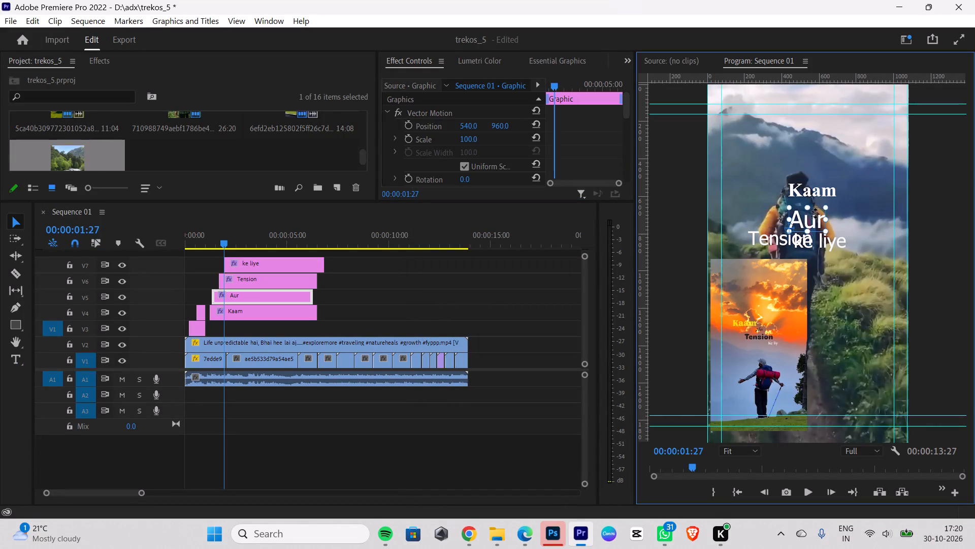
left_click_drag(816, 213, 808, 220)
left_click(805, 224)
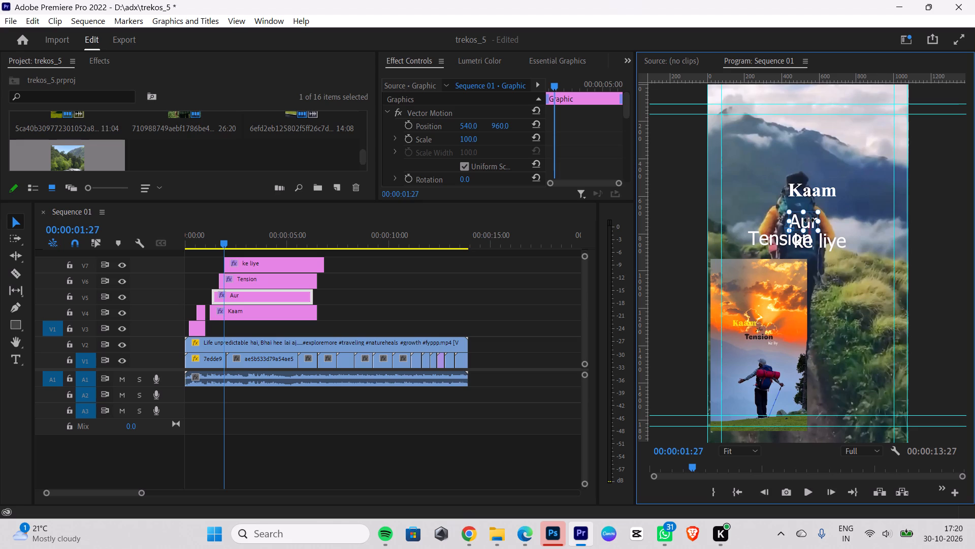
left_click_drag(801, 221, 828, 210)
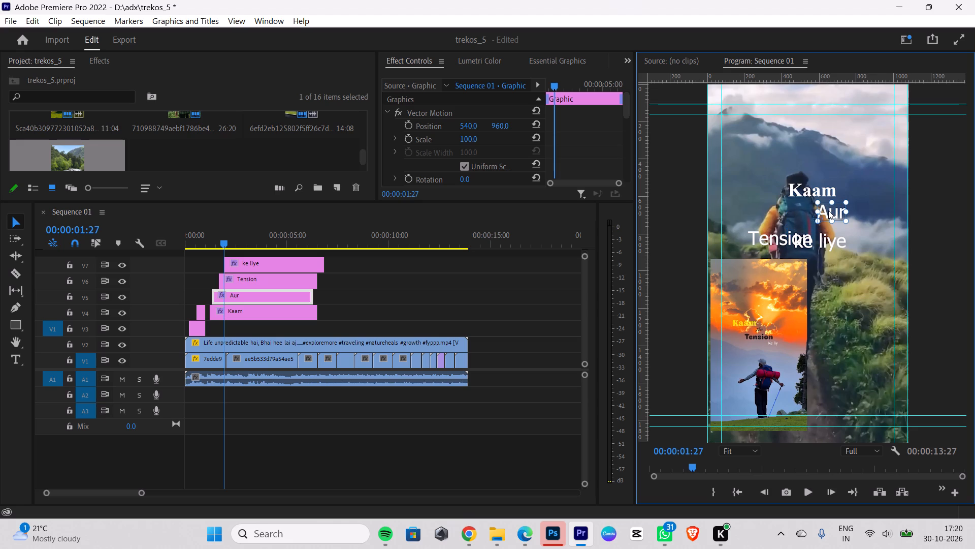
Set the Aur caption's font to Monotype Corsiva.
scroll(454, 145, "down", 5)
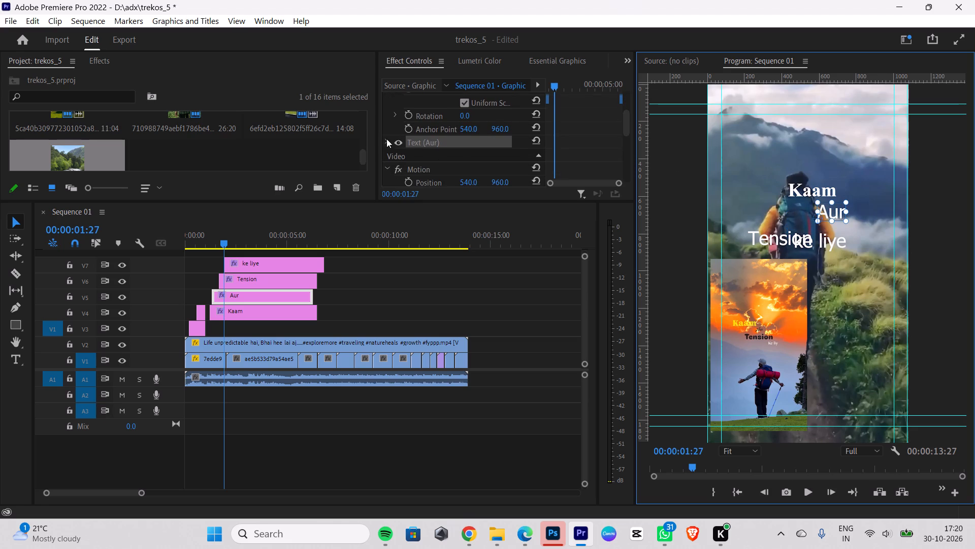
left_click(386, 139)
scroll(501, 126, "down", 4)
left_click(529, 133)
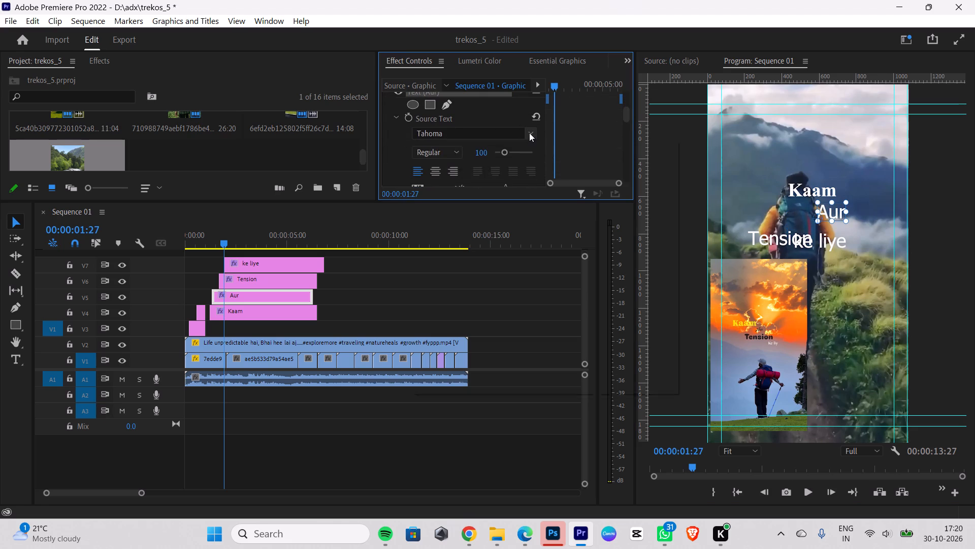
left_click(474, 130)
key("BackSpace")
key("BackSpace")
key("BackSpace")
key("BackSpace")
key("BackSpace")
key("BackSpace")
key("BackSpace")
key("BackSpace")
key("BackSpace")
key("BackSpace")
key("BackSpace")
key("BackSpace")
key("BackSpace")
key("BackSpace")
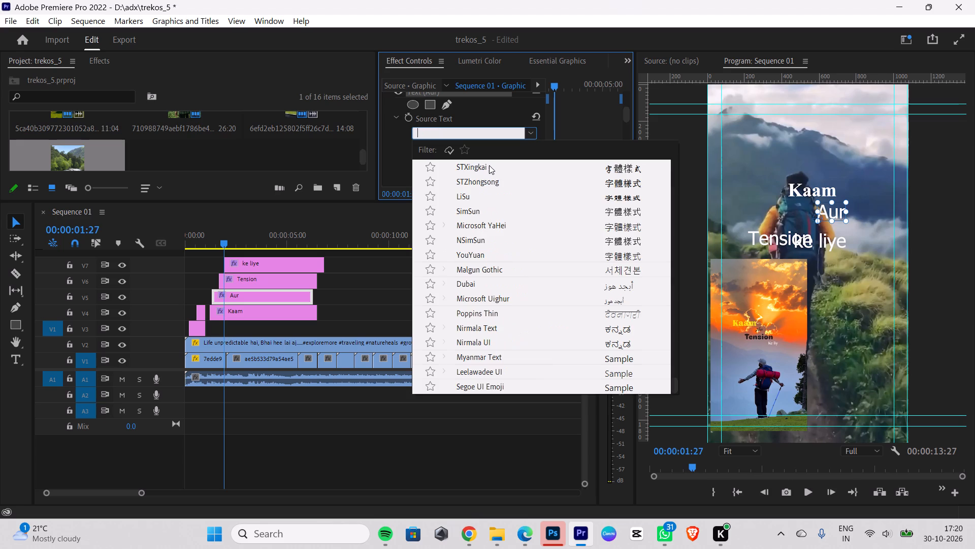
type("mono")
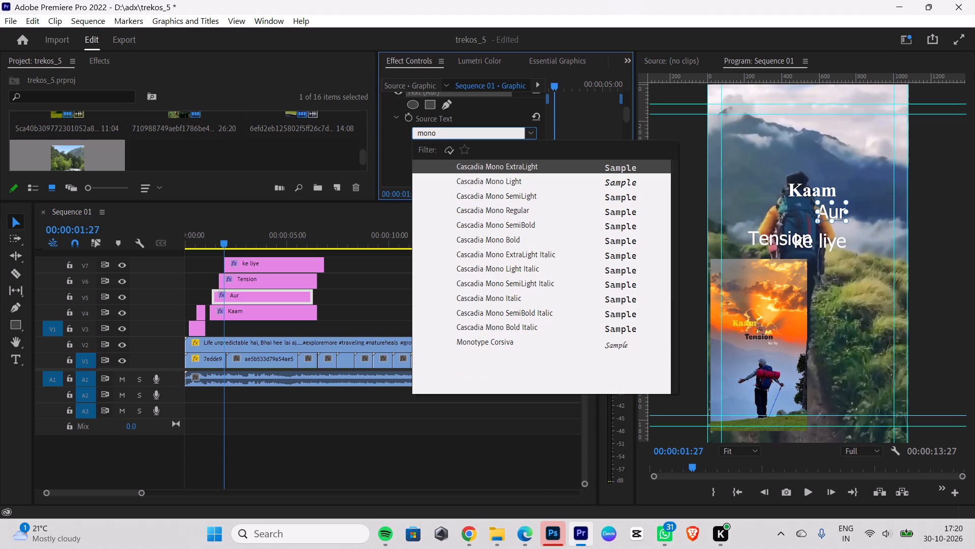
left_click(498, 348)
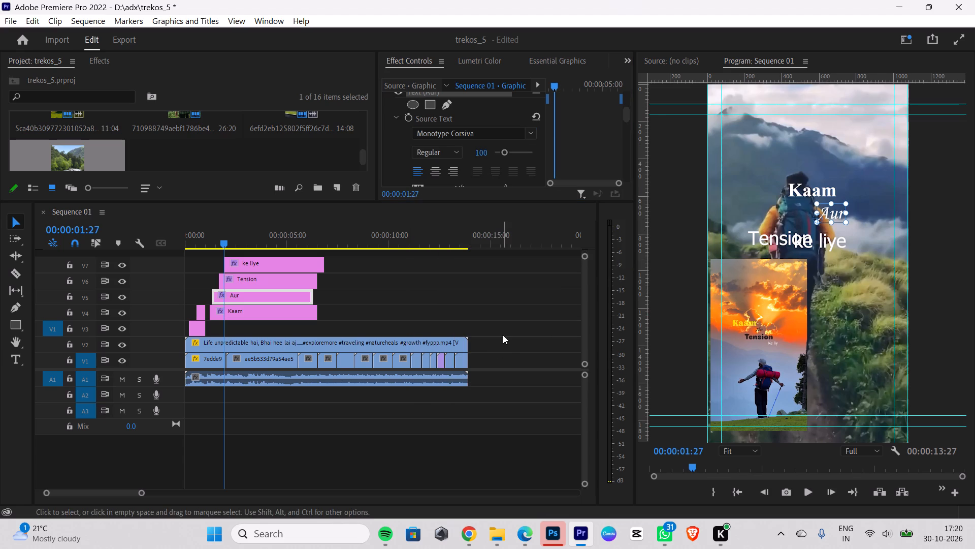
Change the Aur caption's fill to near-black, 040404, and deselect the text in the frame.
scroll(491, 164, "down", 9)
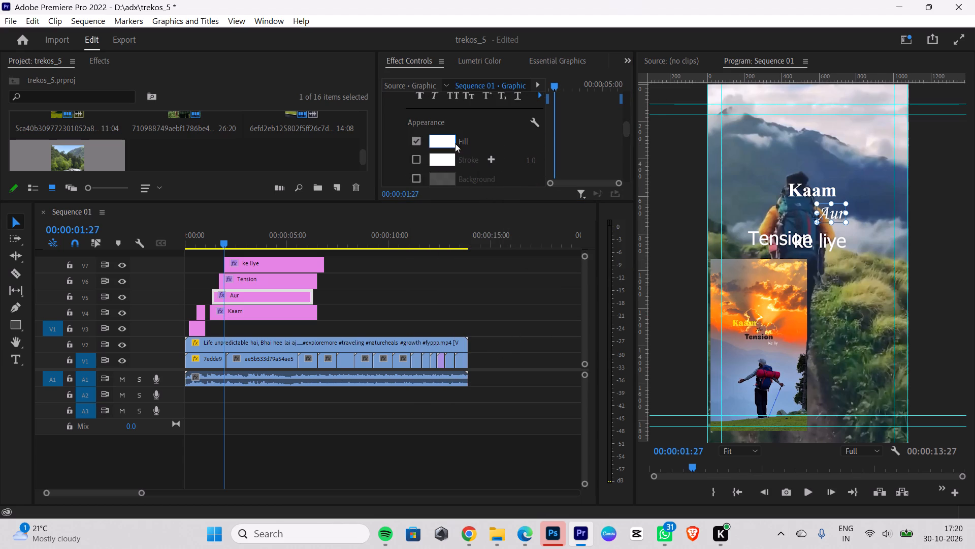
left_click(455, 143)
left_click_drag(374, 202, 269, 192)
left_click(623, 170)
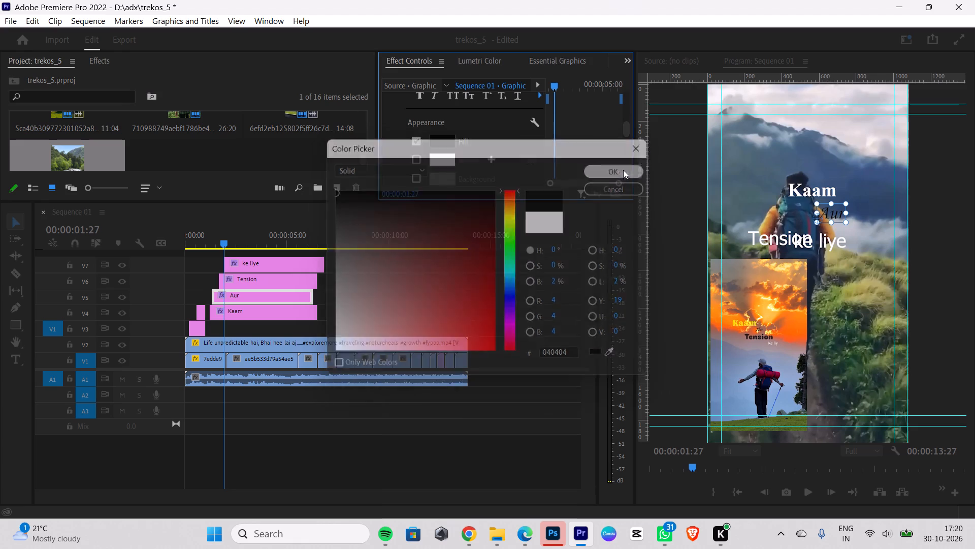
left_click(839, 320)
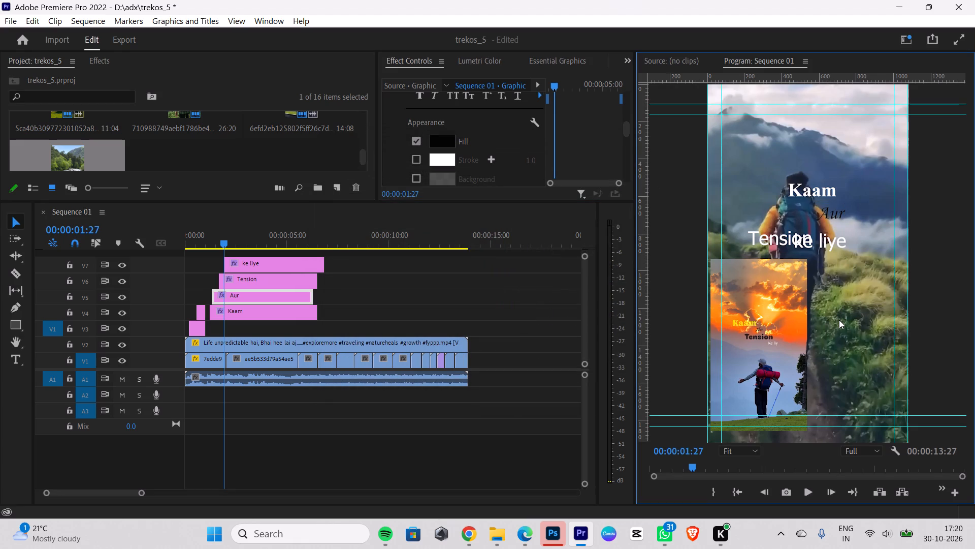
Move the Tension caption up and right so it sits just under Kaam, lower left of Aur.
left_click(773, 236)
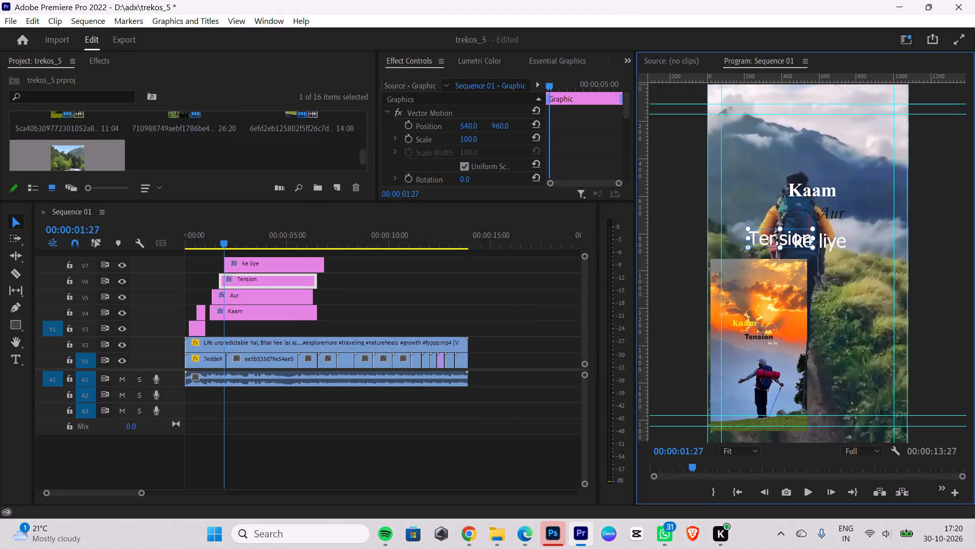
left_click_drag(789, 239, 805, 227)
Change the Aur caption's fill to white, FFFFFF, and deselect the text in the frame.
left_click(837, 214)
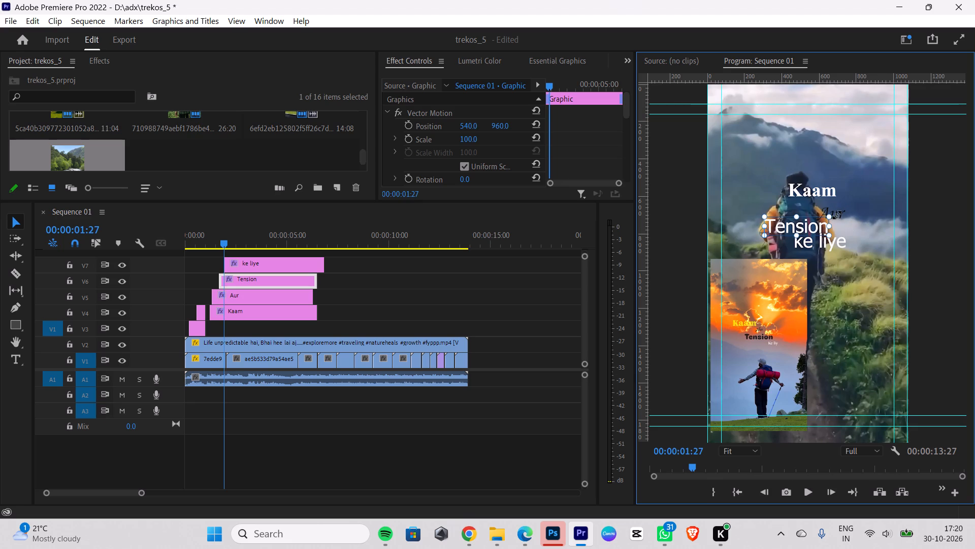
left_click(267, 295)
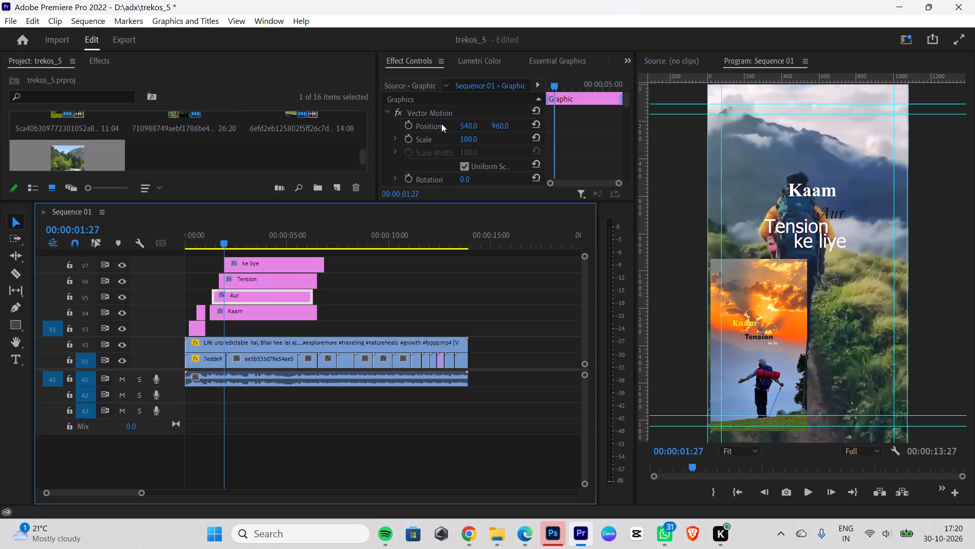
scroll(448, 132, "down", 16)
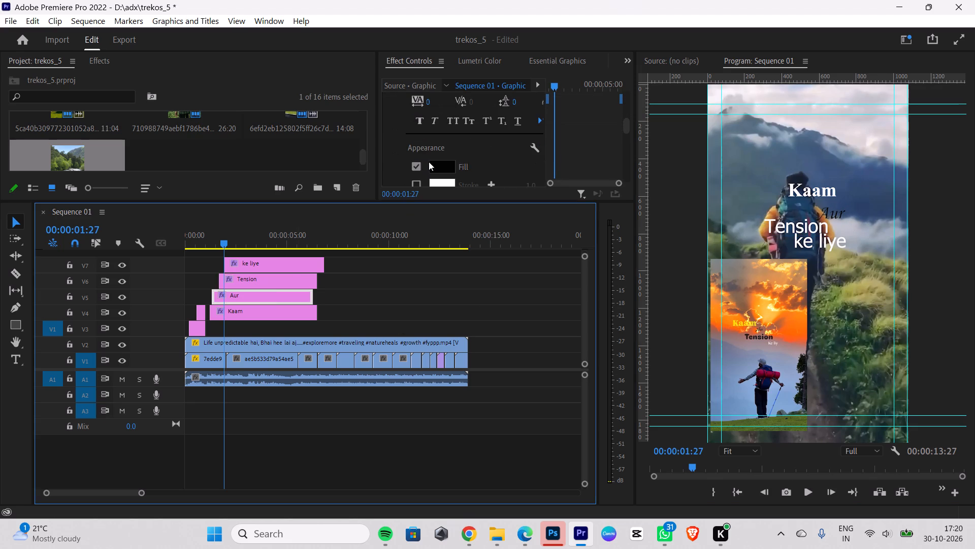
left_click(438, 161)
left_click_drag(372, 231, 232, 439)
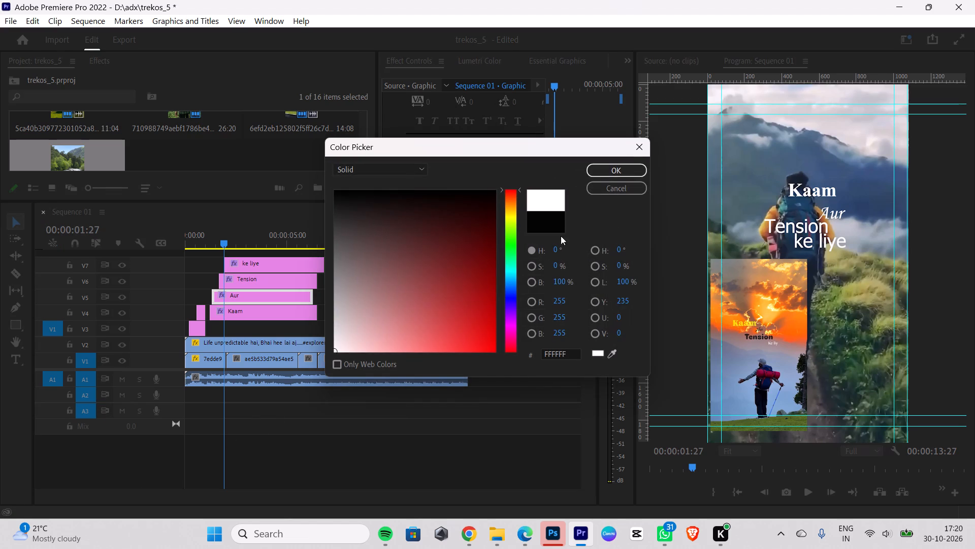
left_click(610, 169)
left_click(824, 270)
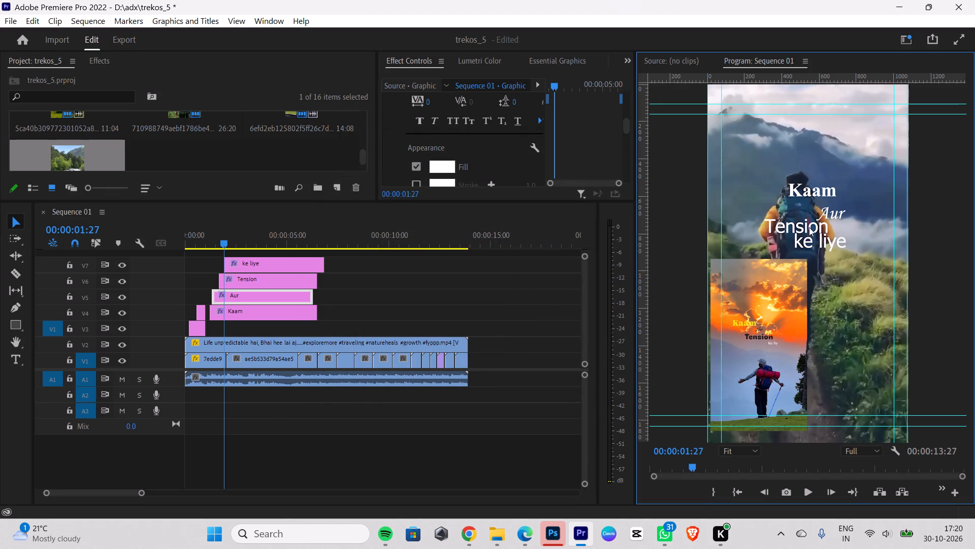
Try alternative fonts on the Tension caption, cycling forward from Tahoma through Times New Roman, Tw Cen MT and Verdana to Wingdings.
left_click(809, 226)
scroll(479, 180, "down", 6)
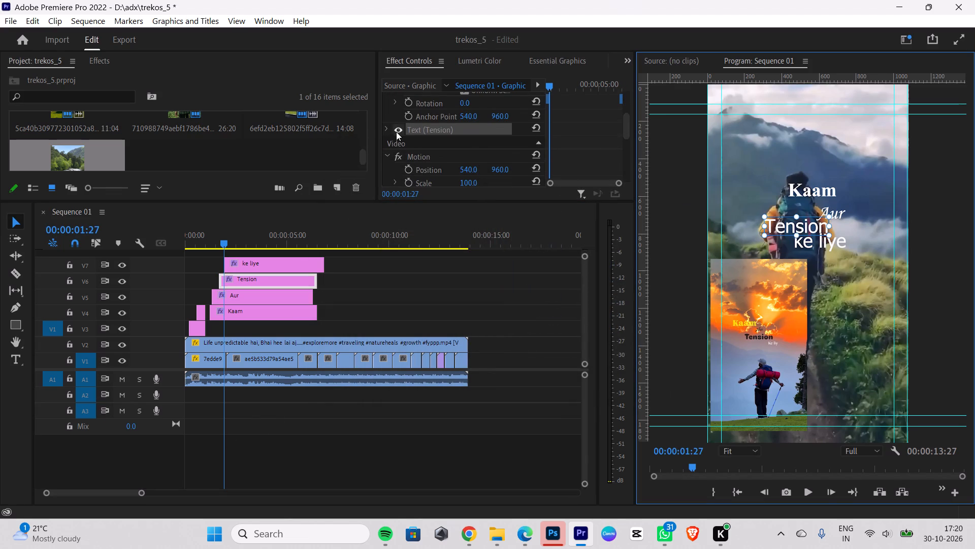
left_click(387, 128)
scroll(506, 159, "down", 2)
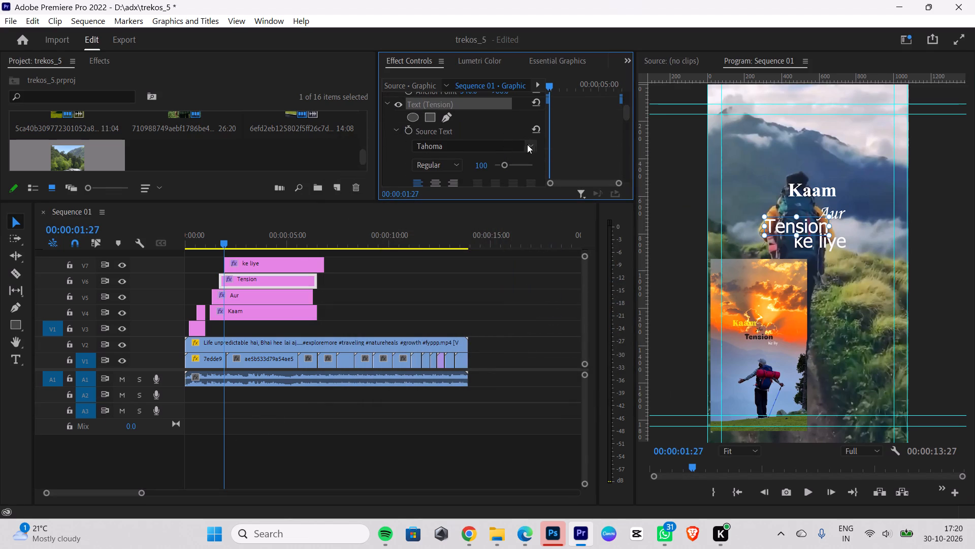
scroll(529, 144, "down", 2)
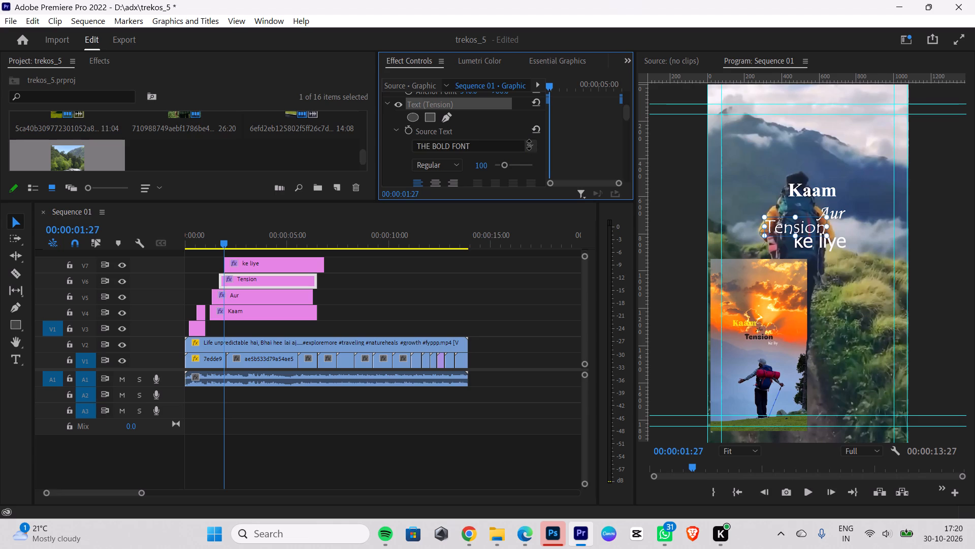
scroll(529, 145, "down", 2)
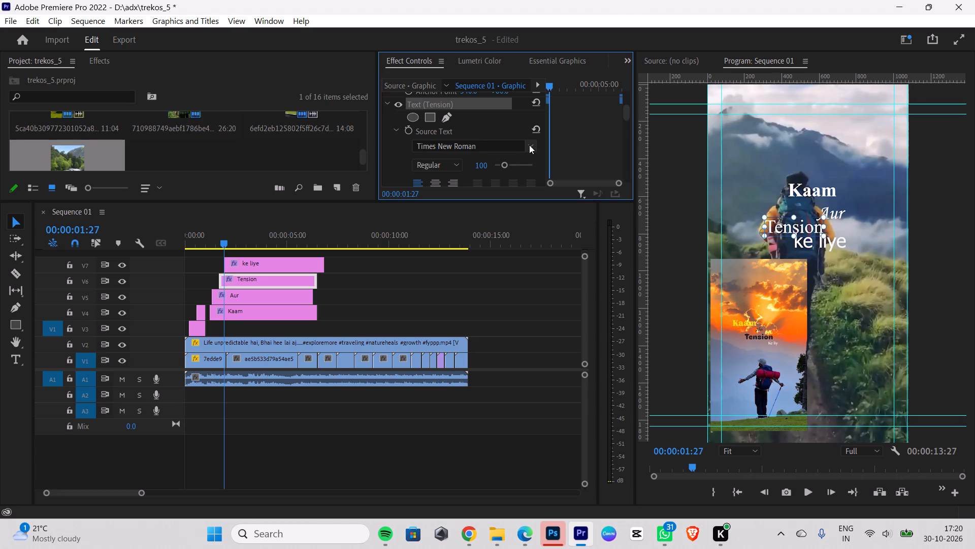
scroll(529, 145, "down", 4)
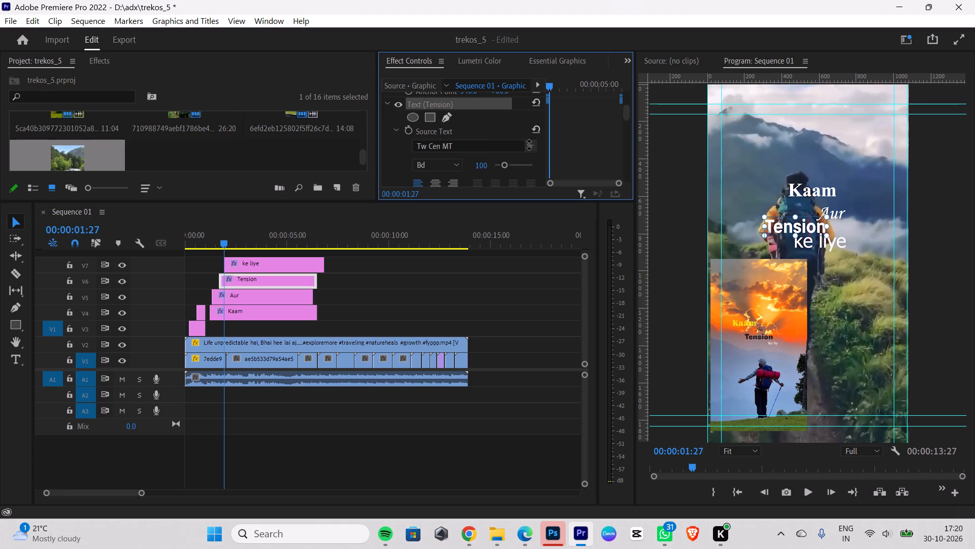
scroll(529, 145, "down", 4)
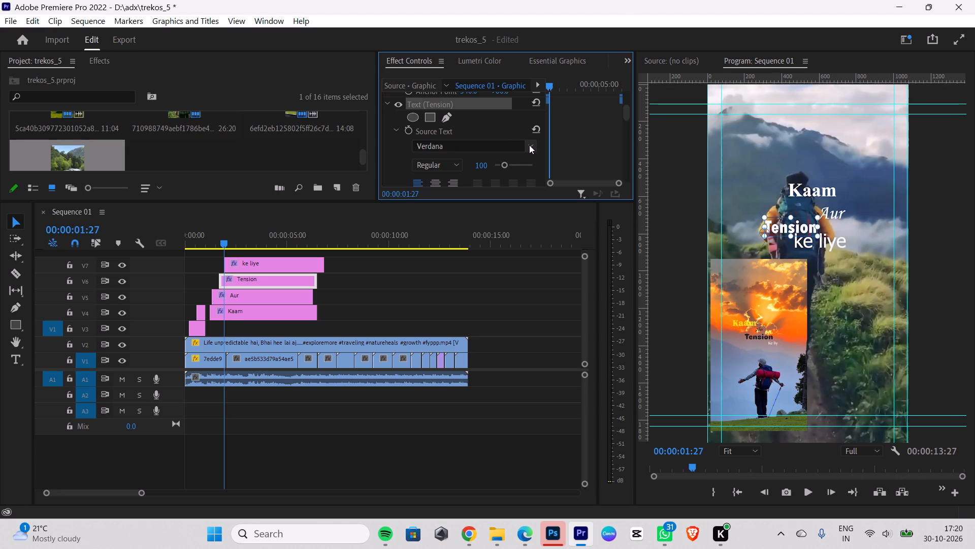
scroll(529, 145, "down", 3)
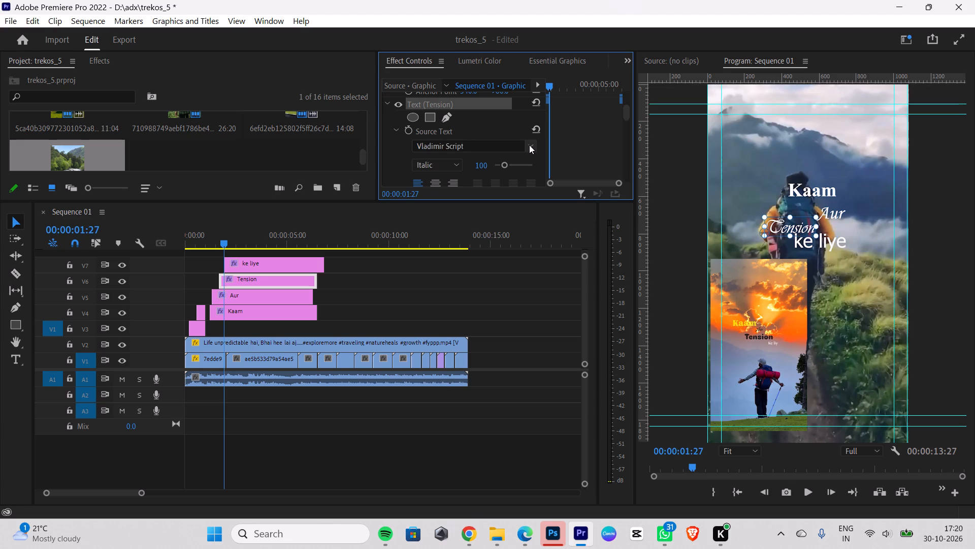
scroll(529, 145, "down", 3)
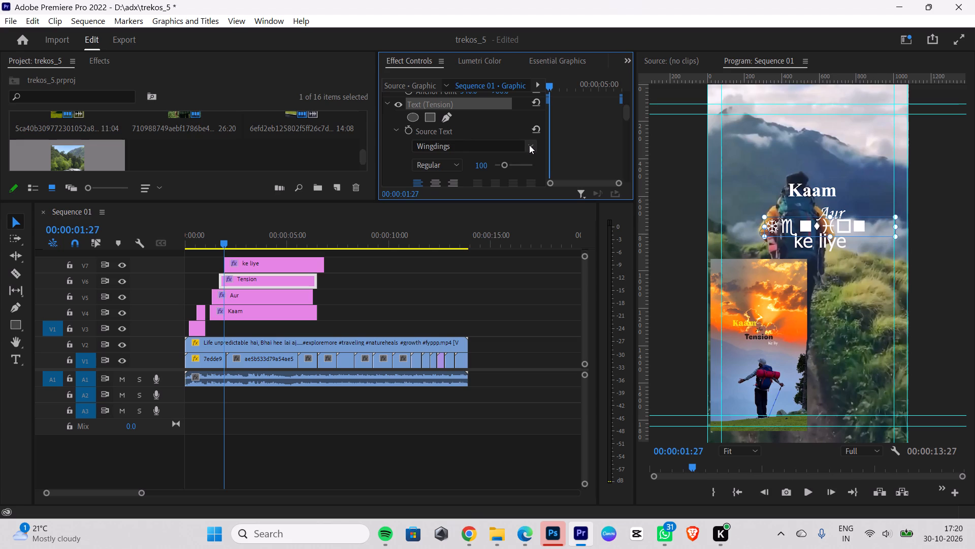
Cycle the Tension caption's font back through the alternatives, trying each on the text, to Lucida Console.
scroll(529, 145, "up", 19)
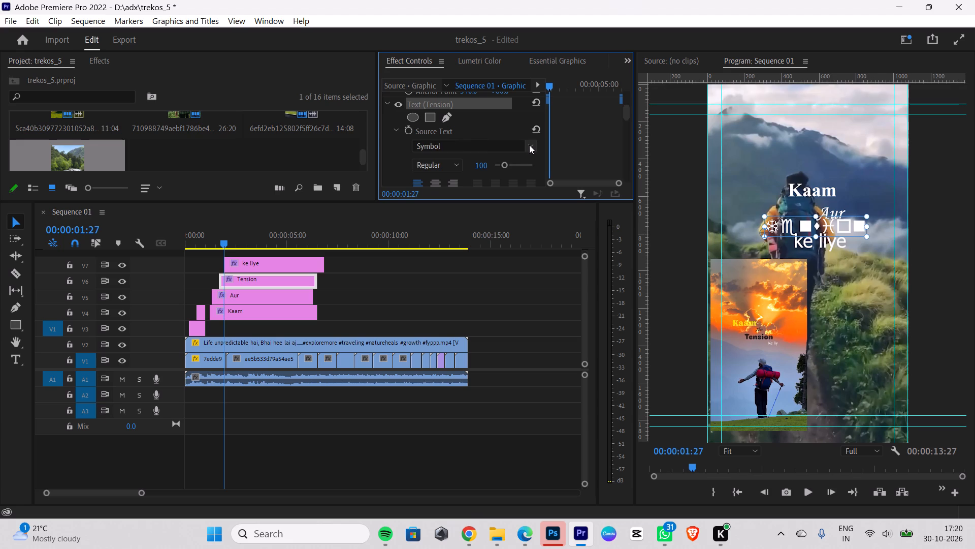
scroll(529, 145, "up", 3)
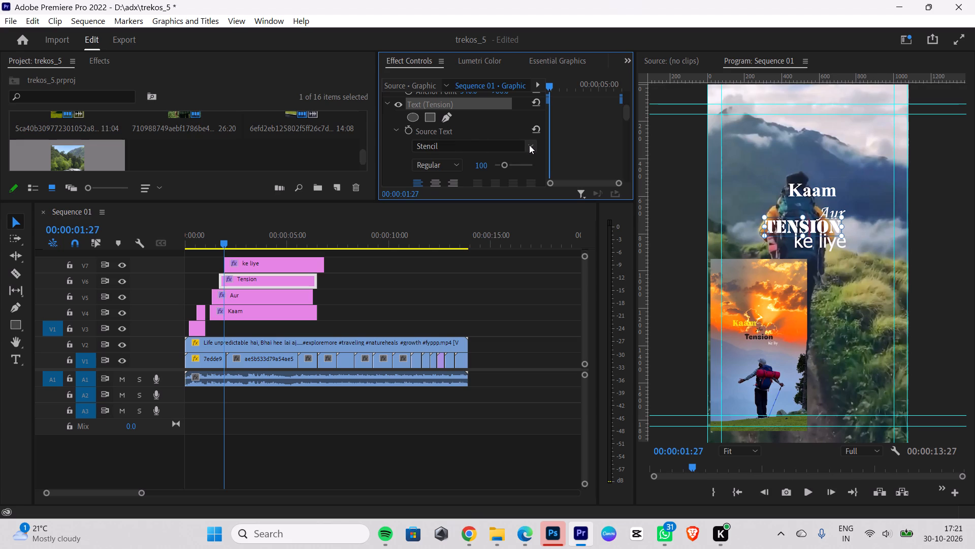
scroll(529, 145, "up", 6)
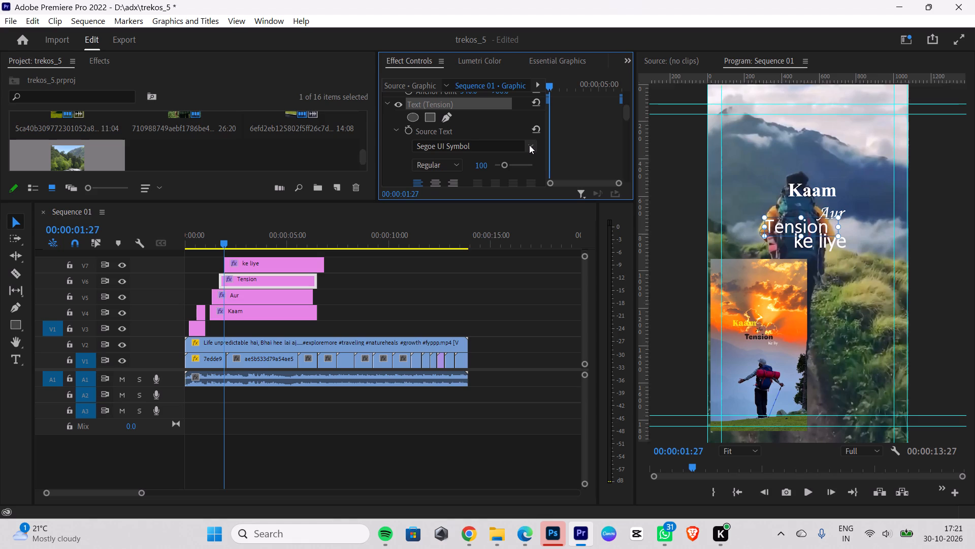
scroll(529, 145, "up", 4)
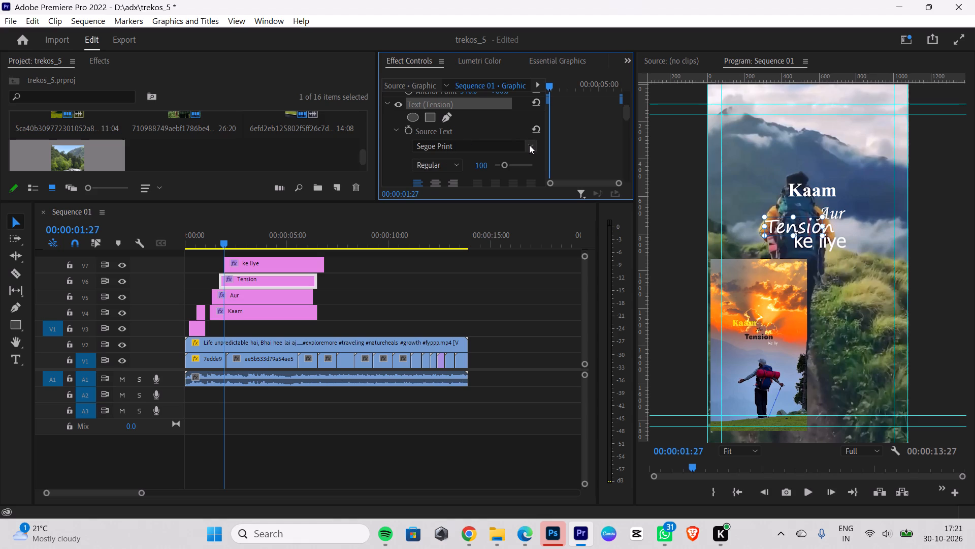
scroll(529, 145, "up", 5)
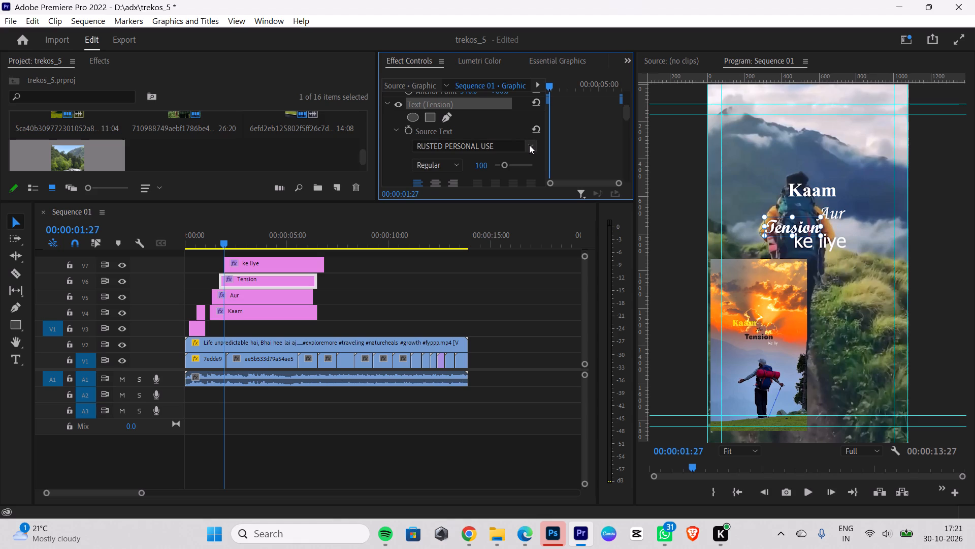
scroll(535, 146, "up", 4)
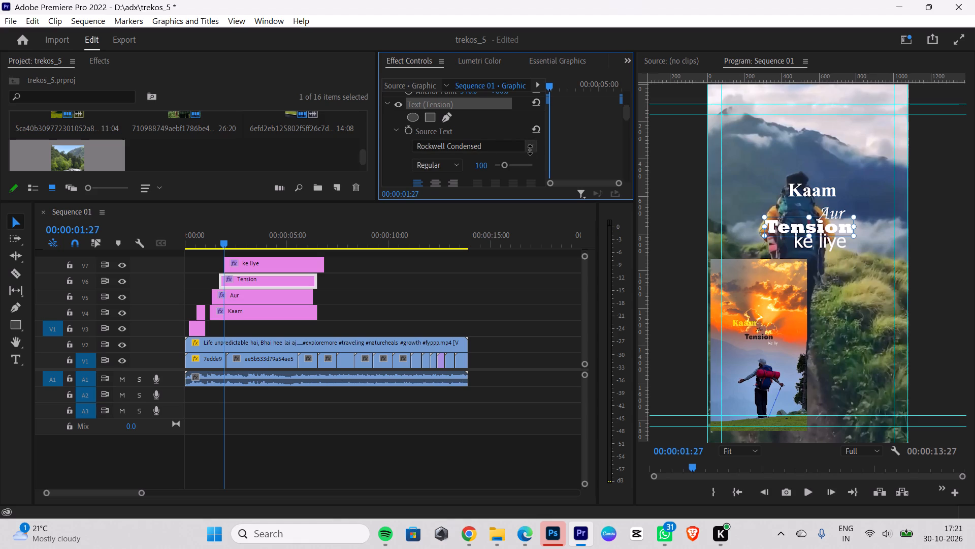
scroll(530, 150, "up", 2)
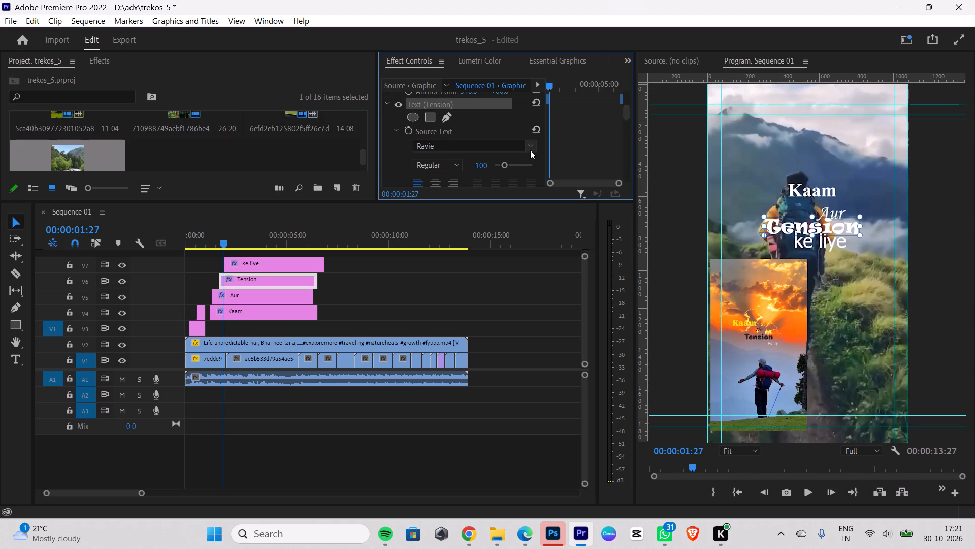
scroll(531, 144, "up", 3)
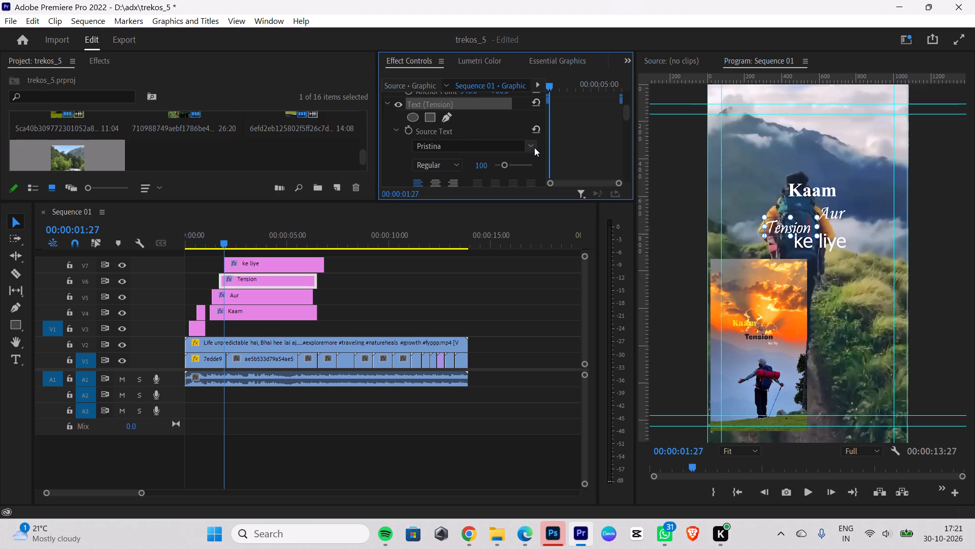
scroll(534, 147, "up", 2)
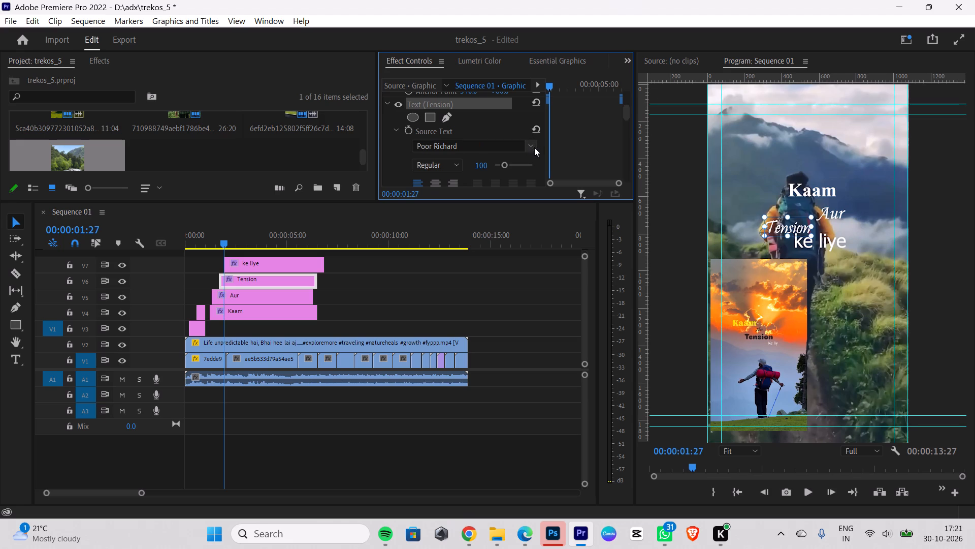
scroll(534, 147, "up", 4)
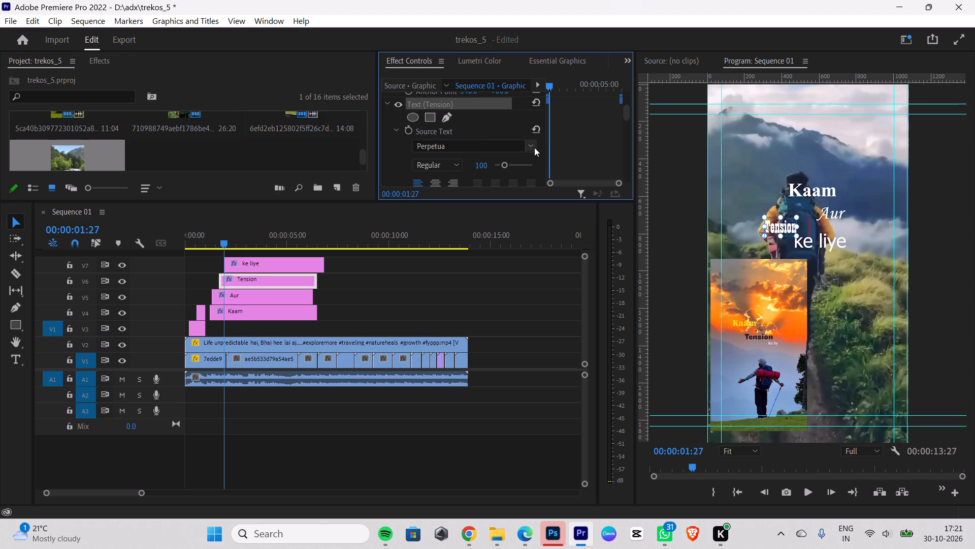
scroll(534, 147, "up", 4)
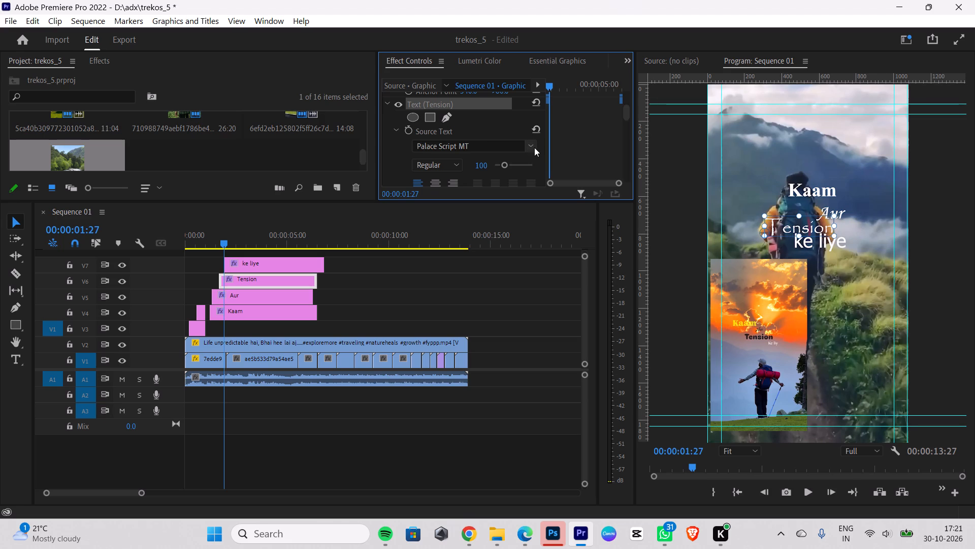
scroll(534, 147, "up", 2)
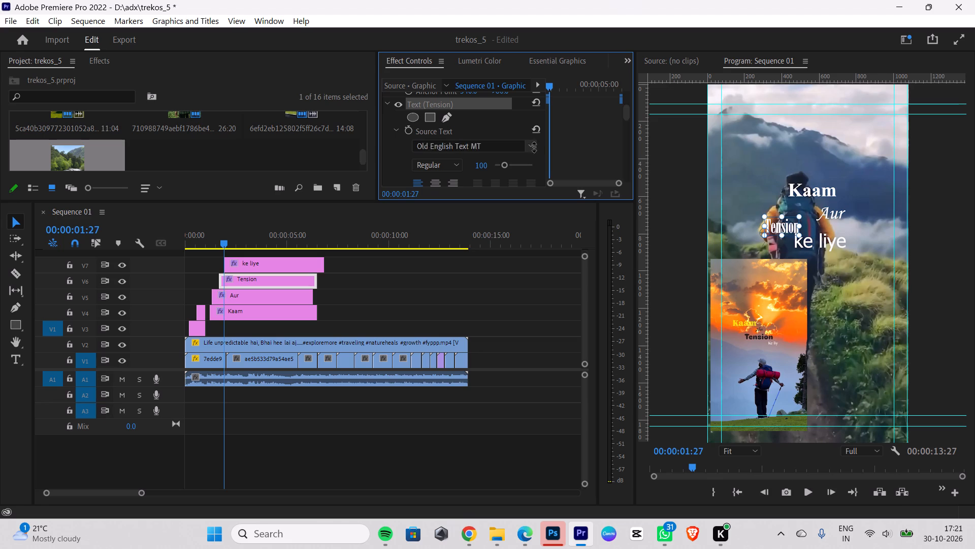
scroll(534, 147, "up", 3)
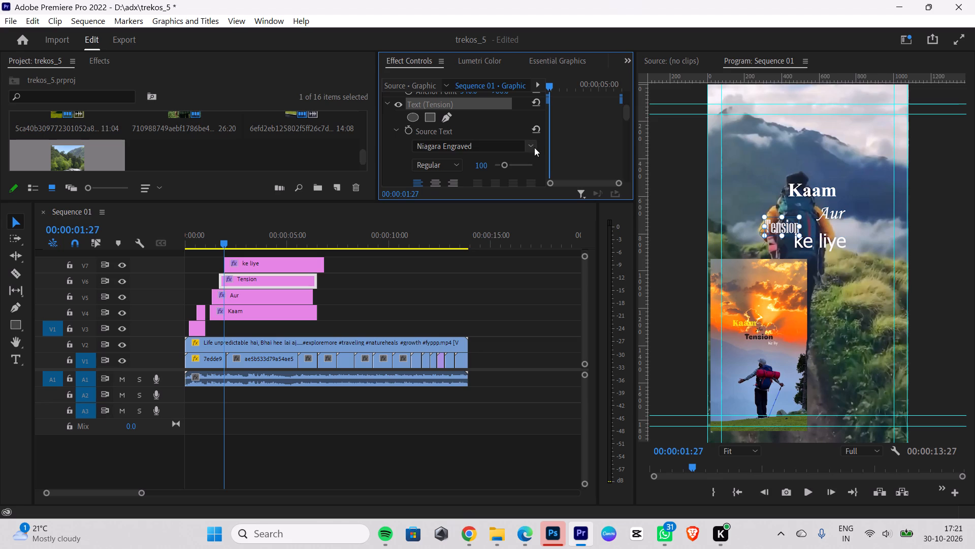
scroll(534, 147, "up", 4)
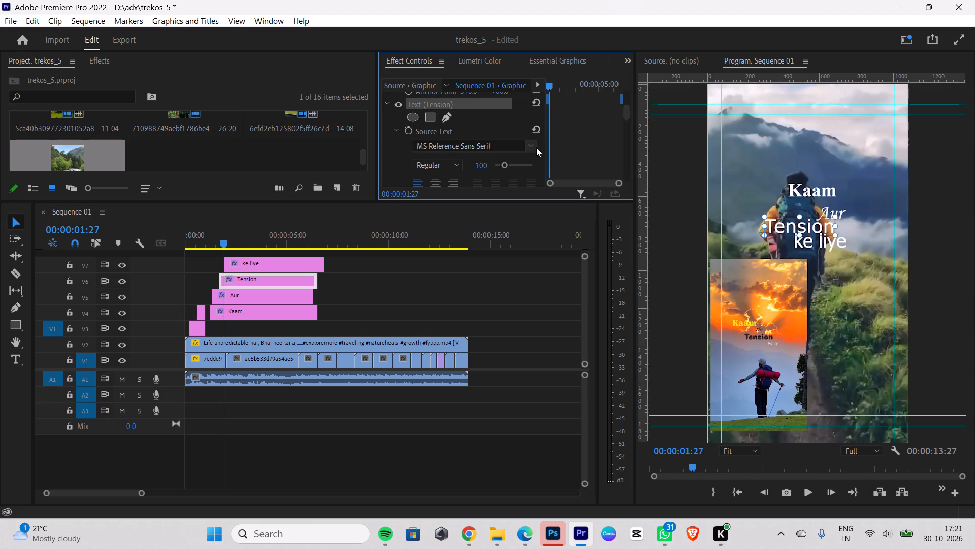
scroll(536, 147, "up", 5)
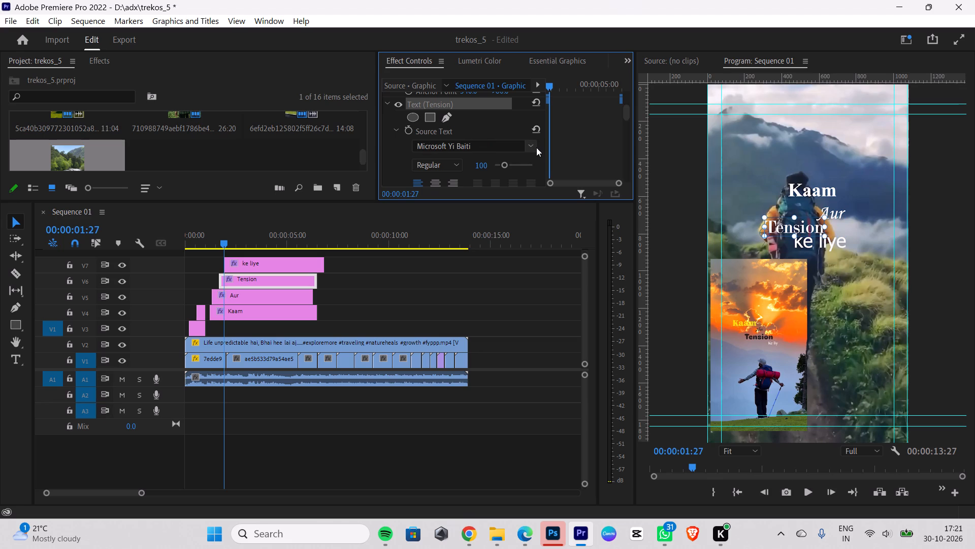
scroll(536, 147, "up", 4)
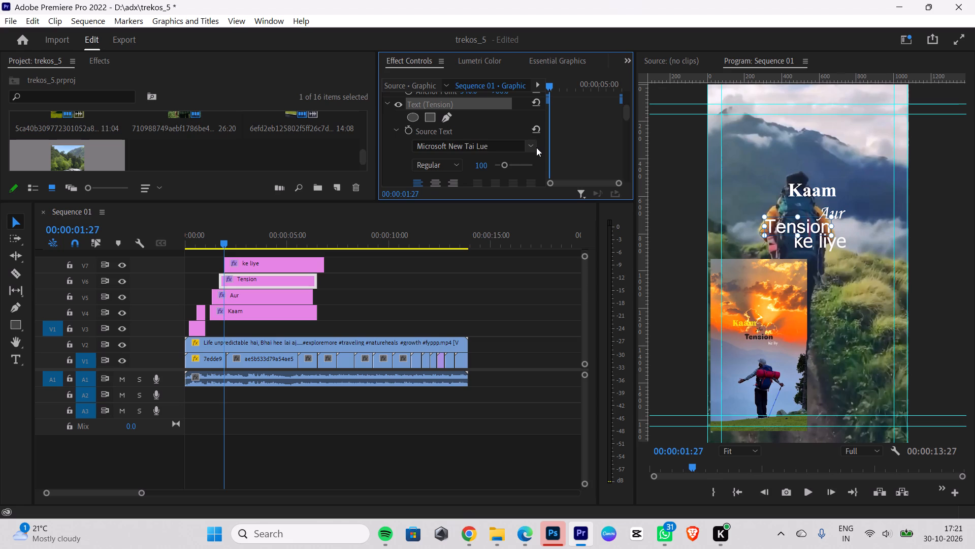
scroll(536, 147, "up", 2)
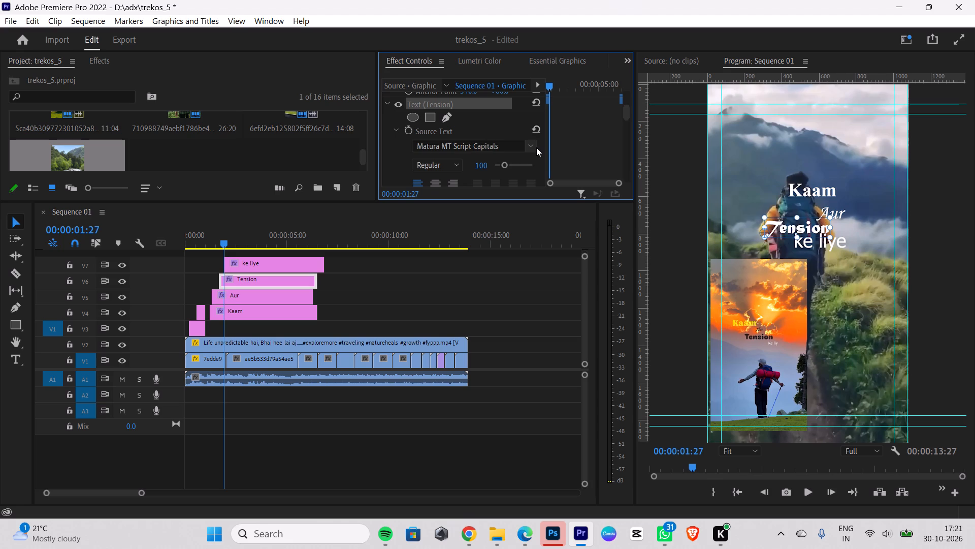
scroll(536, 147, "up", 4)
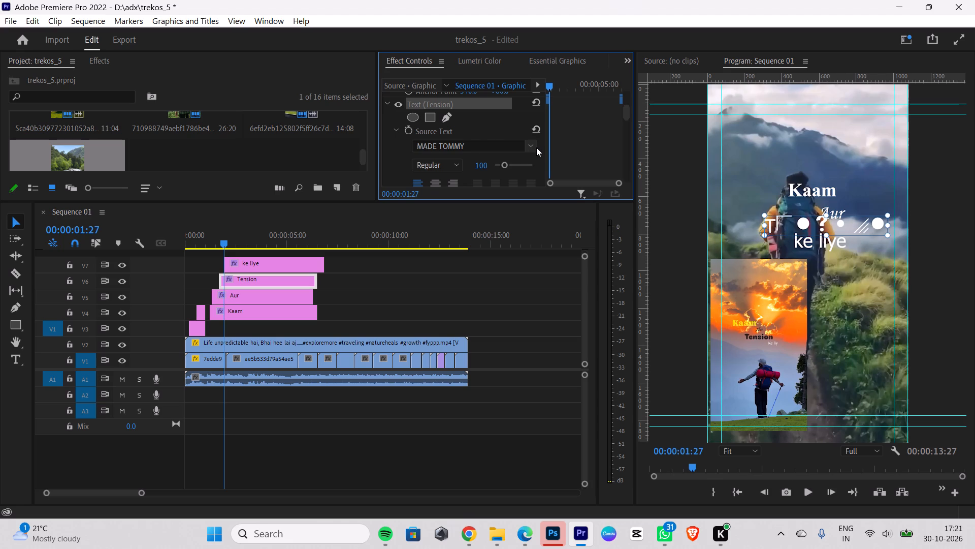
scroll(536, 147, "up", 4)
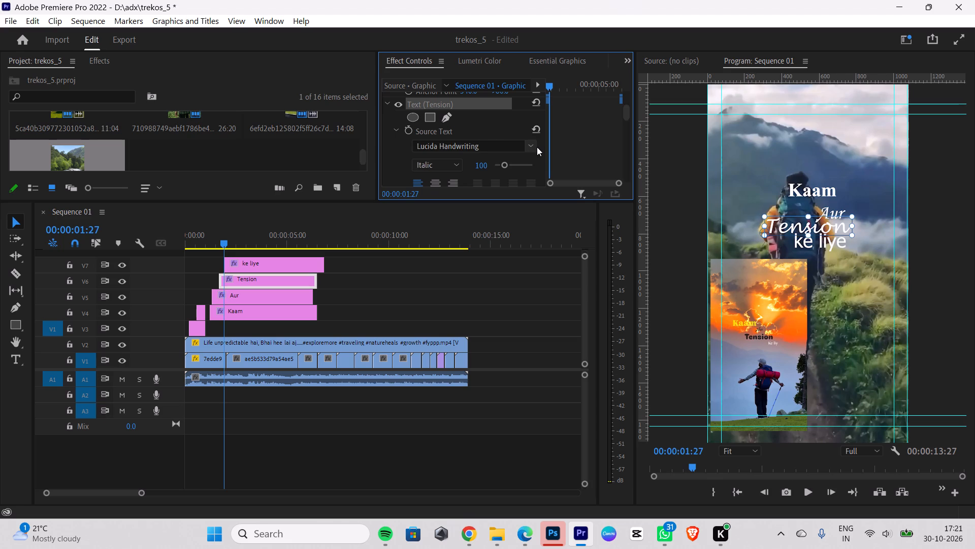
scroll(537, 147, "up", 2)
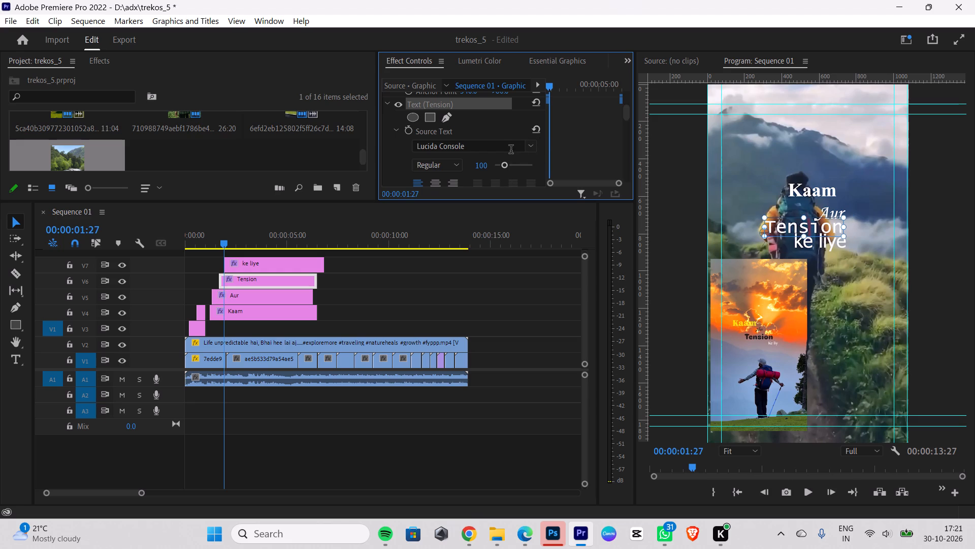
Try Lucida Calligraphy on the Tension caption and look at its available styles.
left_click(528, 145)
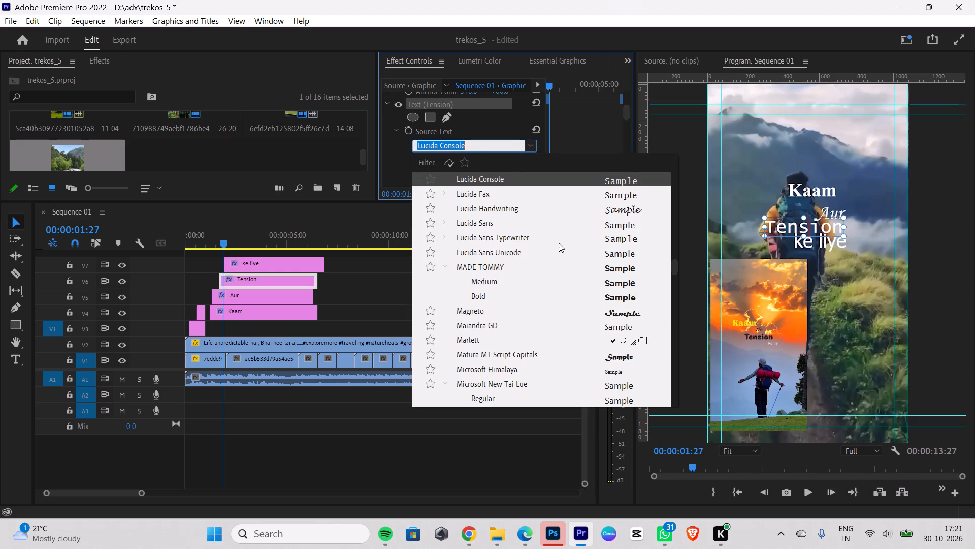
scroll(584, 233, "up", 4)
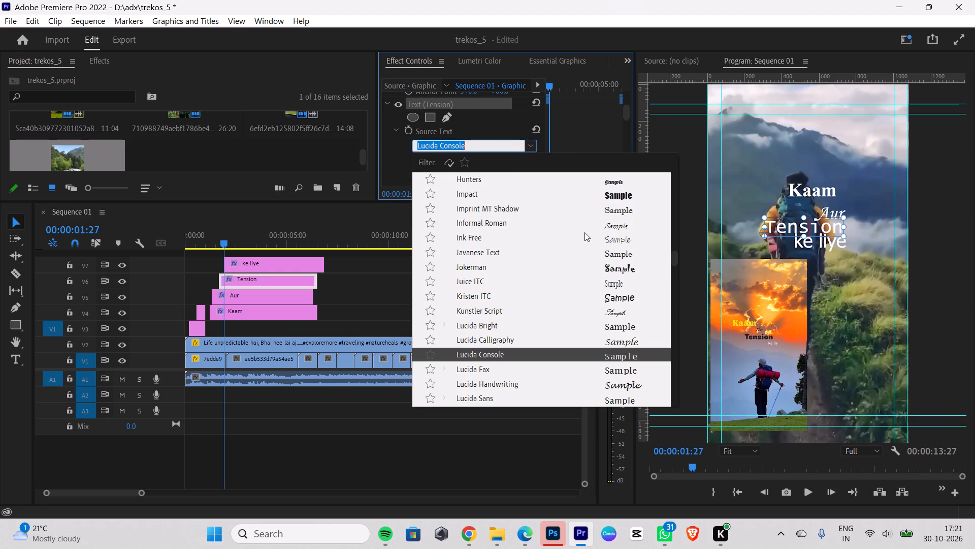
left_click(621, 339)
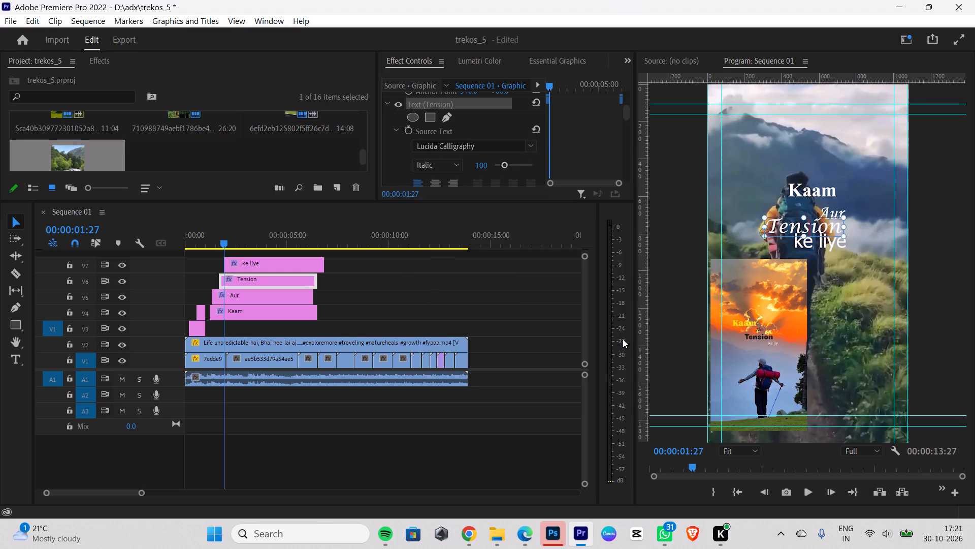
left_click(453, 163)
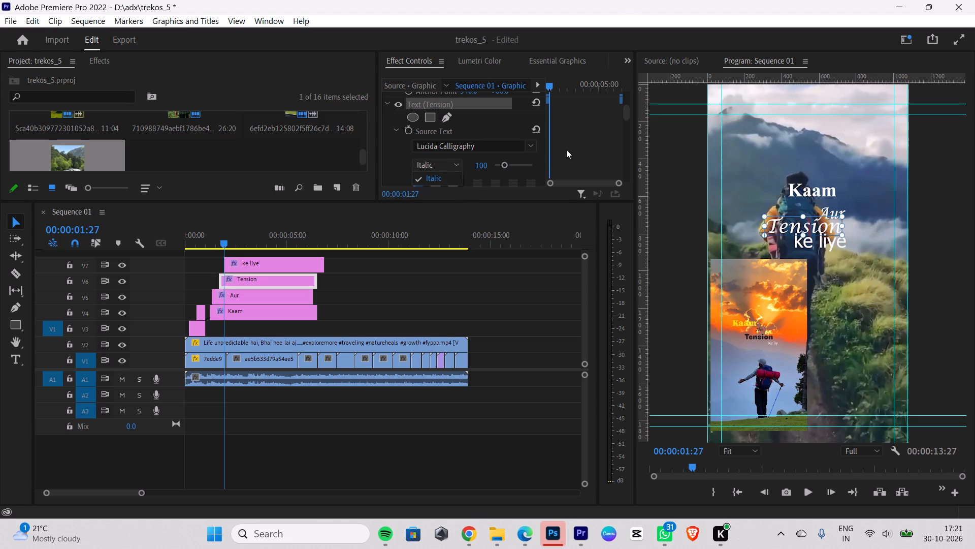
Change the Tension caption's font to Eras Demi ITC and deselect the text in the frame.
left_click(530, 147)
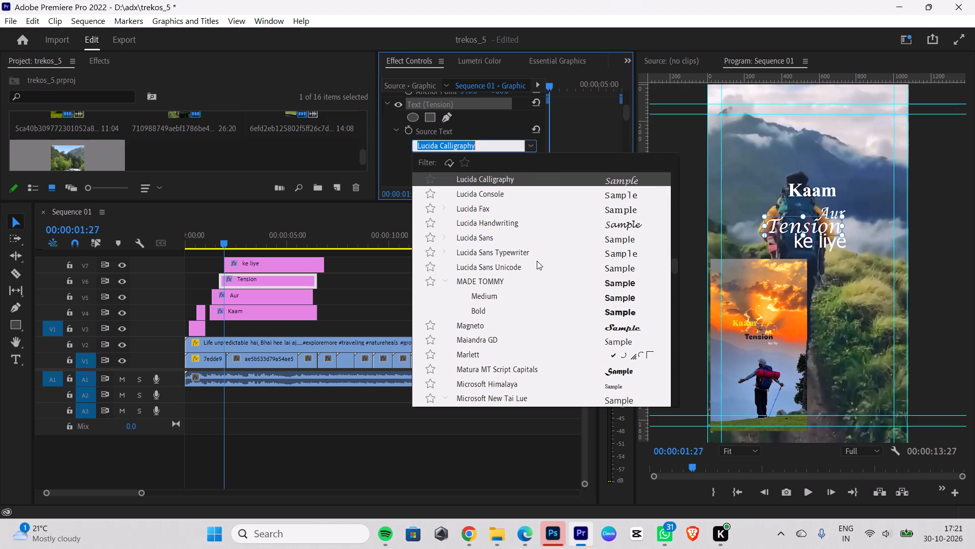
scroll(537, 261, "up", 6)
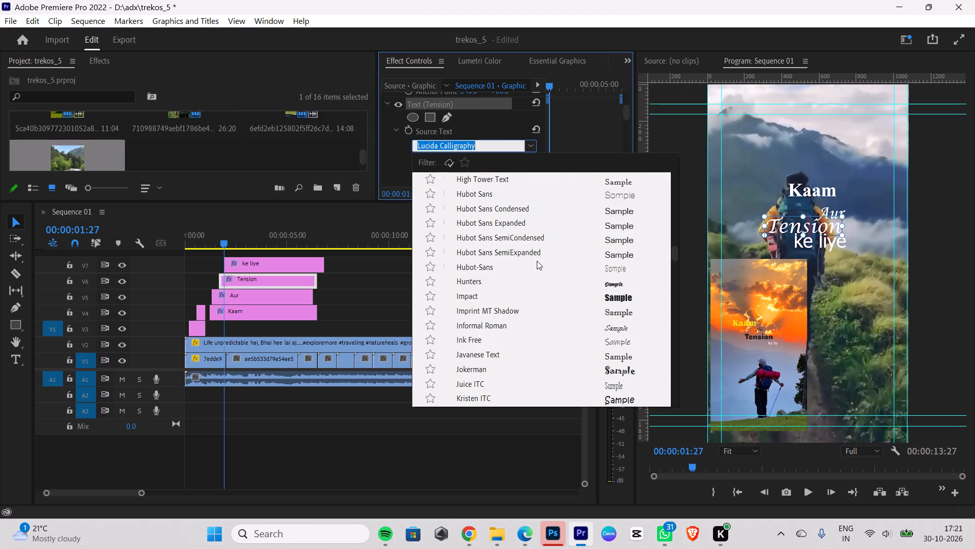
scroll(537, 261, "up", 3)
scroll(537, 261, "down", 2)
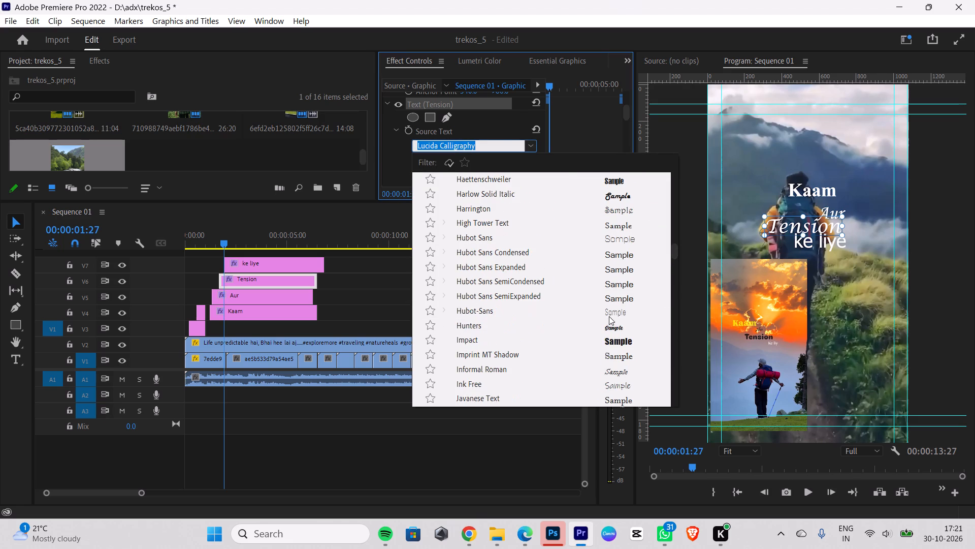
scroll(597, 286, "up", 3)
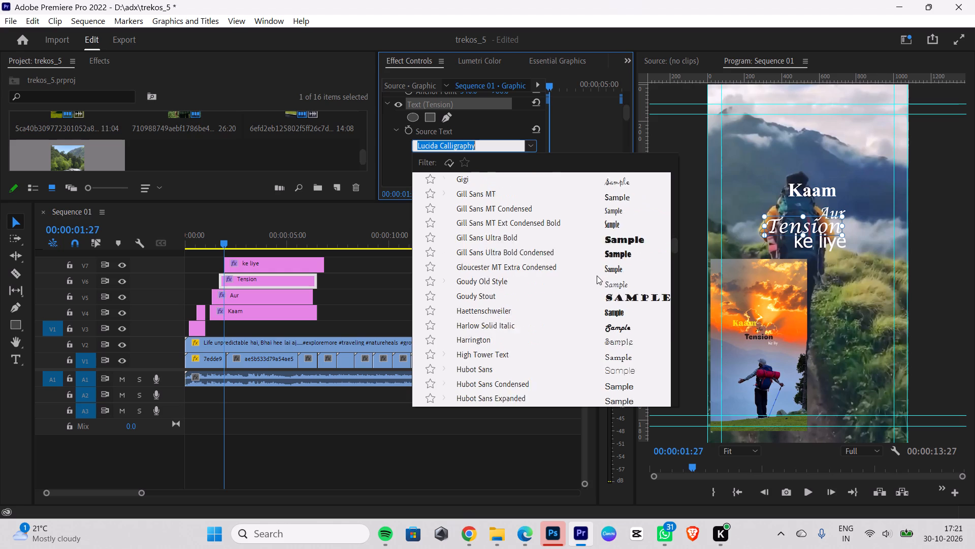
scroll(597, 276, "up", 4)
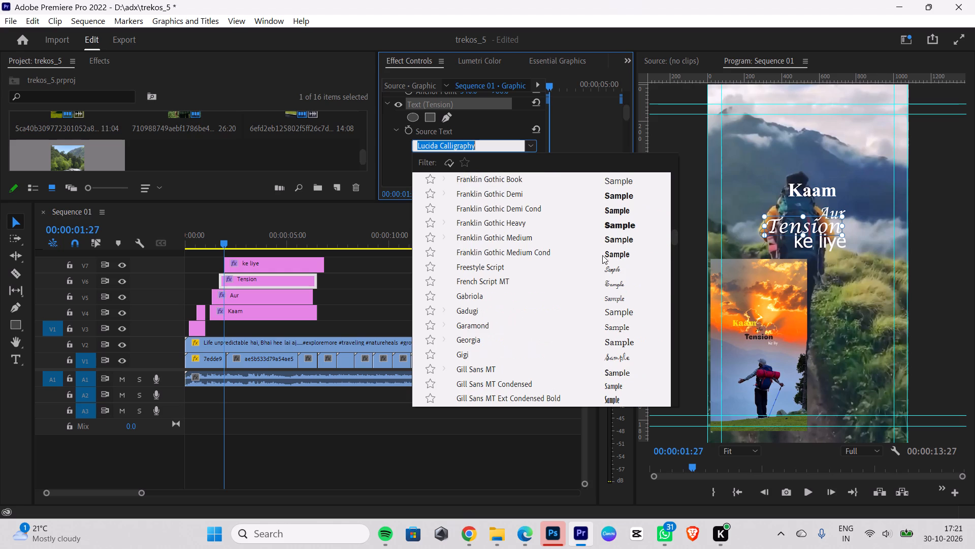
scroll(602, 255, "up", 6)
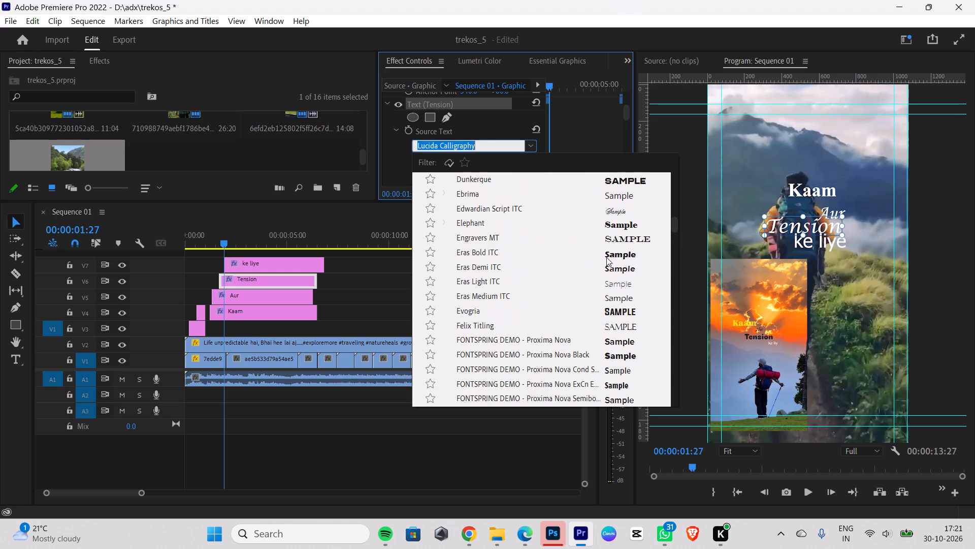
left_click(622, 269)
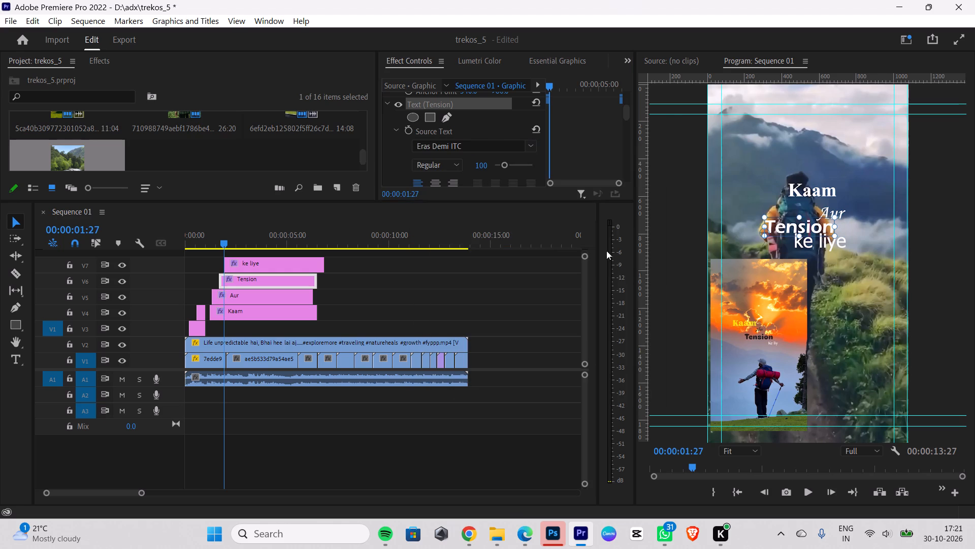
left_click(807, 269)
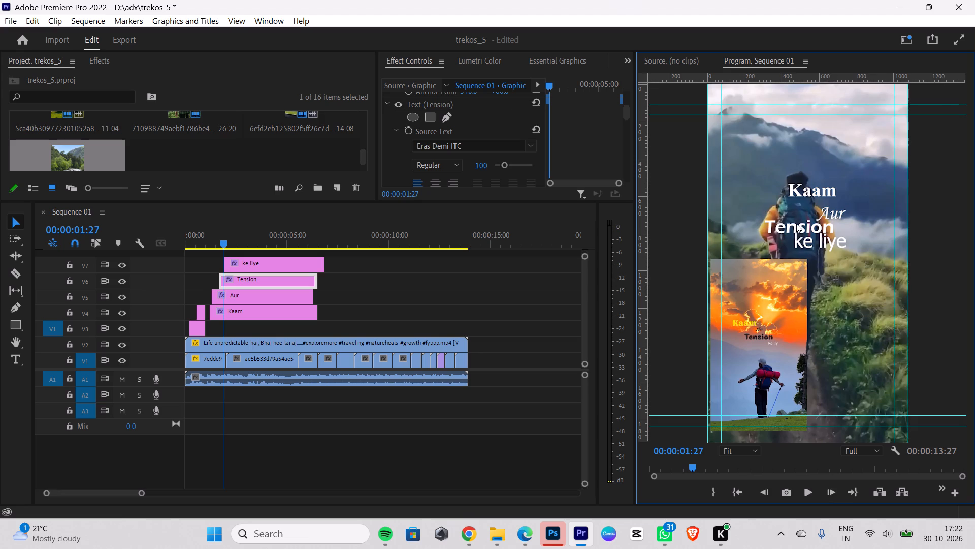
Change the ke liye caption's font to Monotype Corsiva, found by searching the fonts for mono.
left_click(796, 224)
left_click(810, 245)
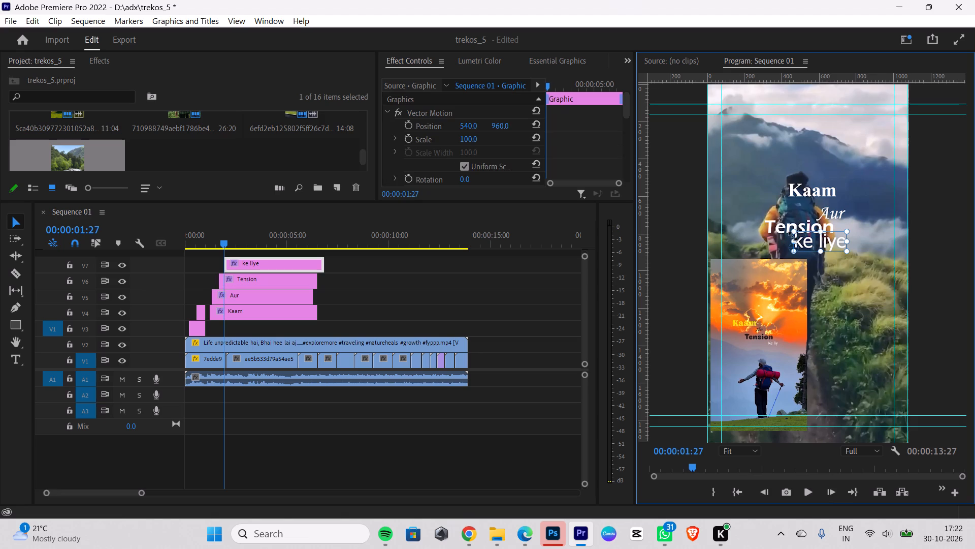
scroll(468, 154, "down", 14)
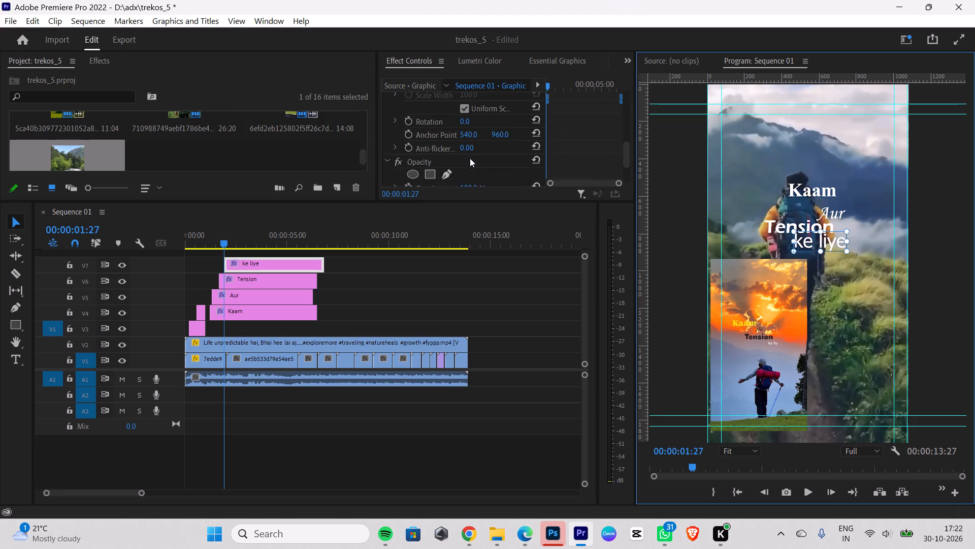
scroll(470, 158, "up", 8)
left_click(388, 131)
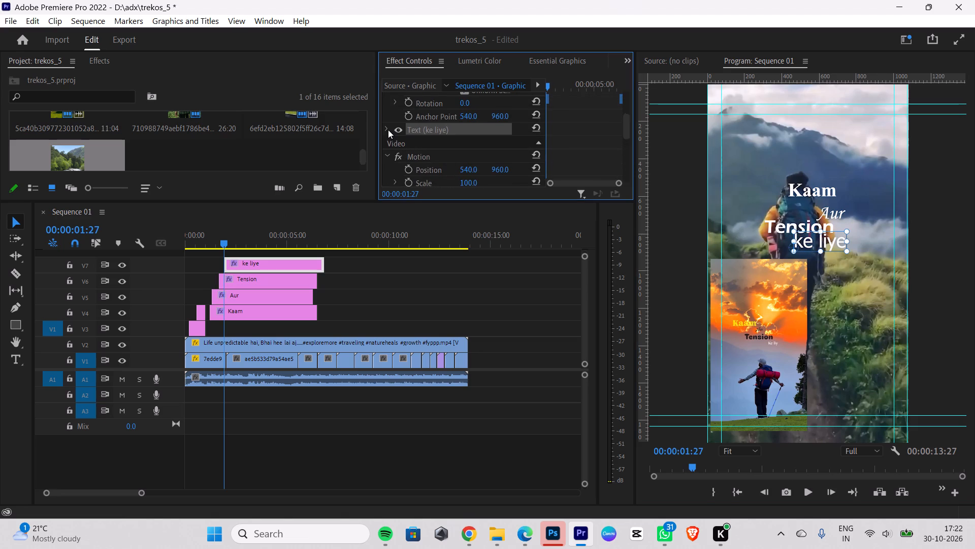
left_click(459, 168)
key("BackSpace")
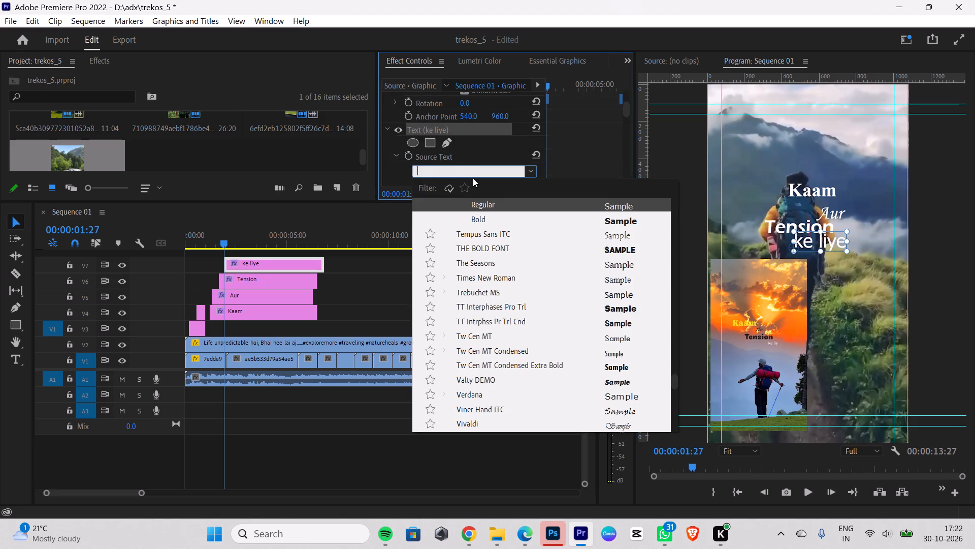
type("mono")
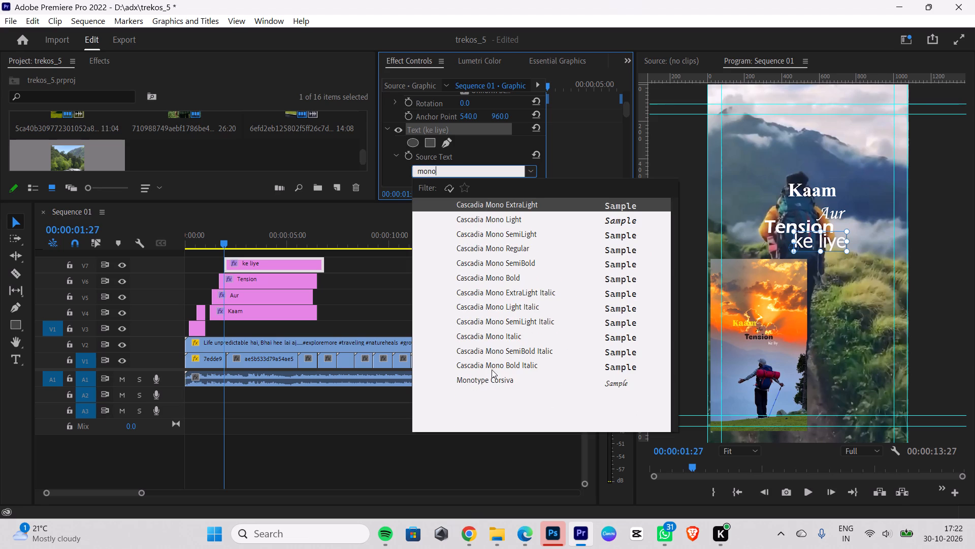
left_click(485, 377)
left_click(819, 300)
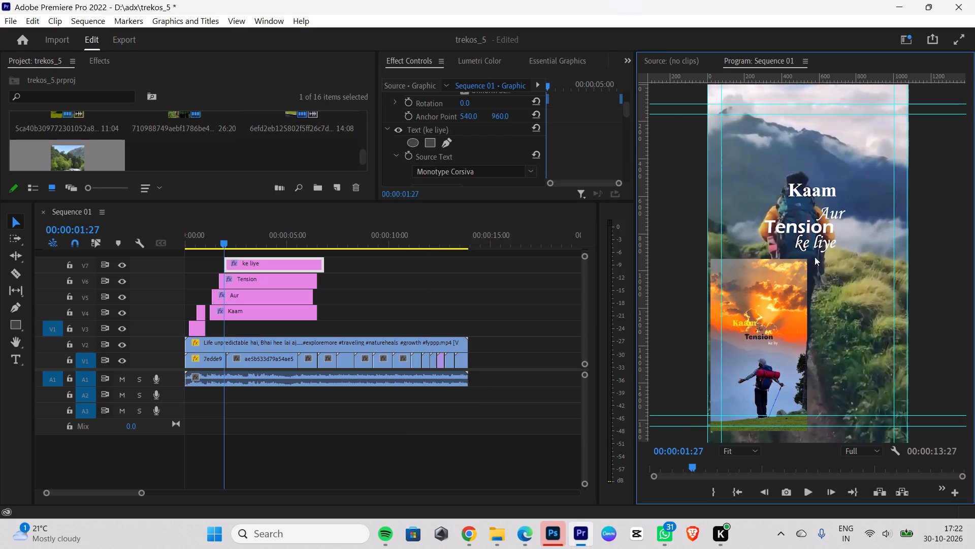
Move the ke liye caption to the right so it starts below the end of Tension.
left_click_drag(814, 241, 825, 241)
left_click(830, 286)
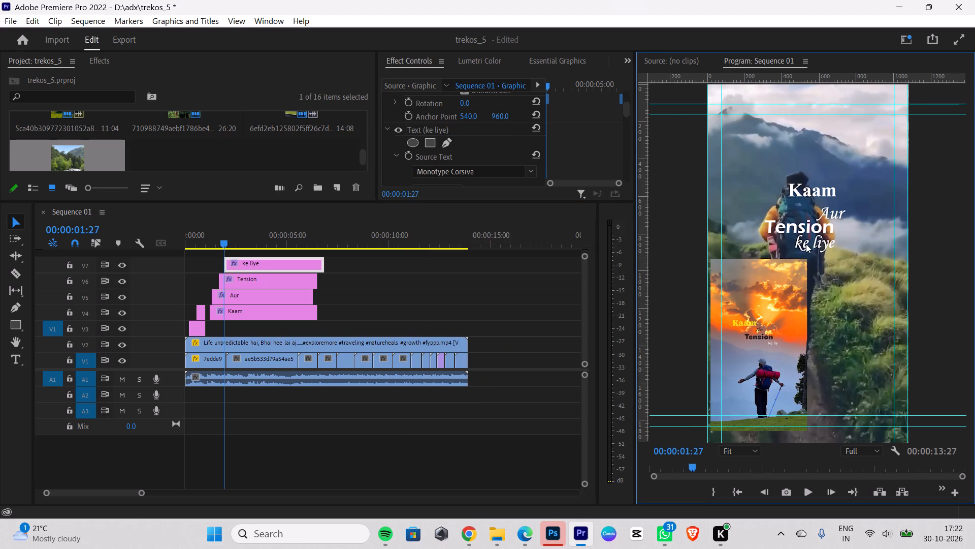
left_click(806, 244)
left_click_drag(808, 243, 842, 246)
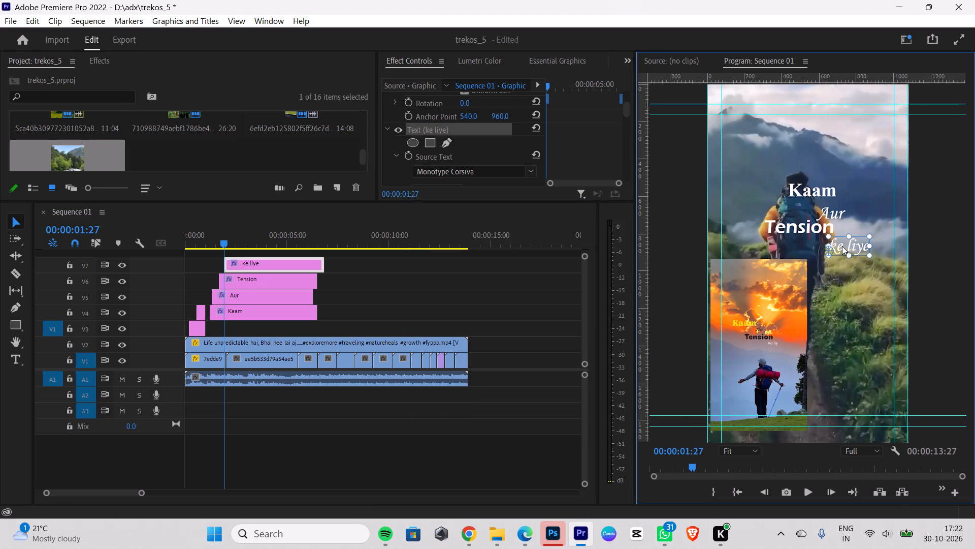
left_click_drag(842, 246, 840, 245)
left_click(842, 293)
Move the Aur caption up slightly so it sits tight beneath the end of Kaam.
left_click(838, 215)
left_click(832, 215)
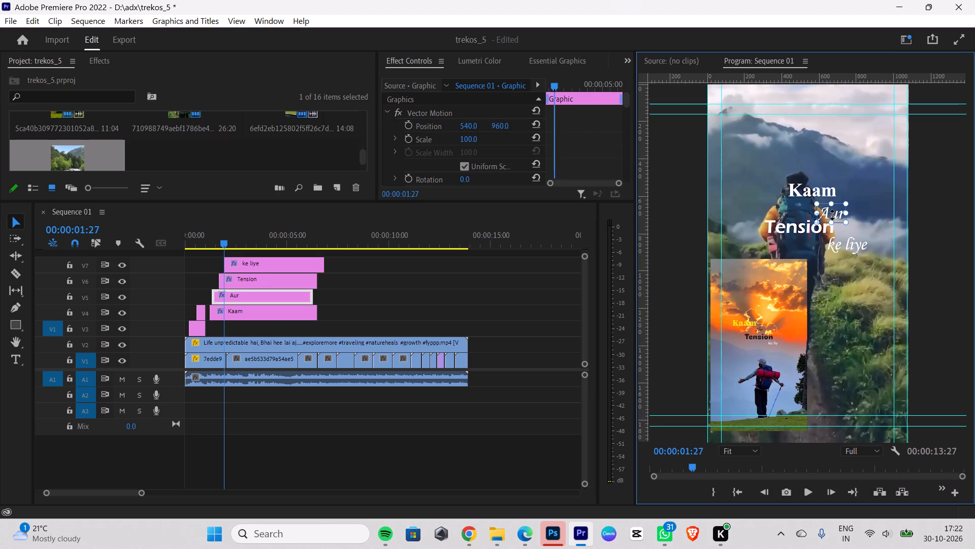
left_click_drag(836, 214, 838, 205)
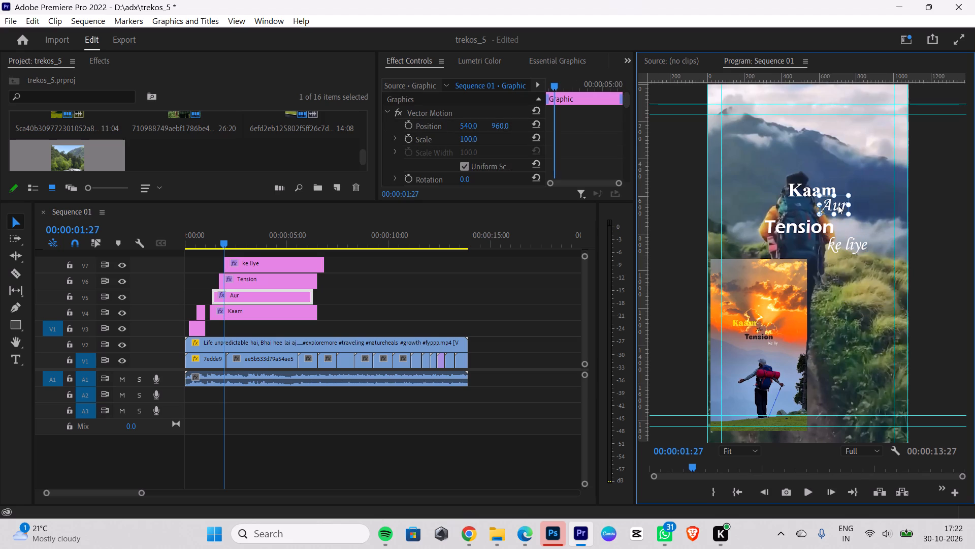
left_click_drag(838, 205, 836, 205)
left_click(856, 296)
Move the Tension caption up slightly to close the gap below Aur.
left_click(811, 231)
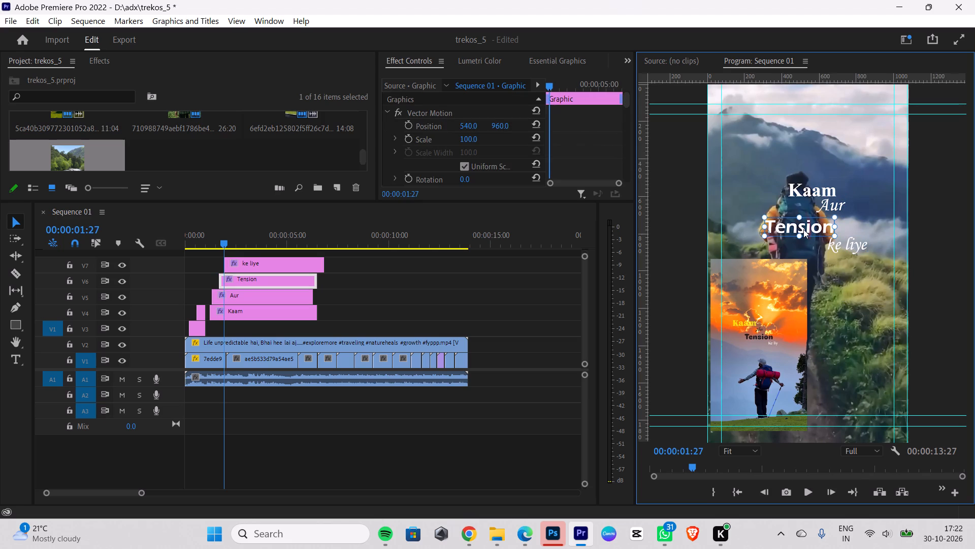
left_click_drag(803, 229, 803, 221)
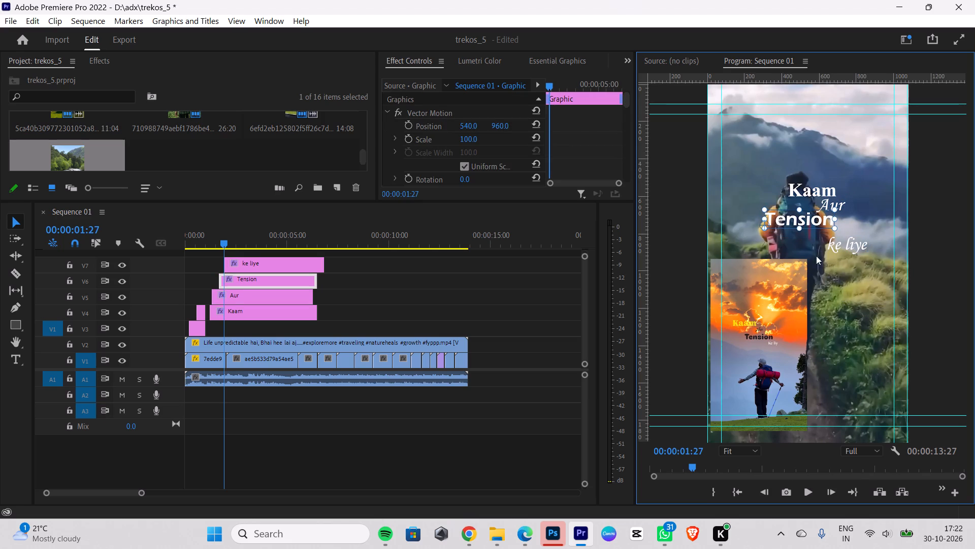
left_click(843, 297)
Move the ke liye caption up and left so it tucks under the end of Tension.
left_click(849, 246)
left_click_drag(852, 245, 840, 237)
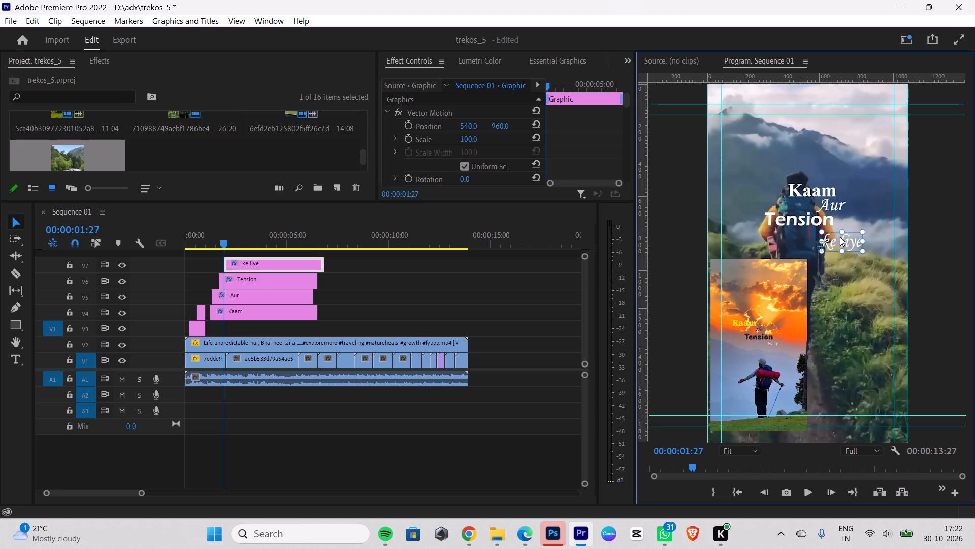
left_click_drag(840, 237, 838, 235)
left_click(829, 296)
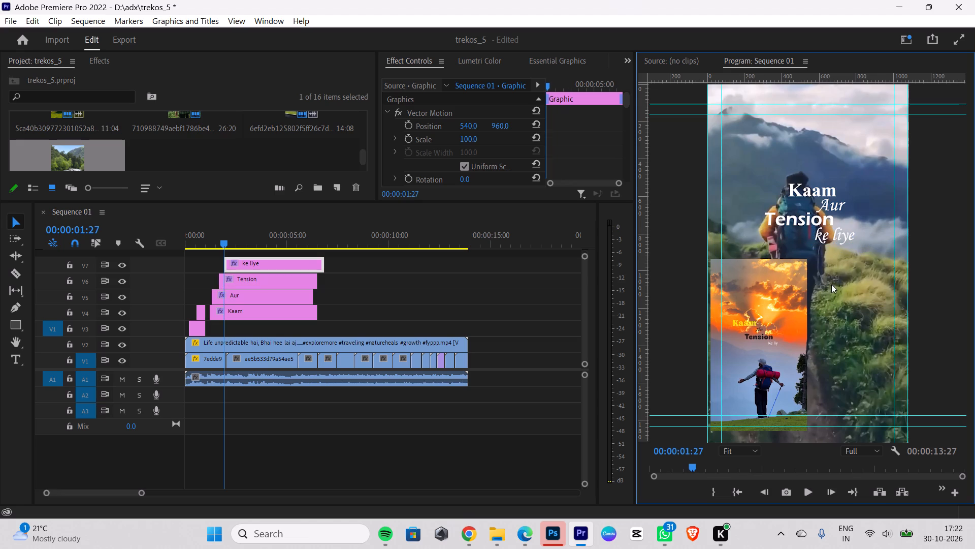
Change the Kaam caption's fill from white to a fully saturated bright yellow with hue 53°.
left_click(819, 187)
scroll(472, 138, "down", 14)
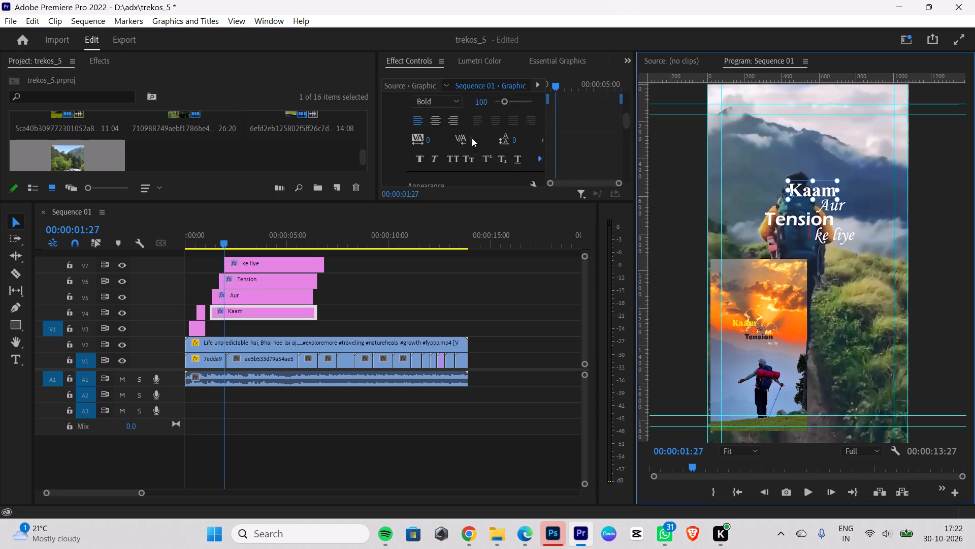
scroll(472, 138, "down", 9)
scroll(466, 127, "up", 3)
left_click(447, 117)
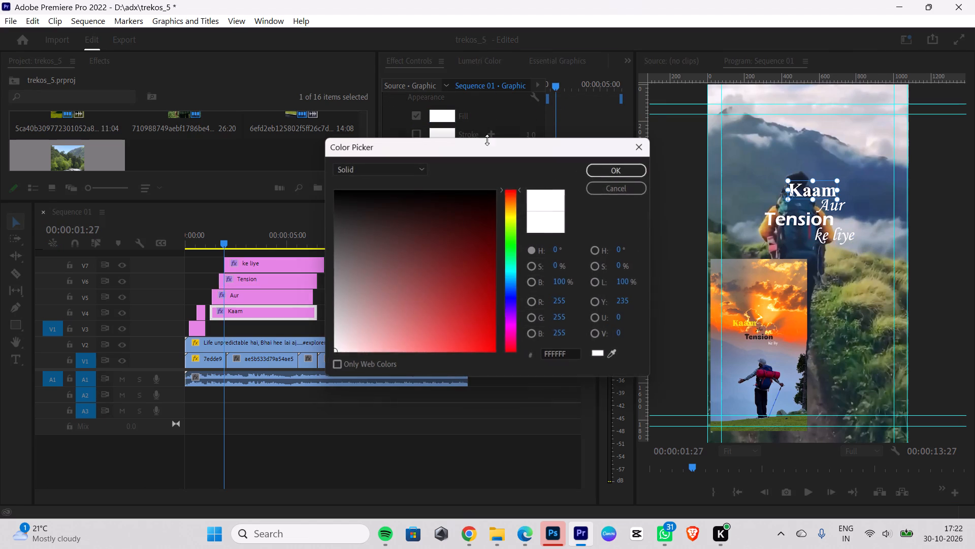
left_click(513, 217)
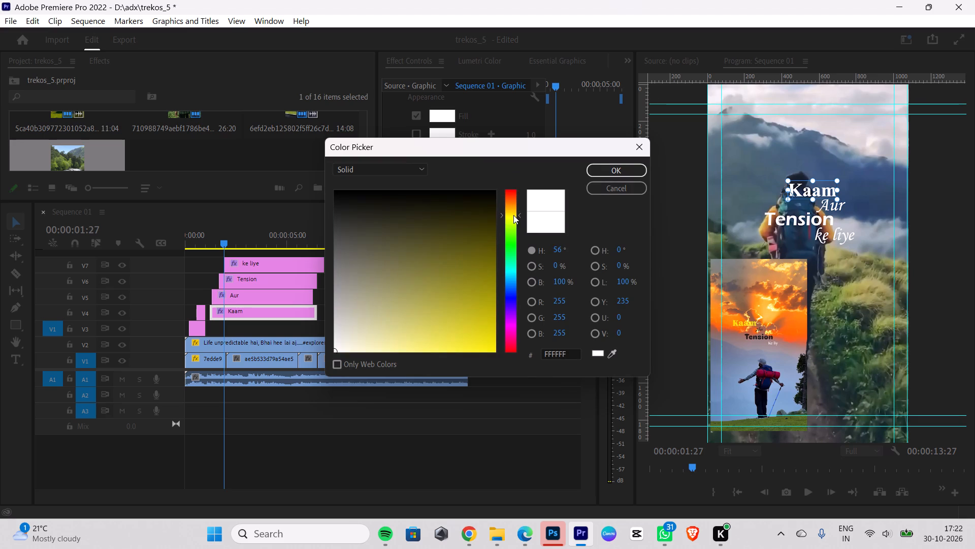
left_click(514, 214)
left_click_drag(469, 311, 533, 432)
left_click(603, 172)
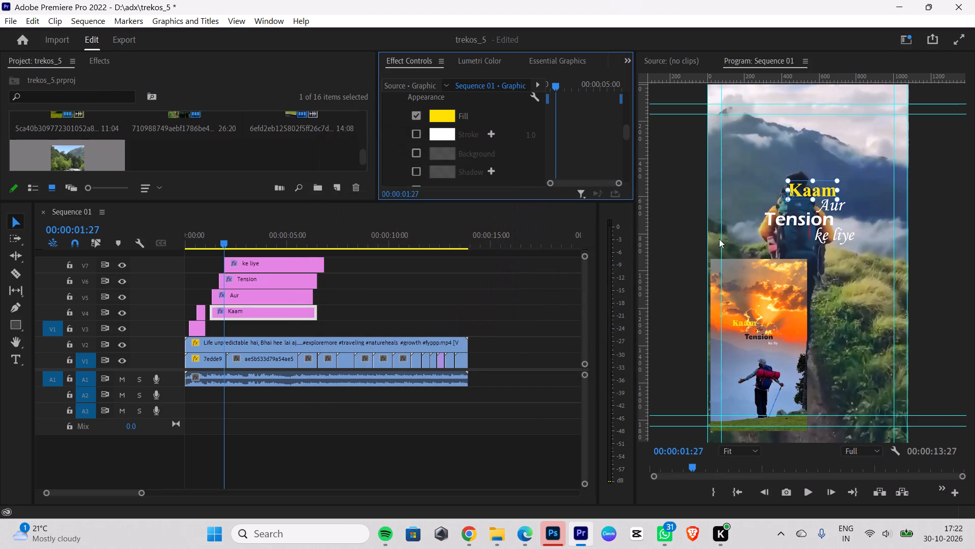
Change the Tension caption's fill to the yellow FFE201 sampled from the Kaam caption.
left_click(791, 222)
scroll(469, 156, "down", 7)
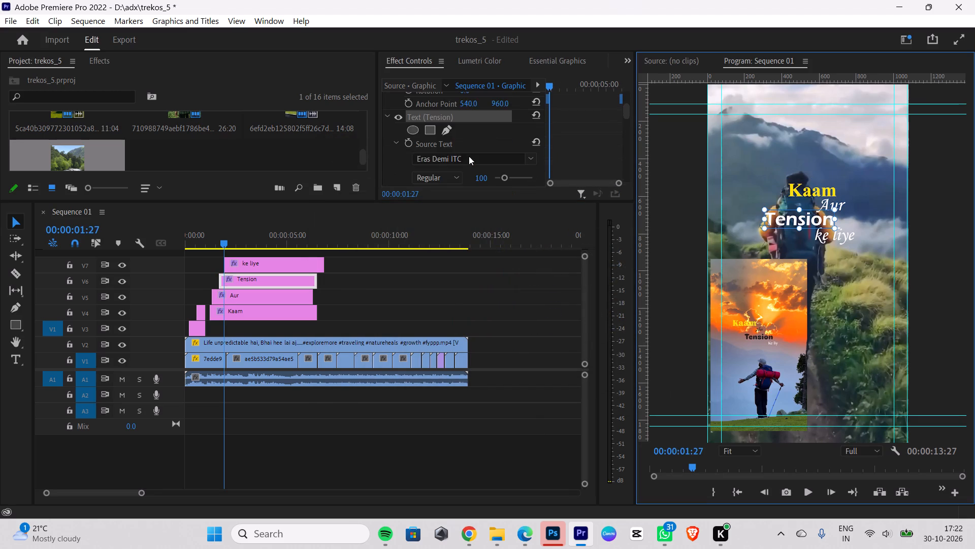
scroll(464, 157, "down", 12)
left_click(450, 133)
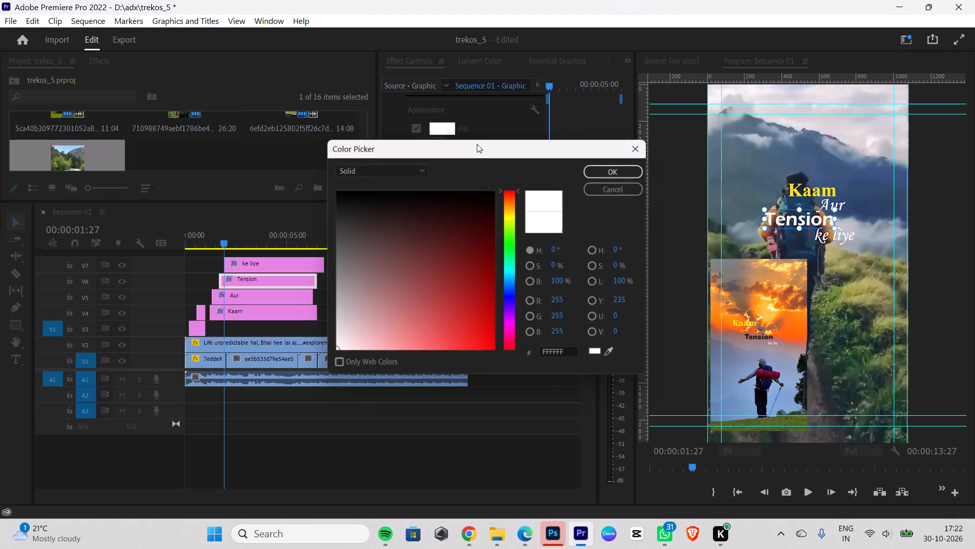
left_click(616, 351)
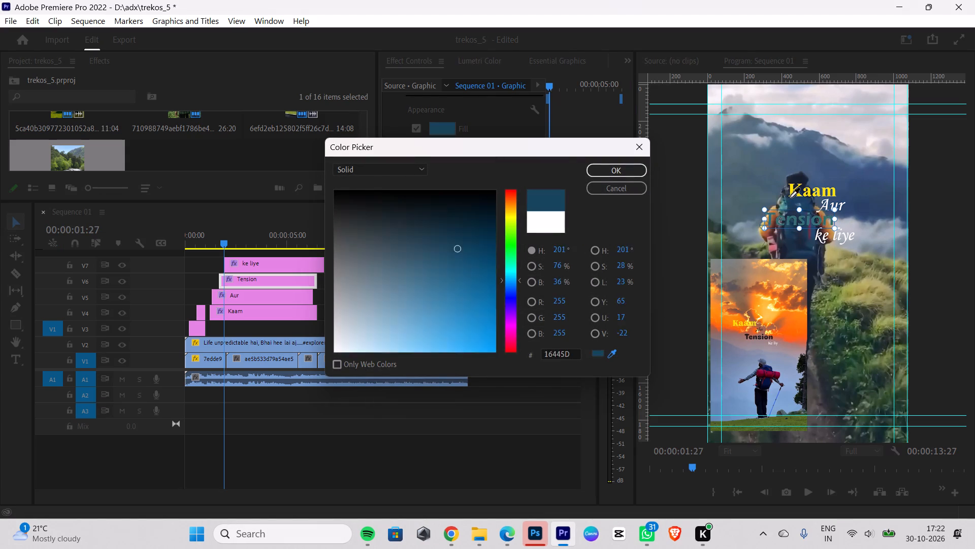
left_click(791, 193)
left_click(838, 285)
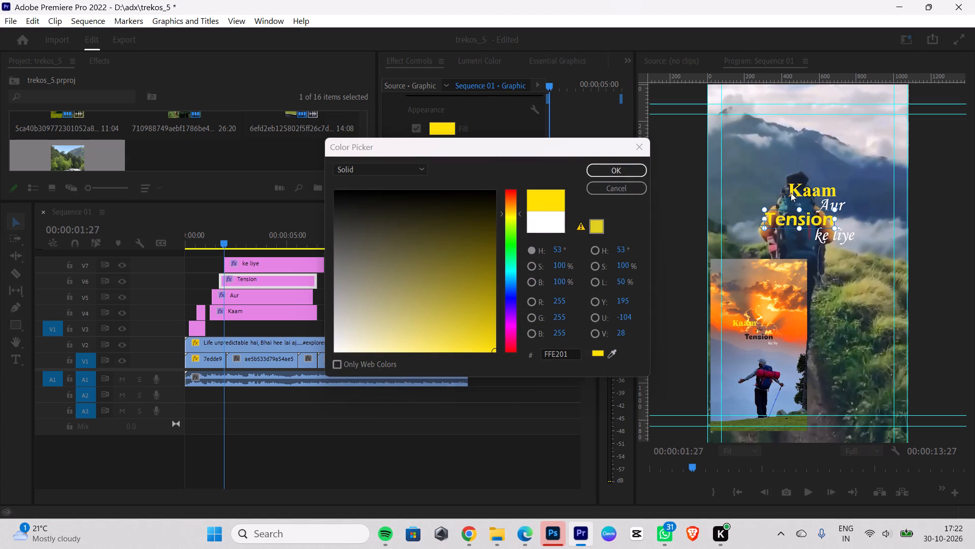
left_click(605, 167)
Turn on the shadow for the Kaam and Tension captions.
left_click(805, 192)
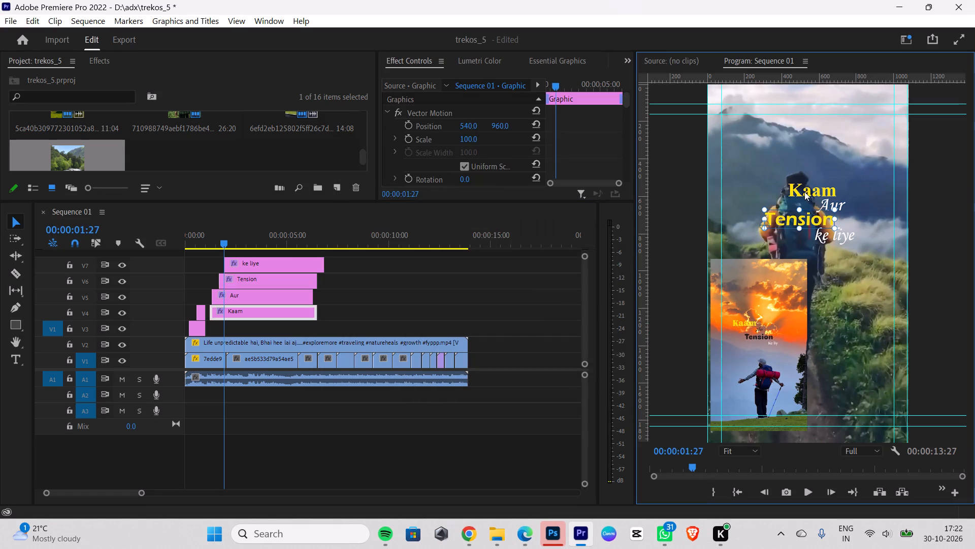
scroll(418, 154, "down", 20)
scroll(418, 154, "down", 3)
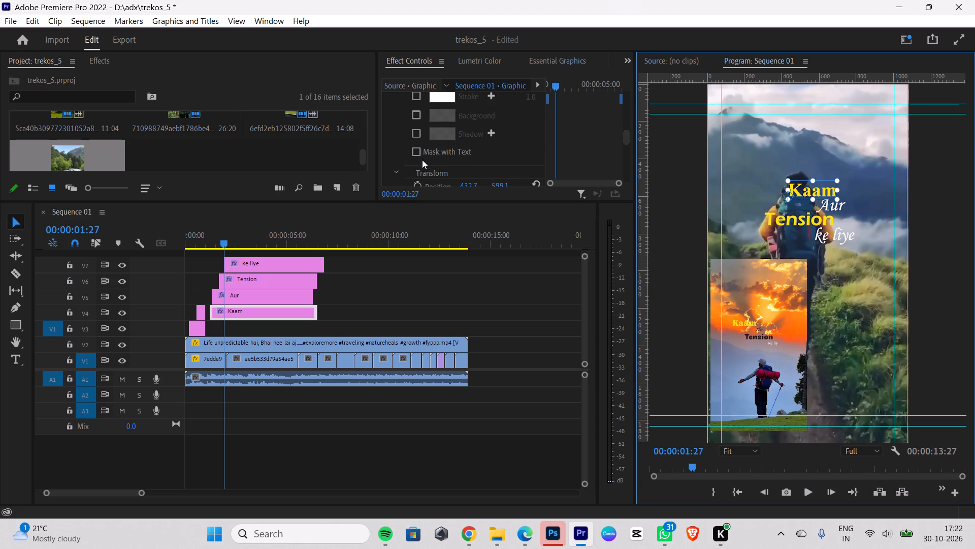
scroll(422, 160, "down", 1)
left_click(416, 121)
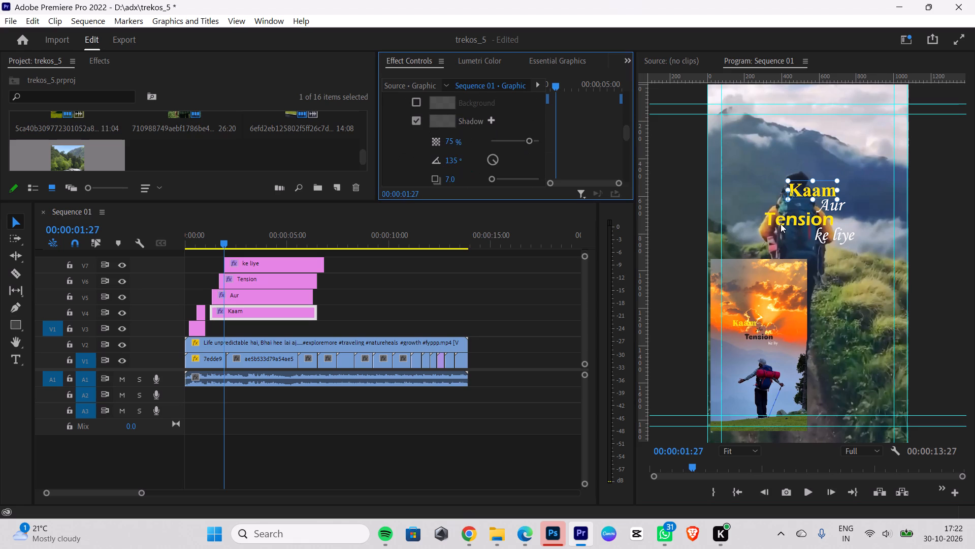
left_click(781, 224)
scroll(449, 158, "down", 16)
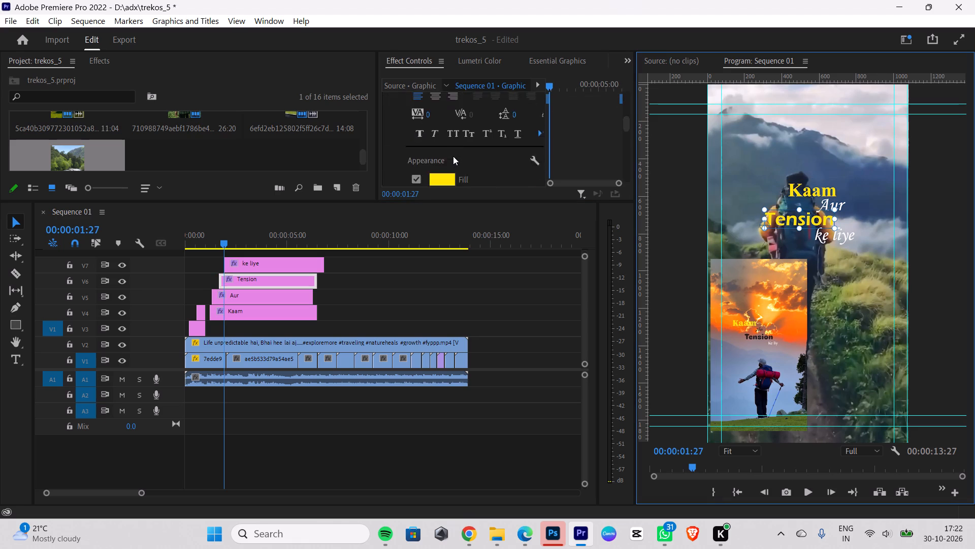
scroll(453, 156, "down", 3)
left_click(417, 181)
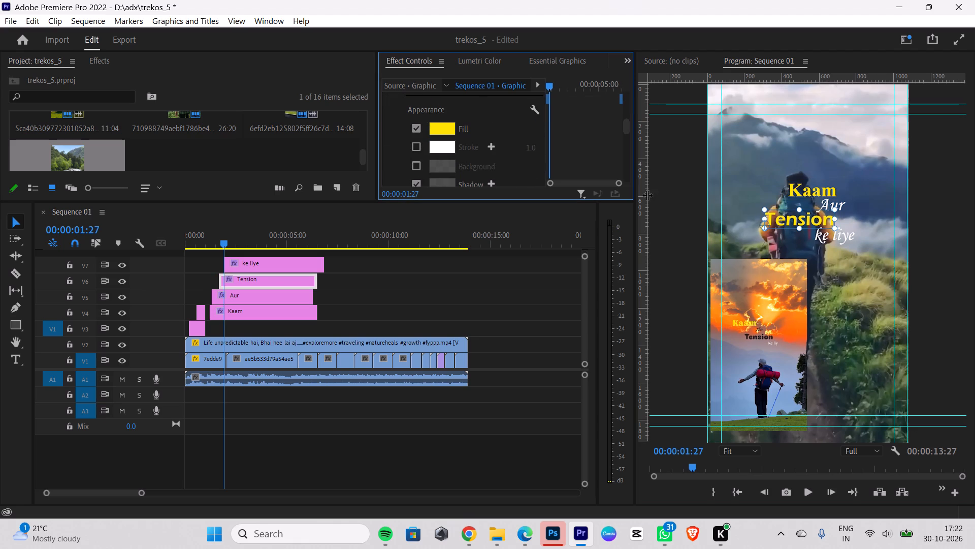
Turn on the shadow for the ke liye and Aur captions.
left_click(830, 240)
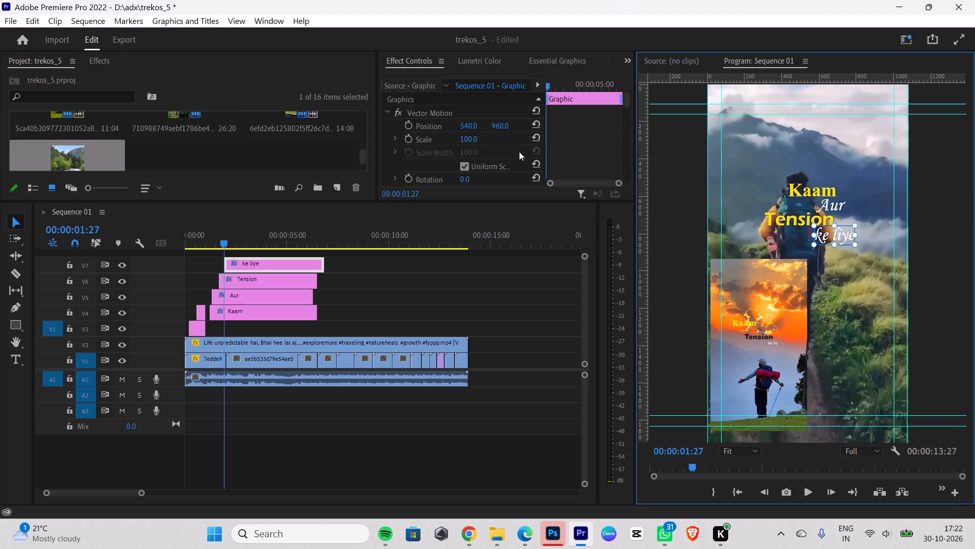
scroll(458, 142, "down", 19)
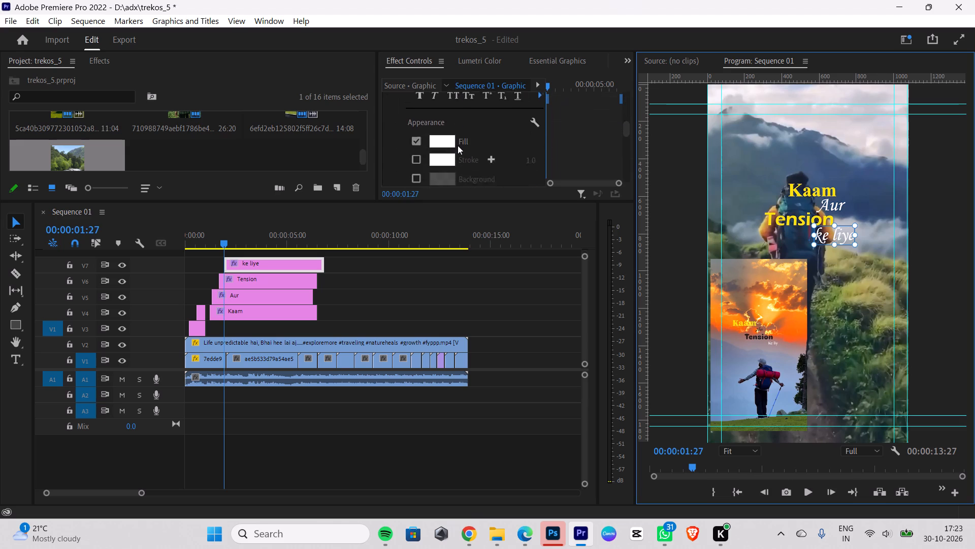
scroll(458, 145, "down", 1)
left_click(418, 173)
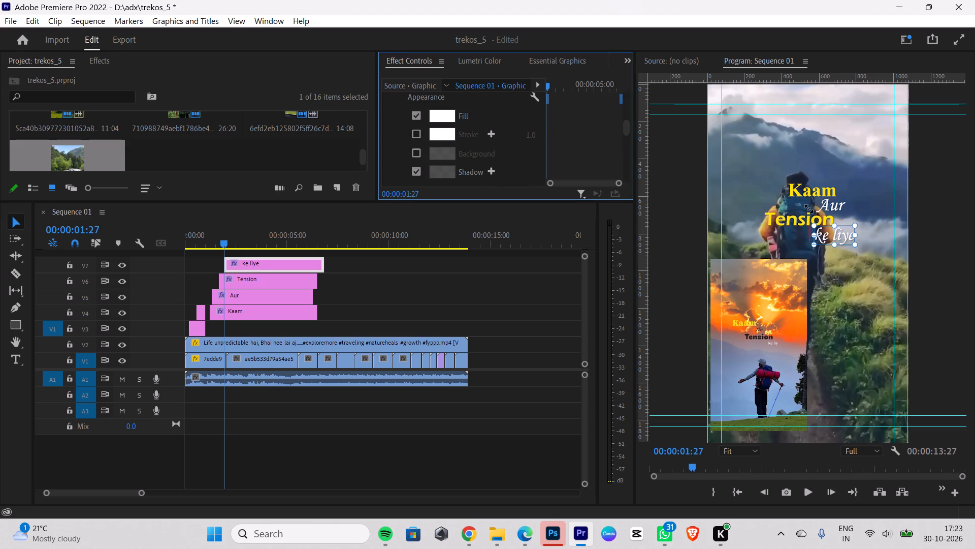
left_click(827, 205)
scroll(480, 161, "down", 6)
scroll(478, 161, "down", 15)
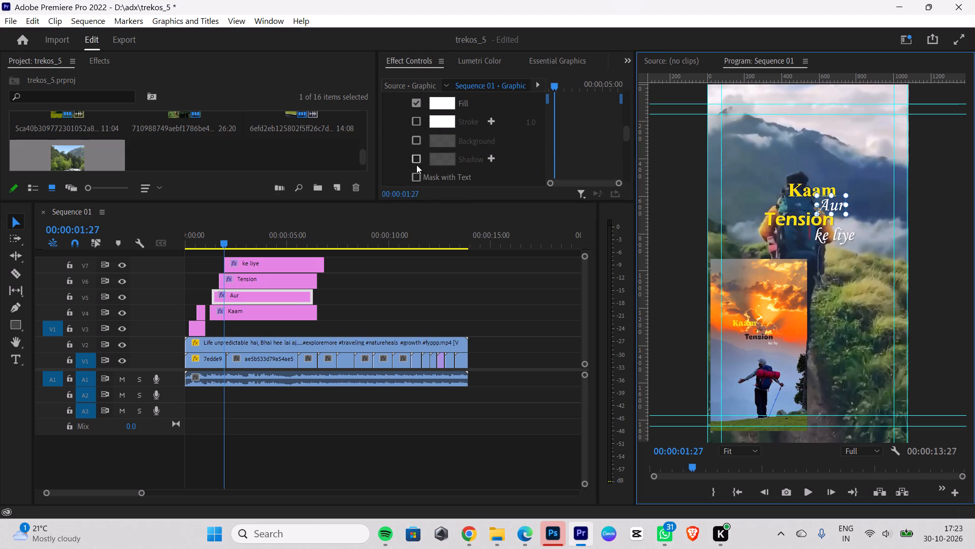
left_click(417, 160)
left_click(845, 290)
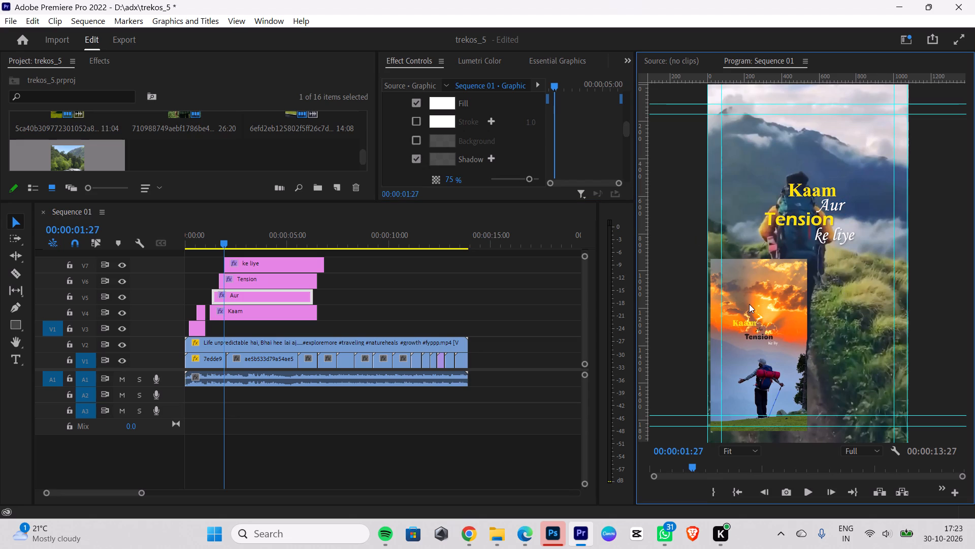
Enlarge the Kaam caption slightly, extending it to the right at 75% preview magnification.
left_click(742, 450)
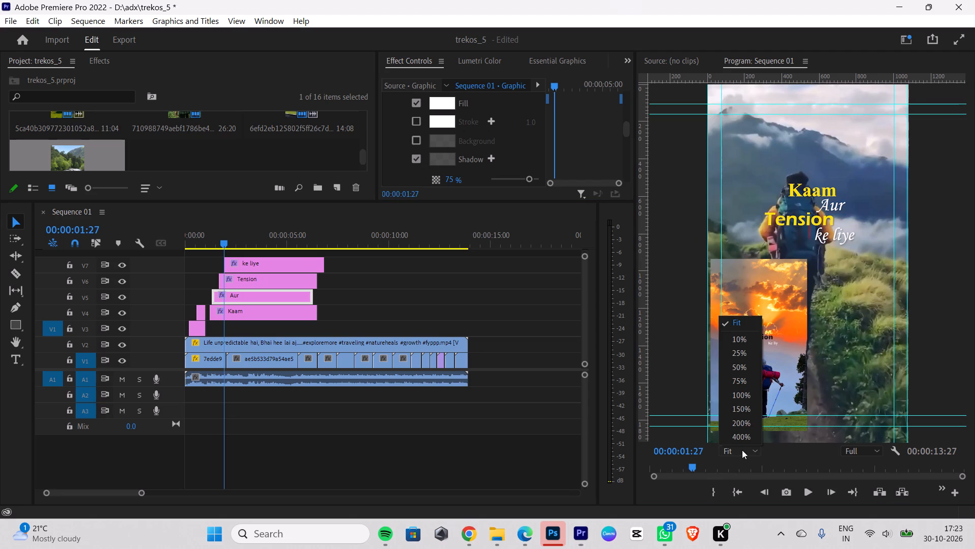
left_click(748, 381)
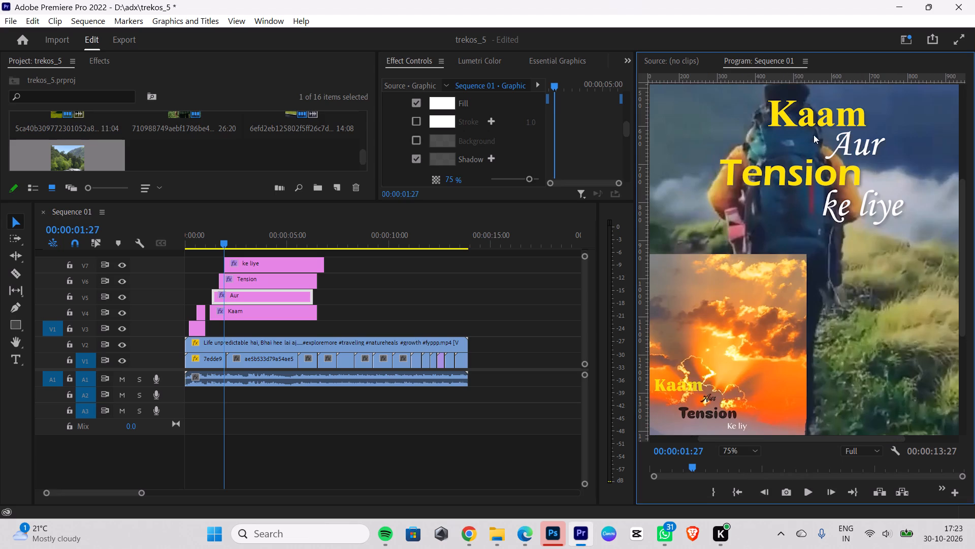
left_click(810, 127)
left_click_drag(871, 115, 874, 114)
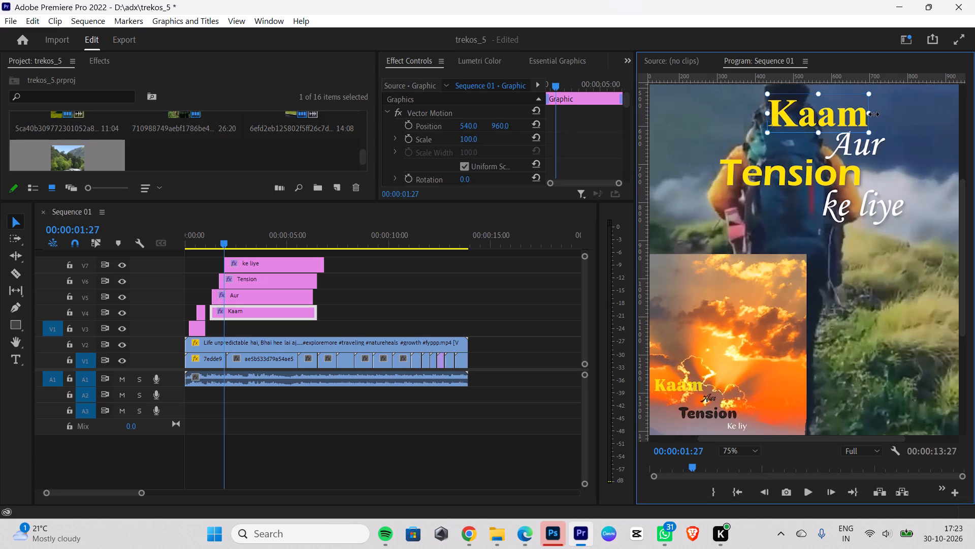
left_click_drag(874, 114, 881, 113)
left_click(928, 169)
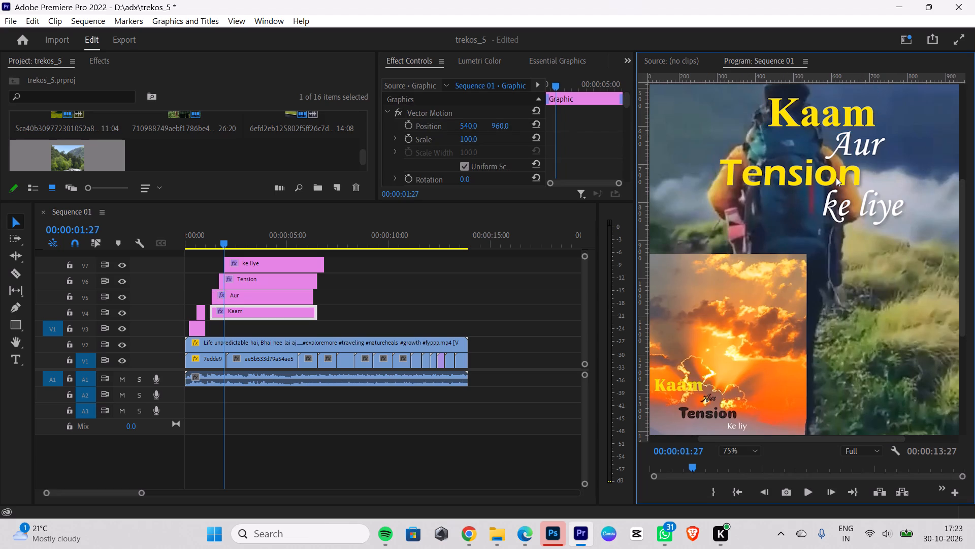
Enlarge the Tension caption very slightly, extending it to the right.
left_click(836, 177)
left_click(851, 216)
left_click(904, 205)
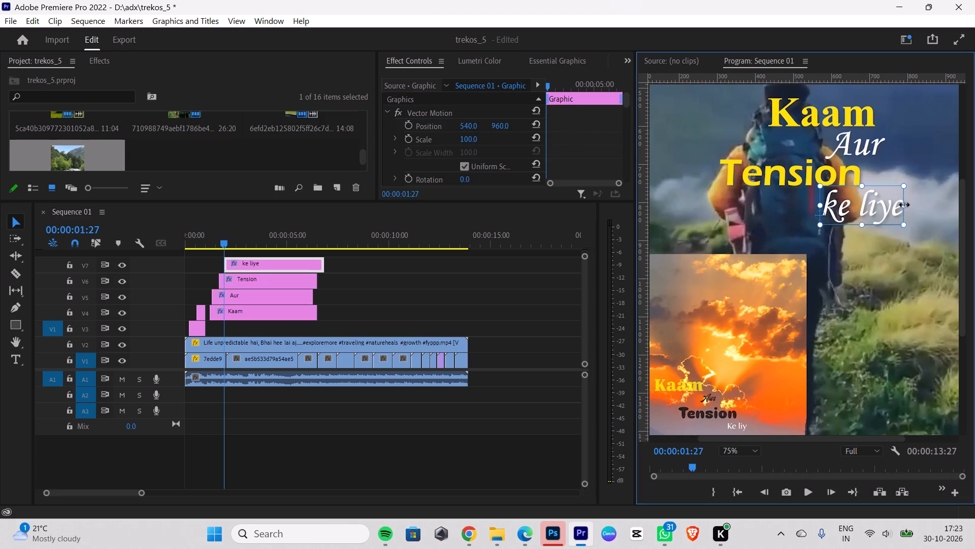
left_click(808, 178)
left_click(865, 170)
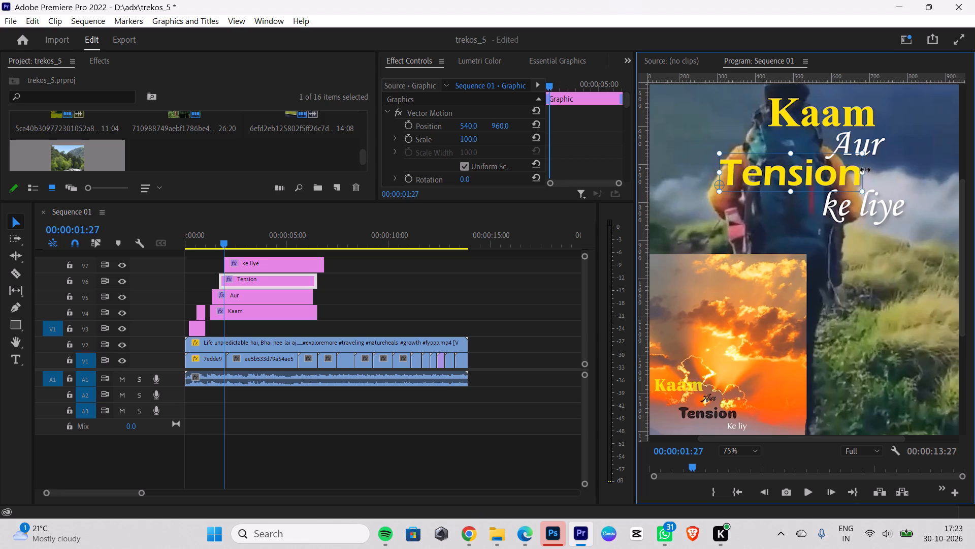
left_click(909, 154)
Enlarge the Aur caption slightly and return the preview to Fit.
left_click(866, 150)
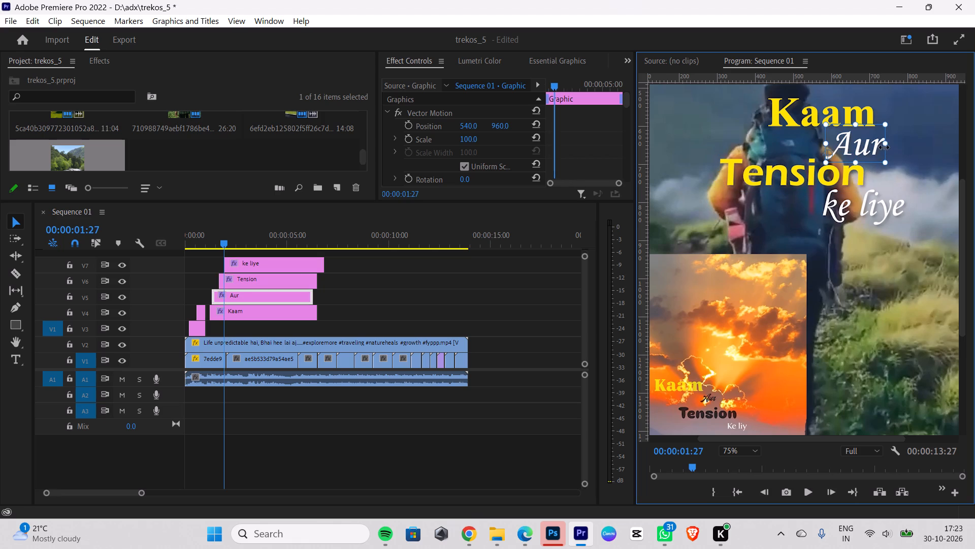
left_click_drag(886, 146, 892, 146)
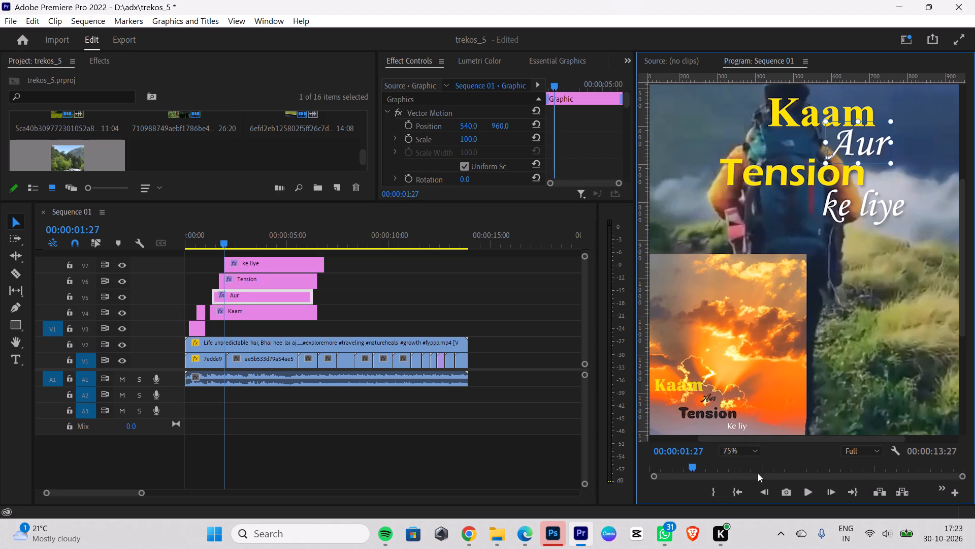
left_click(739, 447)
left_click(751, 317)
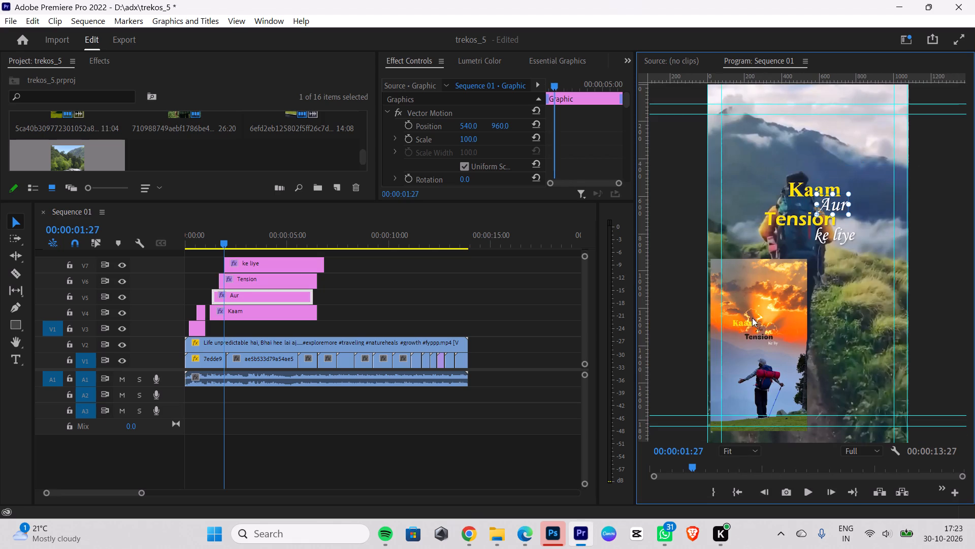
left_click(831, 278)
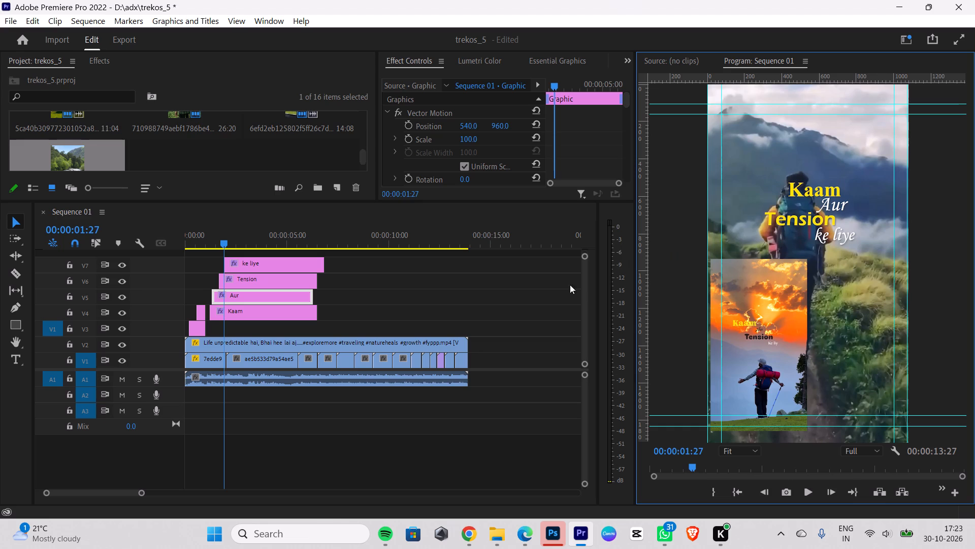
Play the sequence from the start to review the opening captions' timing and look against the reference.
left_click_drag(224, 236, 71, 294)
key("space")
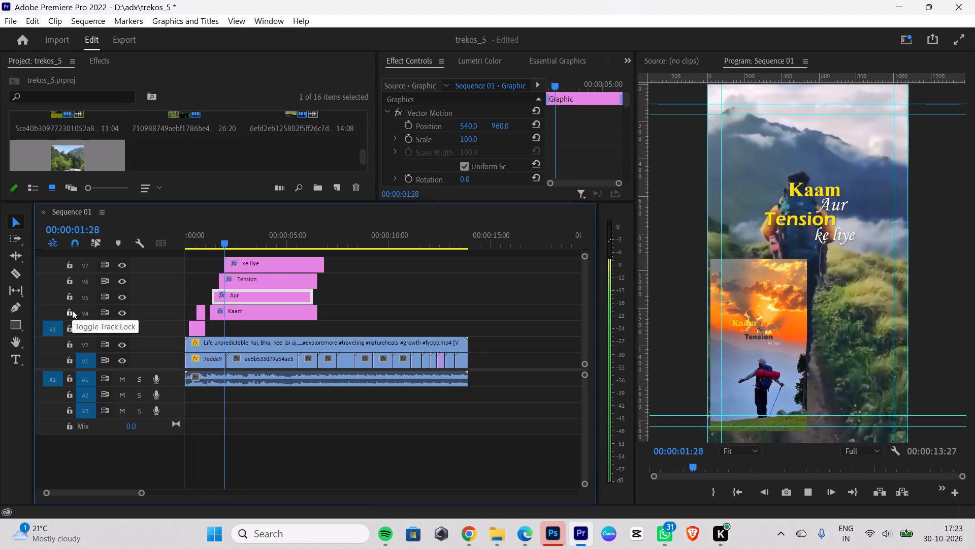
key("space")
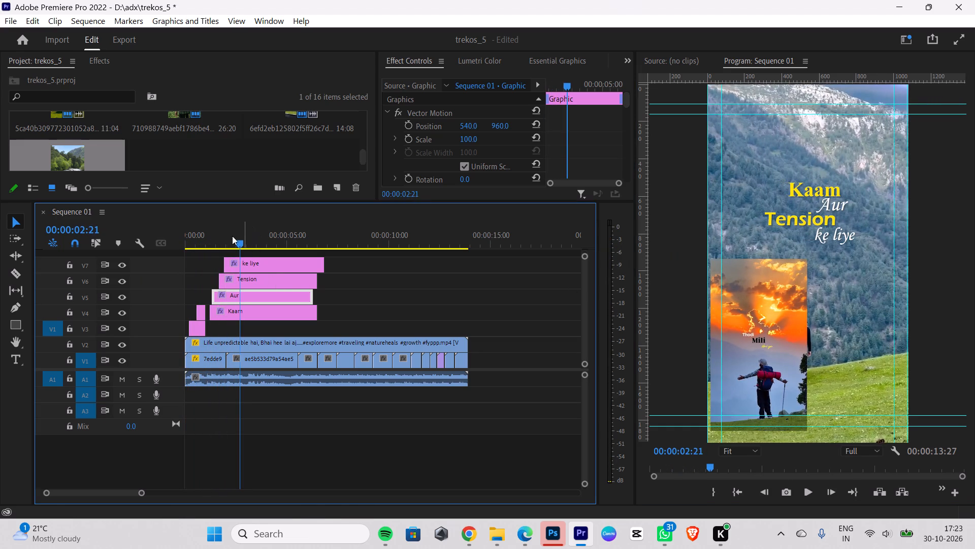
left_click_drag(227, 240, 24, 291)
key("space")
key("space")
key("space")
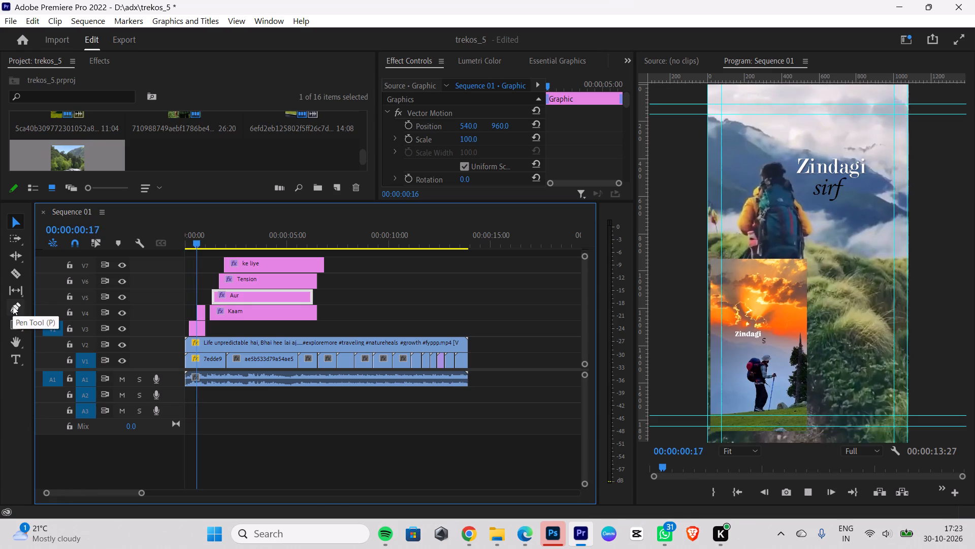
key("space")
Move the sirf caption down and slightly left beneath Zindagi.
left_click(825, 192)
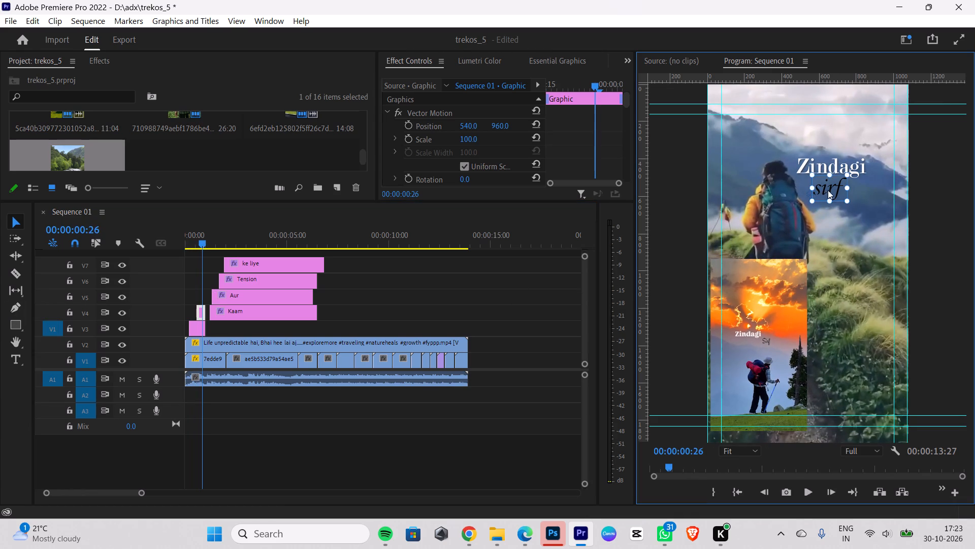
left_click_drag(832, 189, 823, 198)
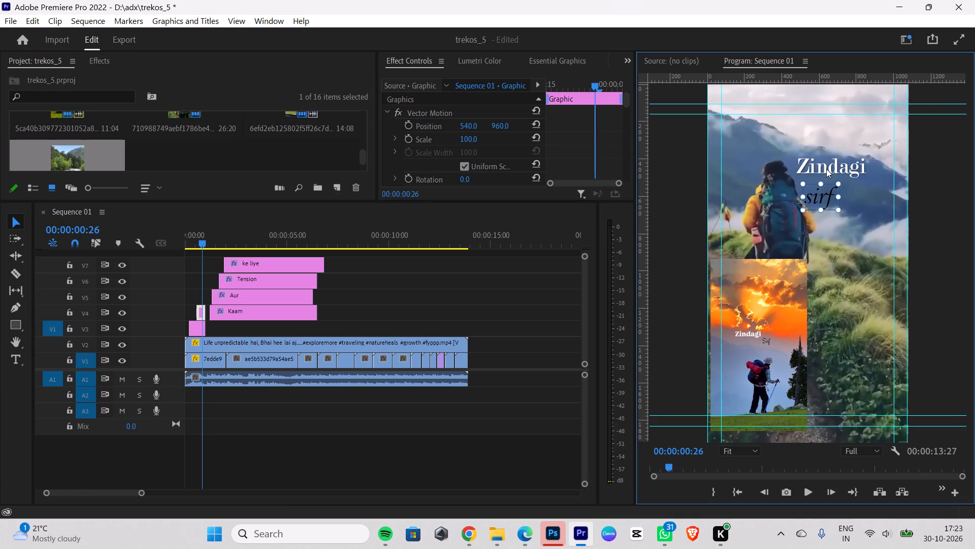
Move the Zindagi caption down and slightly right so it sits close above sirf.
left_click_drag(826, 169, 827, 180)
left_click(858, 228)
left_click(822, 181)
left_click_drag(825, 179, 822, 174)
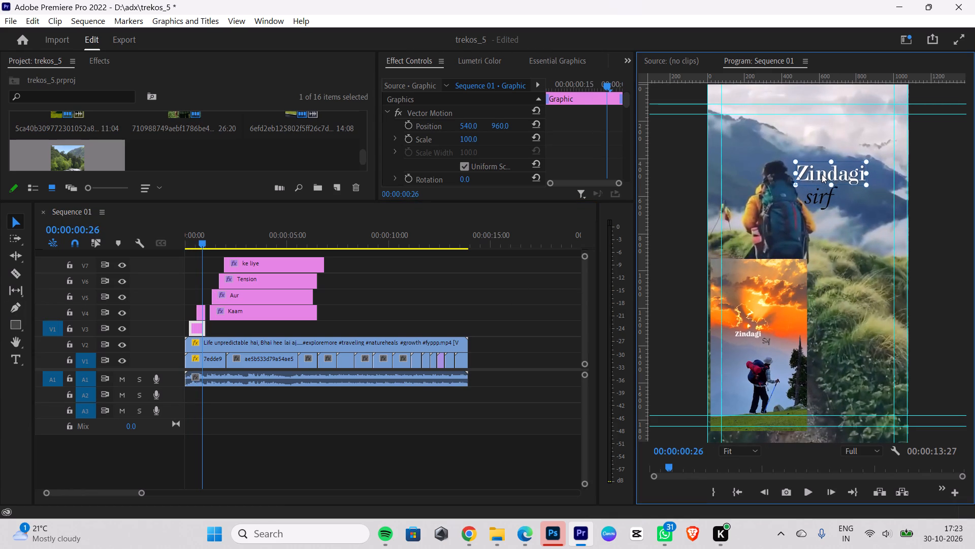
left_click_drag(822, 174, 827, 175)
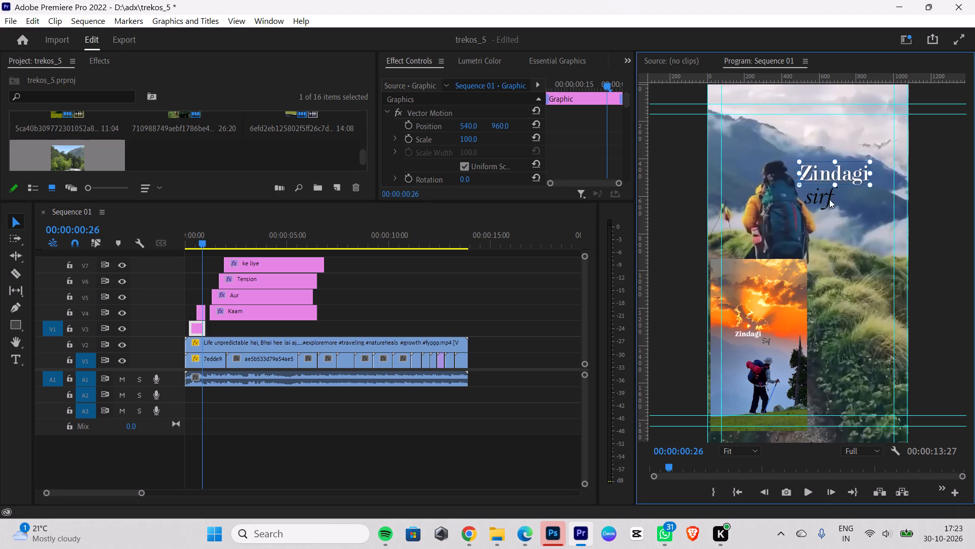
left_click(843, 240)
Move the sirf caption right so it sits centred beneath Zindagi.
left_click(821, 198)
left_click_drag(820, 200, 835, 199)
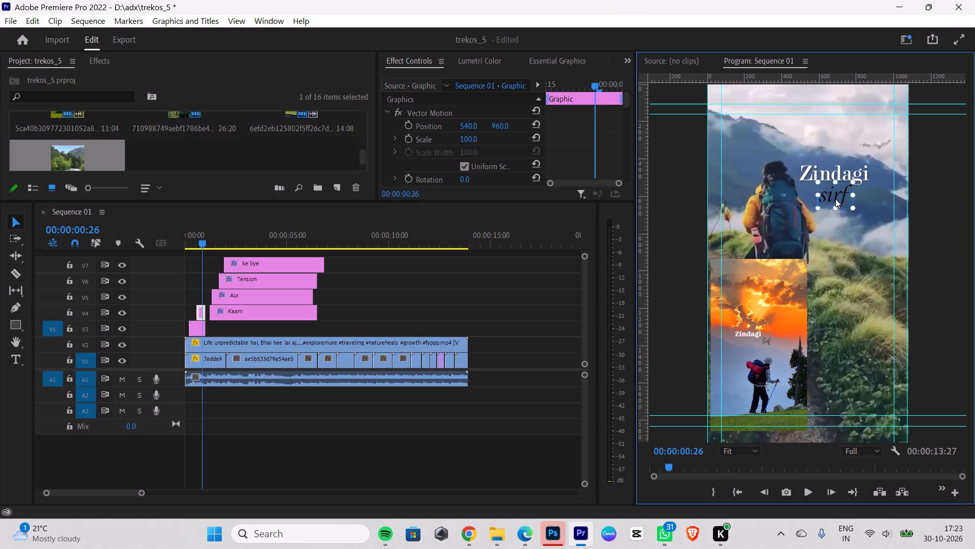
left_click_drag(835, 199, 836, 199)
left_click(829, 251)
Nudge the Zindagi caption slightly left above sirf.
left_click(846, 176)
left_click(846, 176)
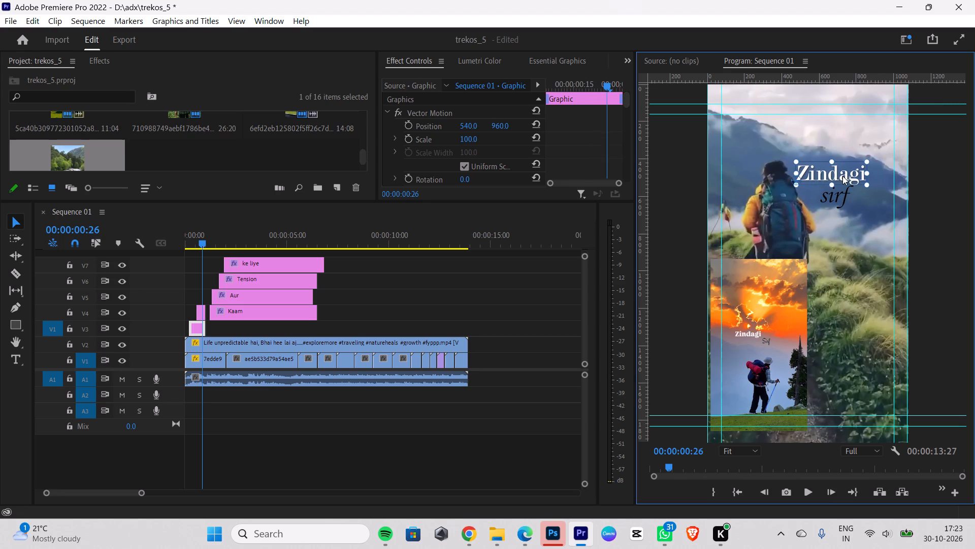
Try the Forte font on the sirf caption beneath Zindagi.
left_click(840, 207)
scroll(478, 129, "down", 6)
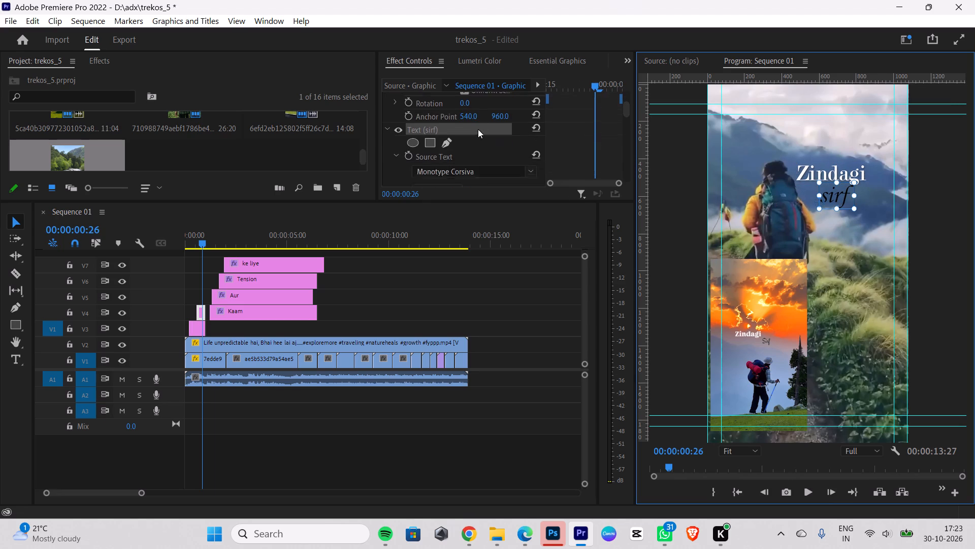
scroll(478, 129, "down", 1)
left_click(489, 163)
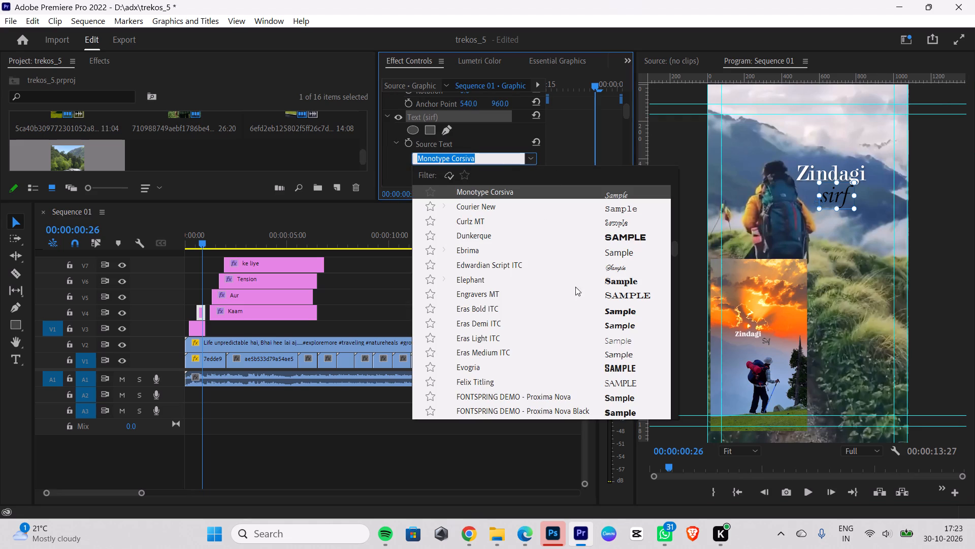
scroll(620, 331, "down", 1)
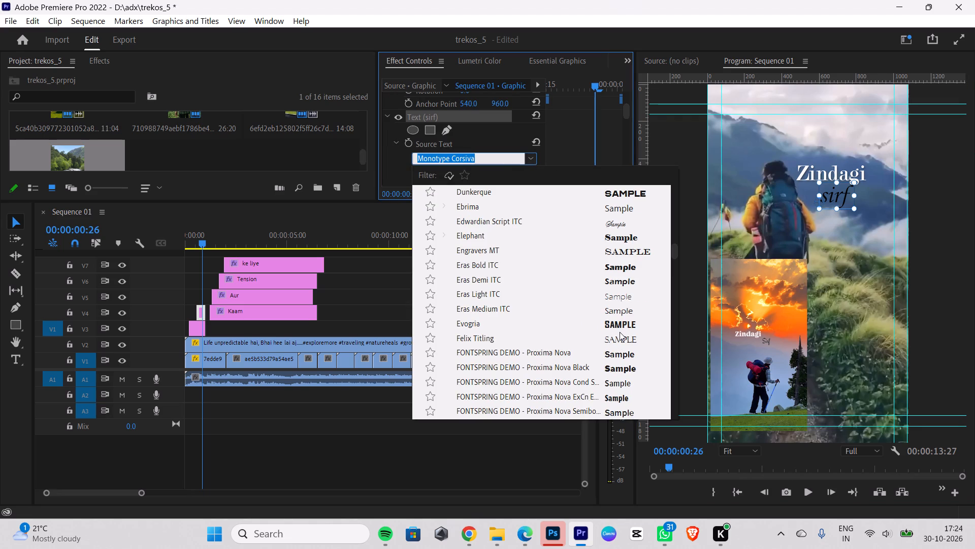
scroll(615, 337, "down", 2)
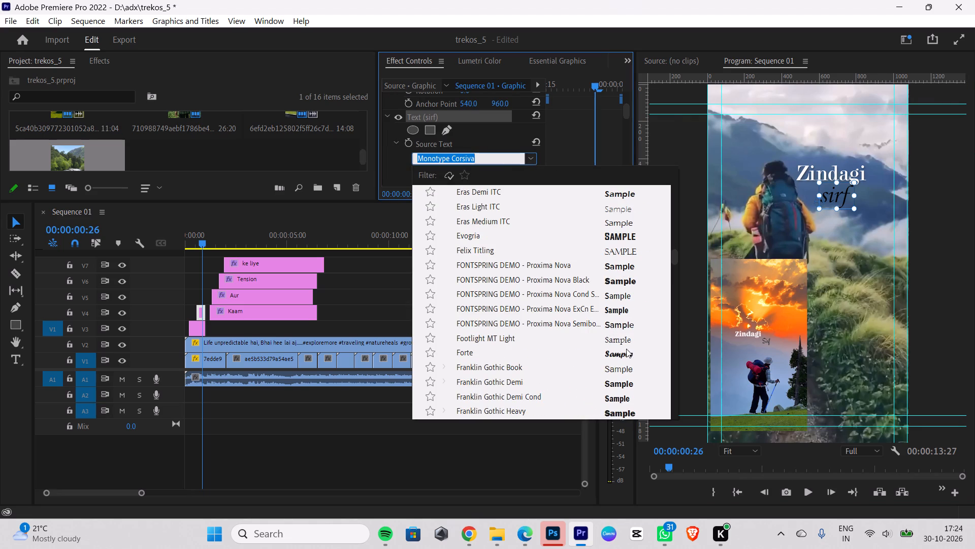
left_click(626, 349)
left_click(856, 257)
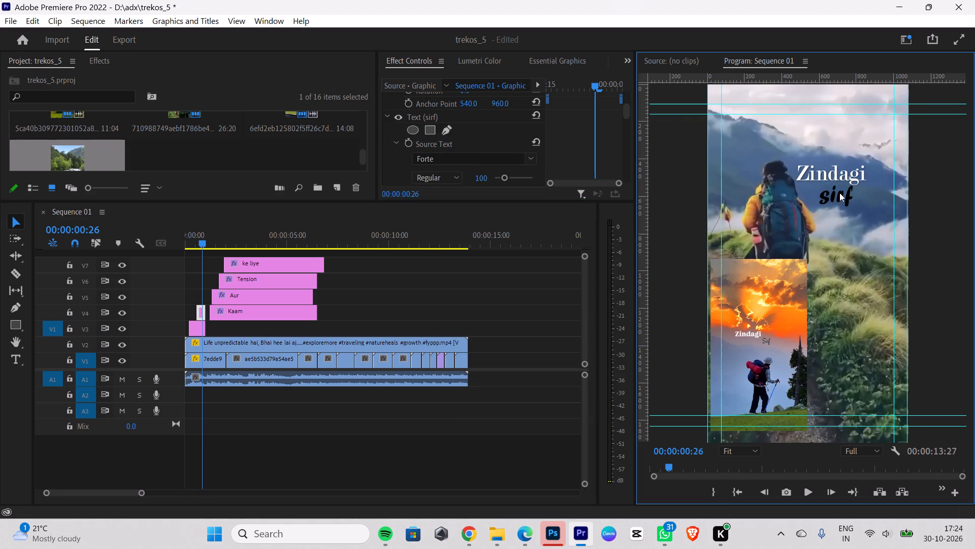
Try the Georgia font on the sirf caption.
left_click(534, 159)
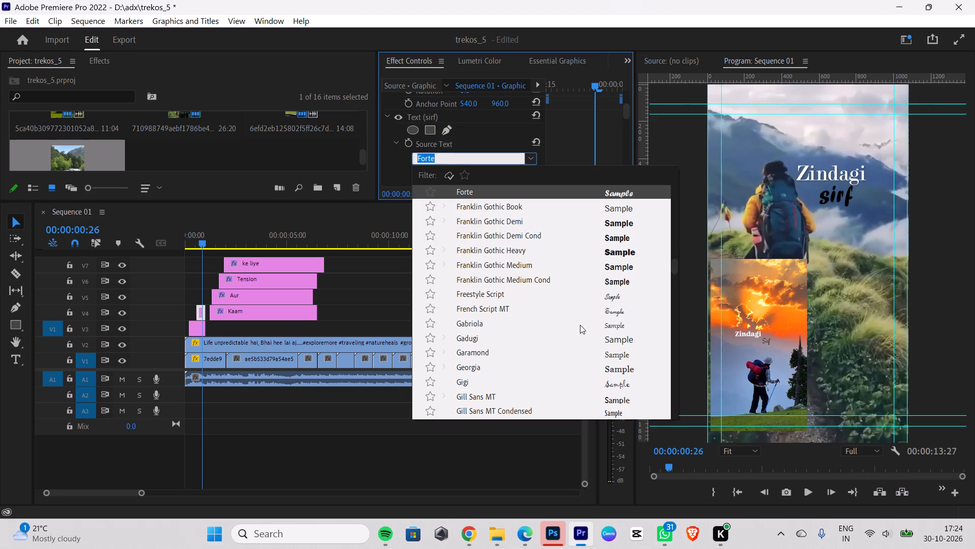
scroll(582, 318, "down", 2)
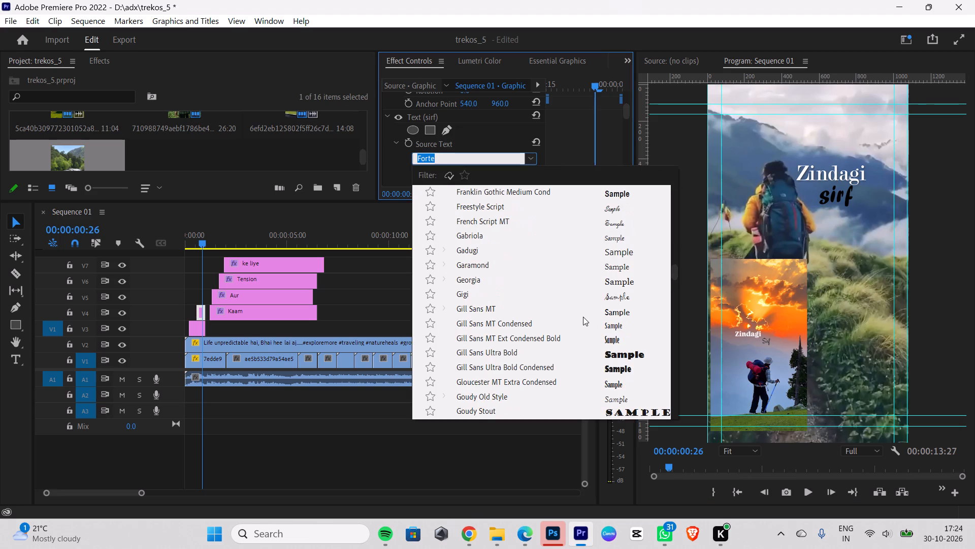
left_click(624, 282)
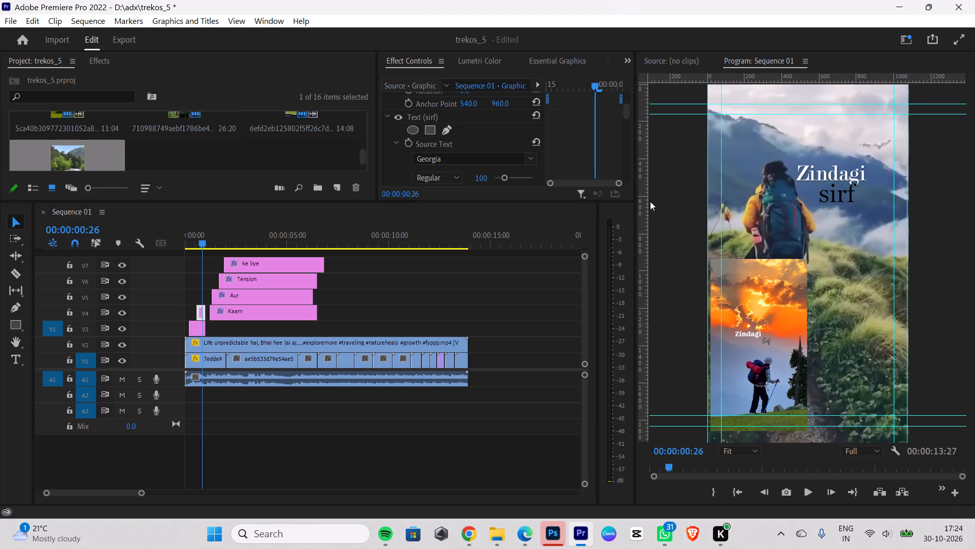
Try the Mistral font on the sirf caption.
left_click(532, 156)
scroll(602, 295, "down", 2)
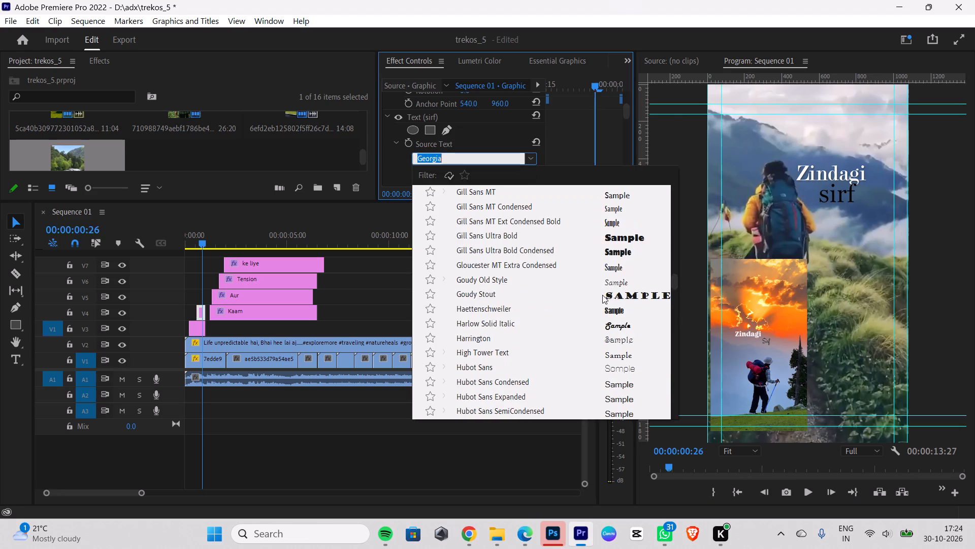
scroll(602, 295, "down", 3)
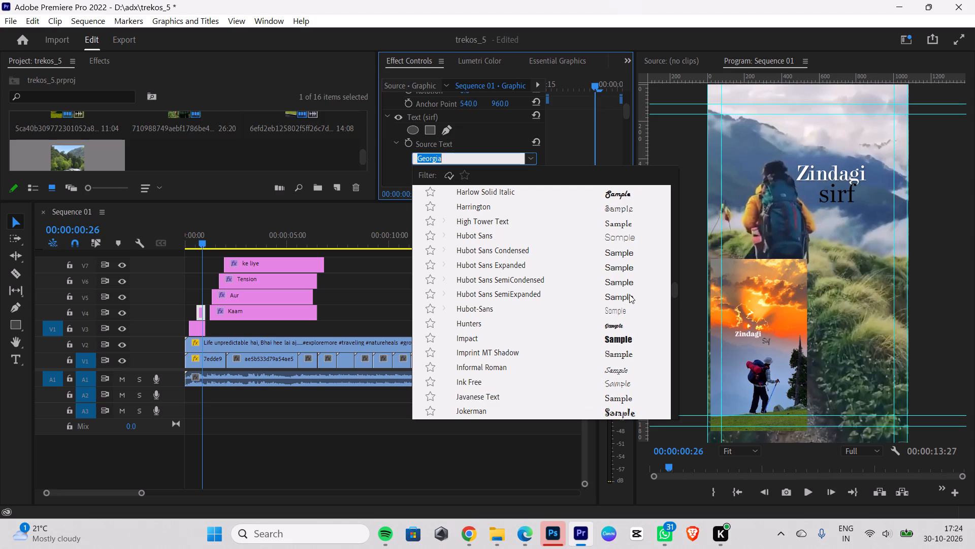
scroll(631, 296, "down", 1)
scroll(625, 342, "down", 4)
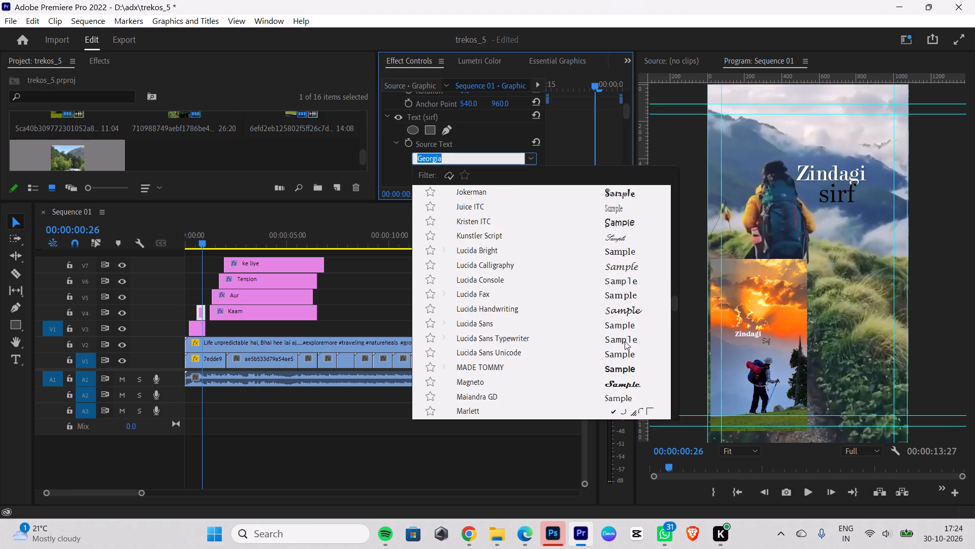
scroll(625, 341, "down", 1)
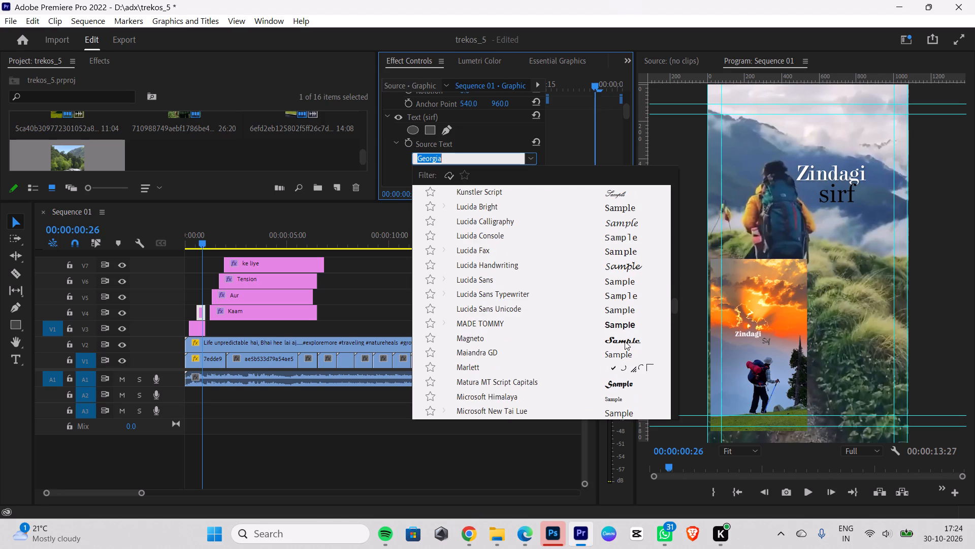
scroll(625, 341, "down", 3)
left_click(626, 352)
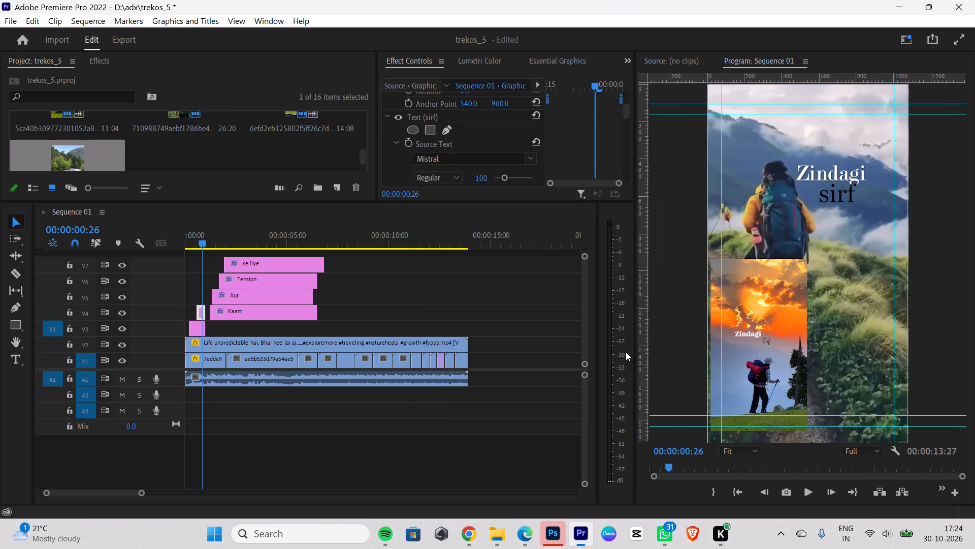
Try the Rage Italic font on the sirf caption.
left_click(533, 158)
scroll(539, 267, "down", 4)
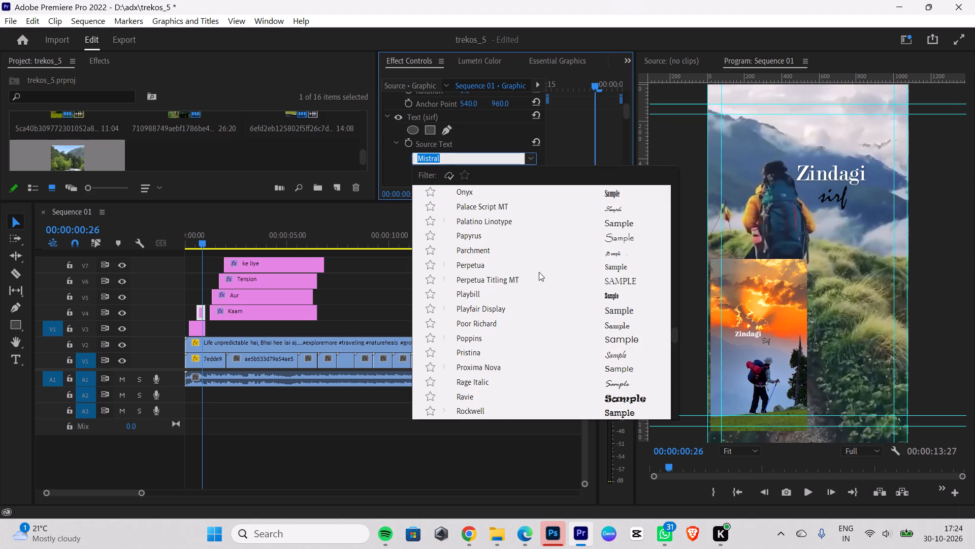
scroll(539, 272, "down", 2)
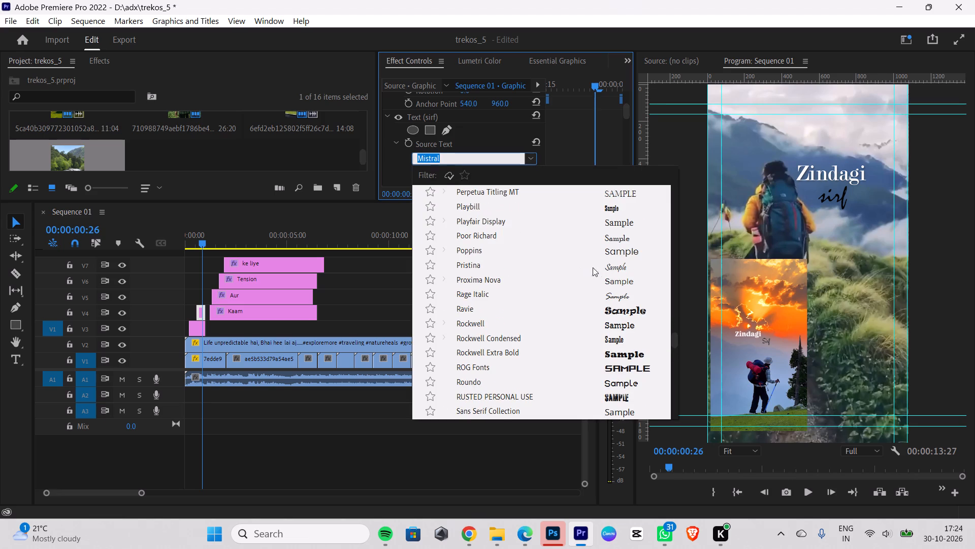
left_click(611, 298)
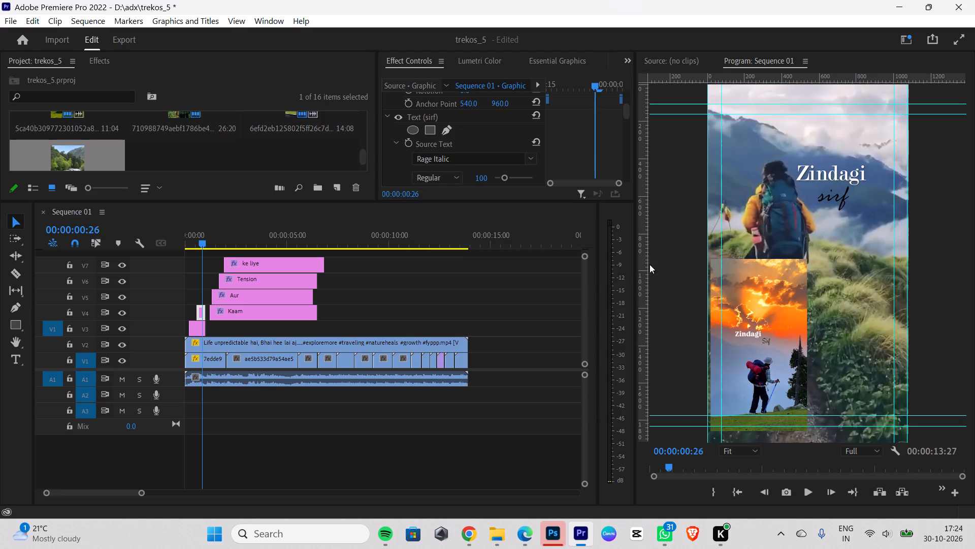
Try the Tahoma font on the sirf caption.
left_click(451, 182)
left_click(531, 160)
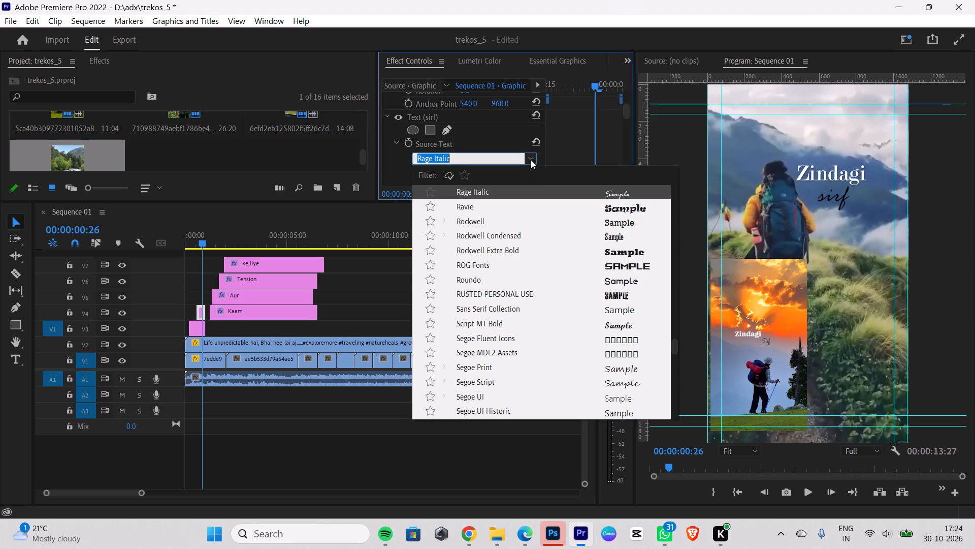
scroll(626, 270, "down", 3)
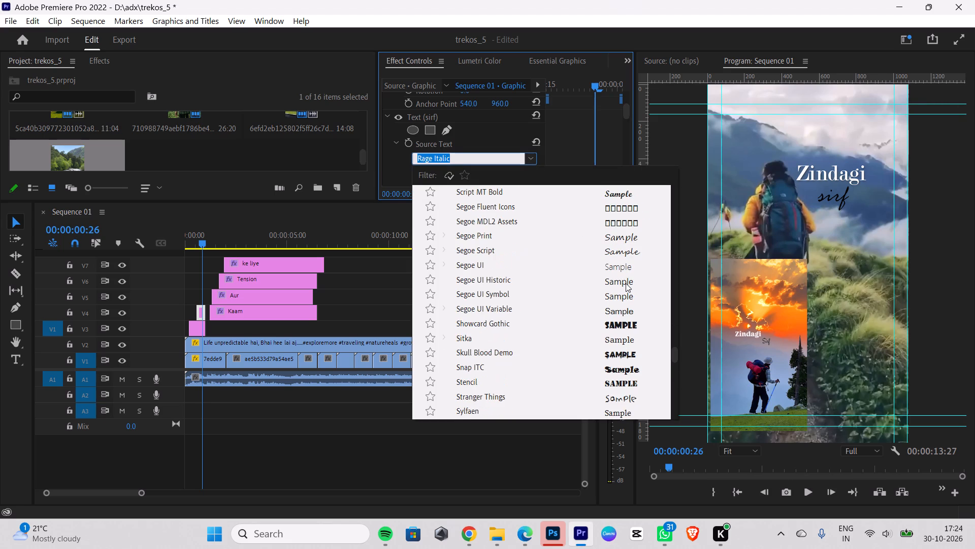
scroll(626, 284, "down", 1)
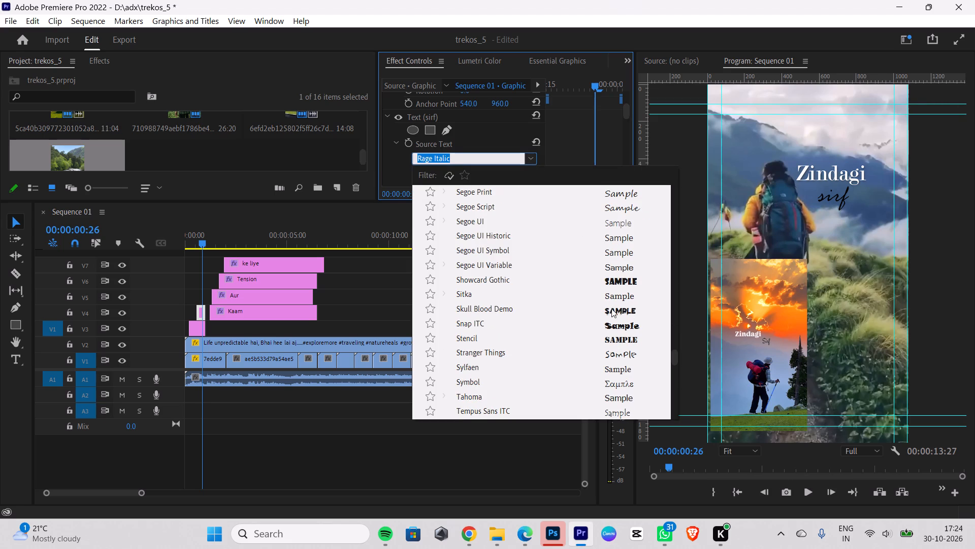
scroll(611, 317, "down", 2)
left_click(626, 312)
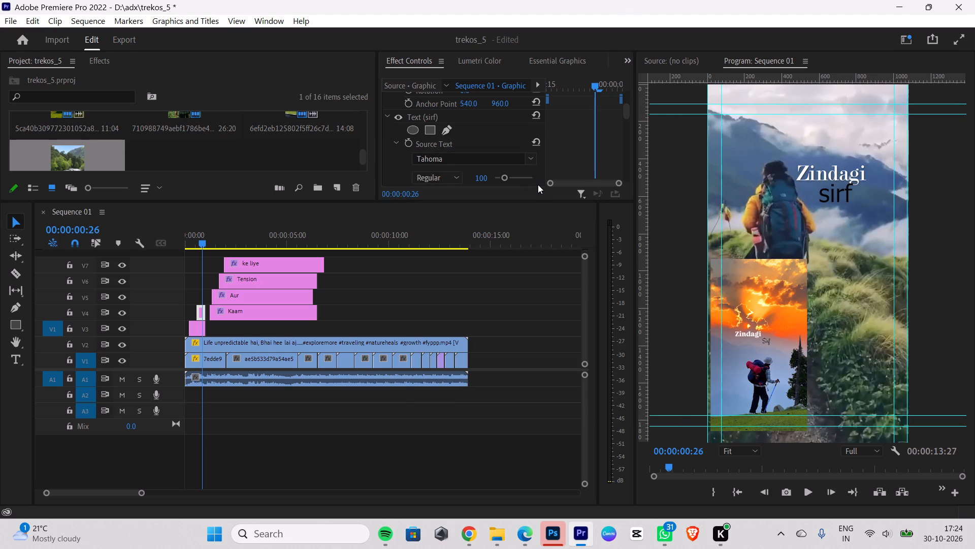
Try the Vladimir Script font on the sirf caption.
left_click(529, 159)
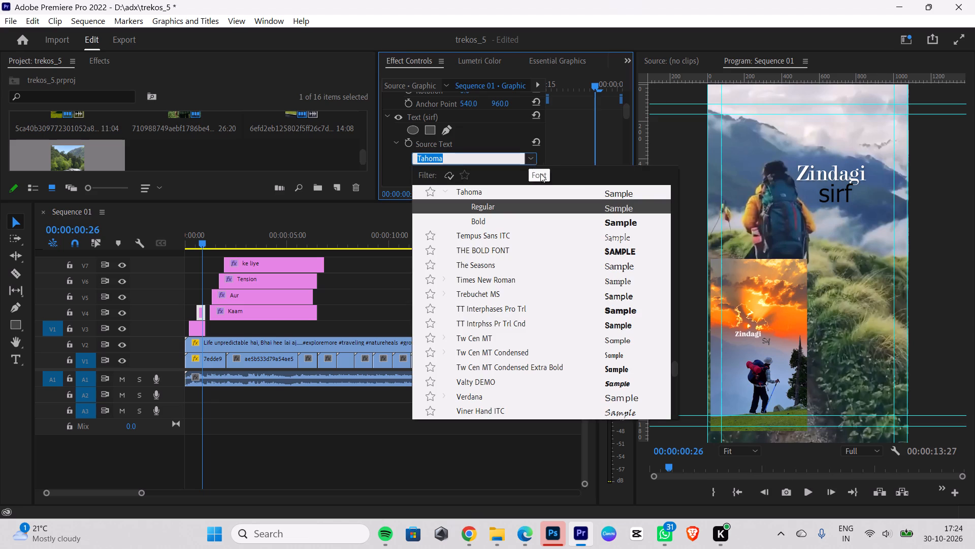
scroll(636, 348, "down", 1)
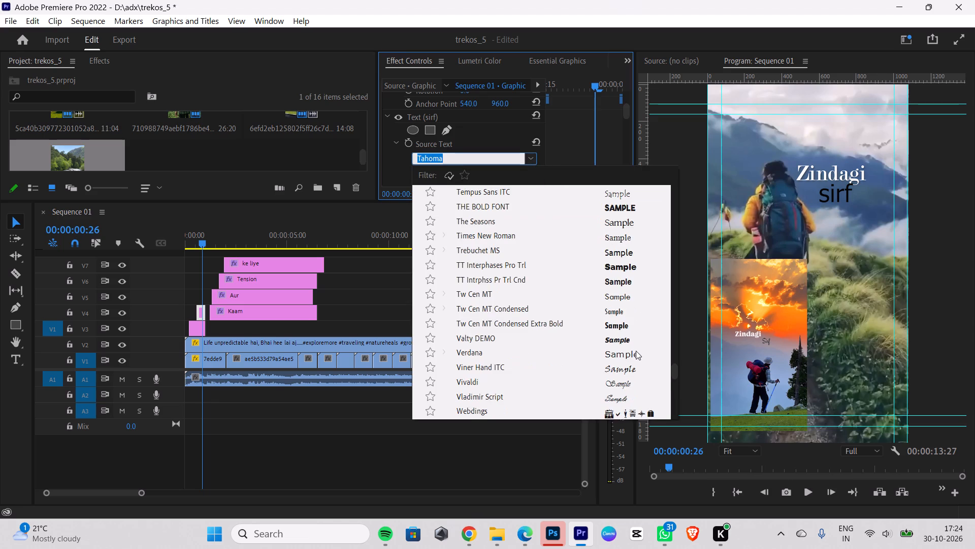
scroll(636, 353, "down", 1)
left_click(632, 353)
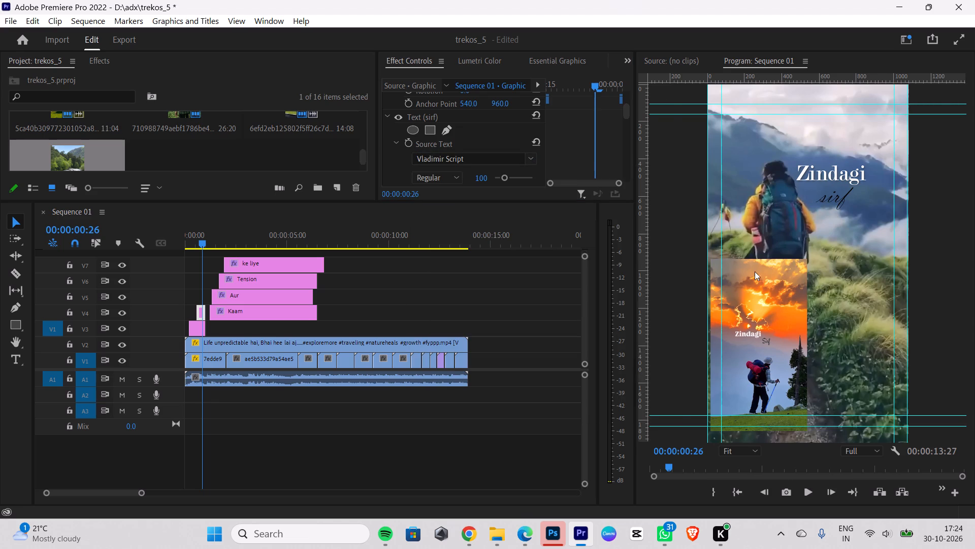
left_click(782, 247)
Move the sirf caption right and slightly up so it sits close under the end of Zindagi.
left_click(831, 199)
left_click_drag(833, 199, 841, 199)
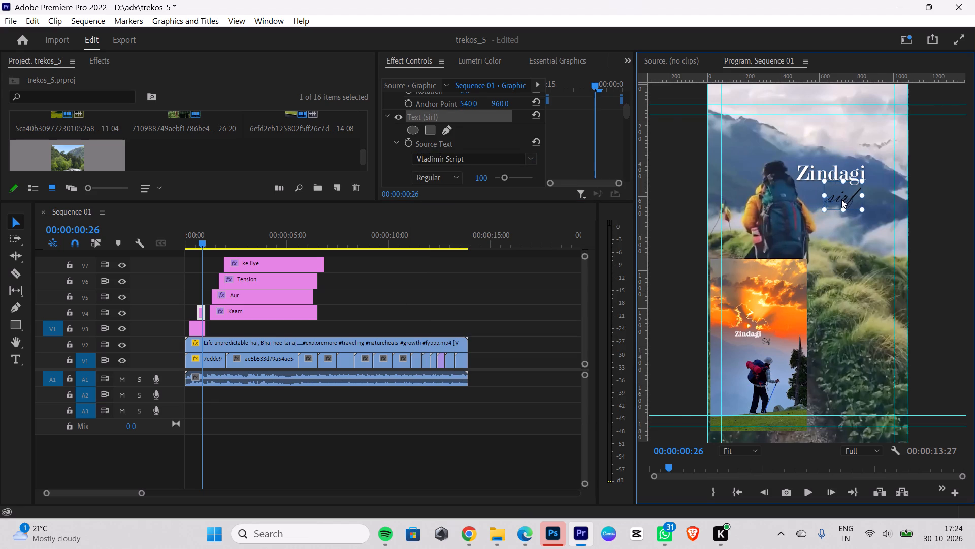
left_click_drag(841, 199, 846, 194)
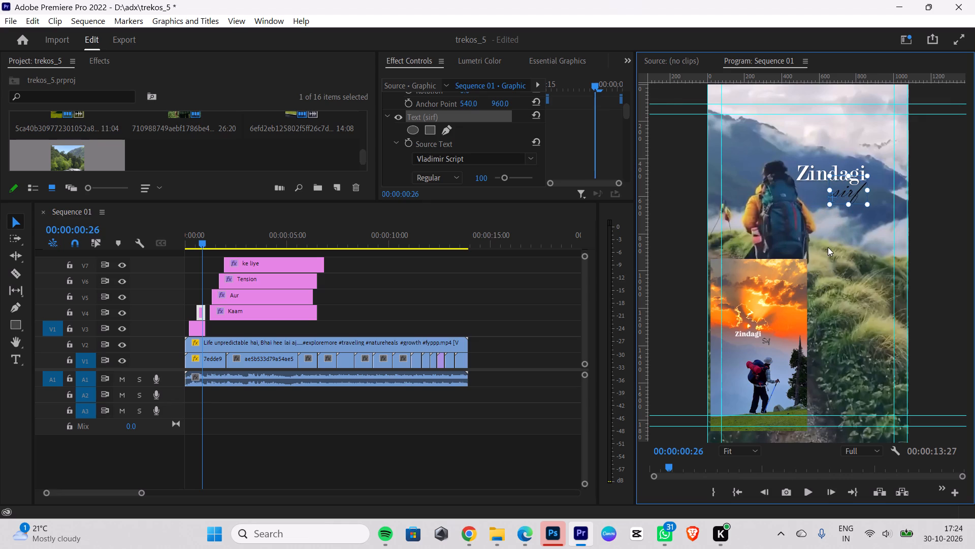
left_click(828, 241)
Filter the fonts by Script and set the sirf caption to Edwardian Script ITC.
left_click(847, 194)
left_click(455, 182)
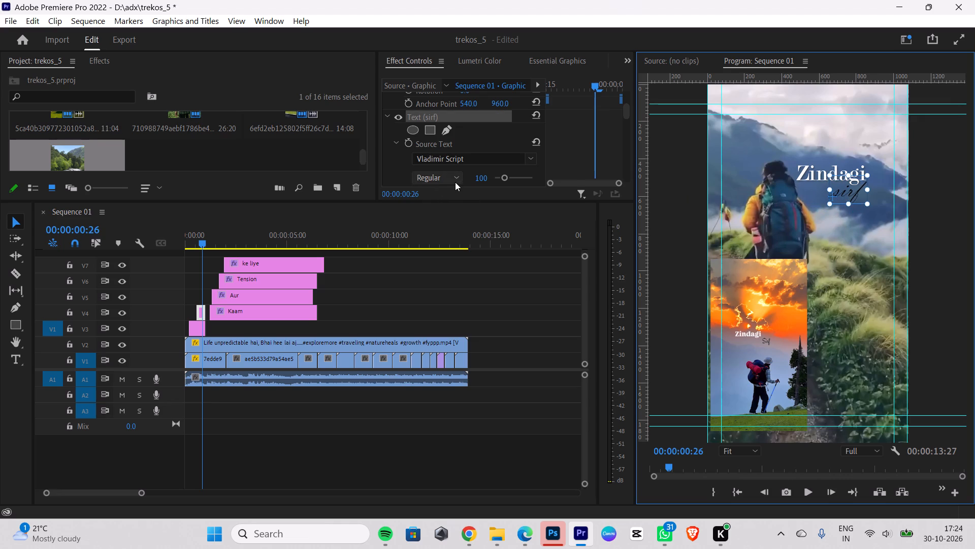
left_click(524, 160)
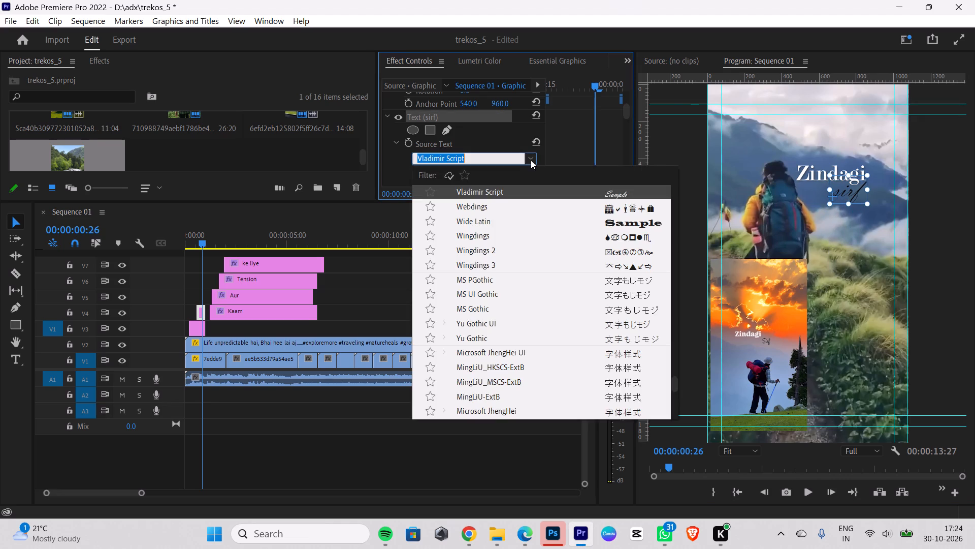
left_click(527, 161)
left_click(531, 158)
left_click_drag(447, 162, 418, 164)
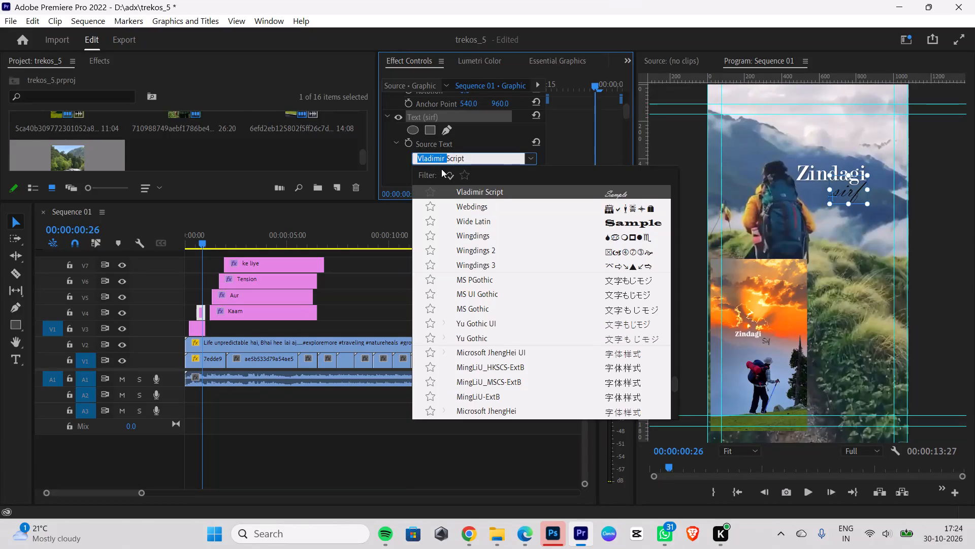
key("BackSpace")
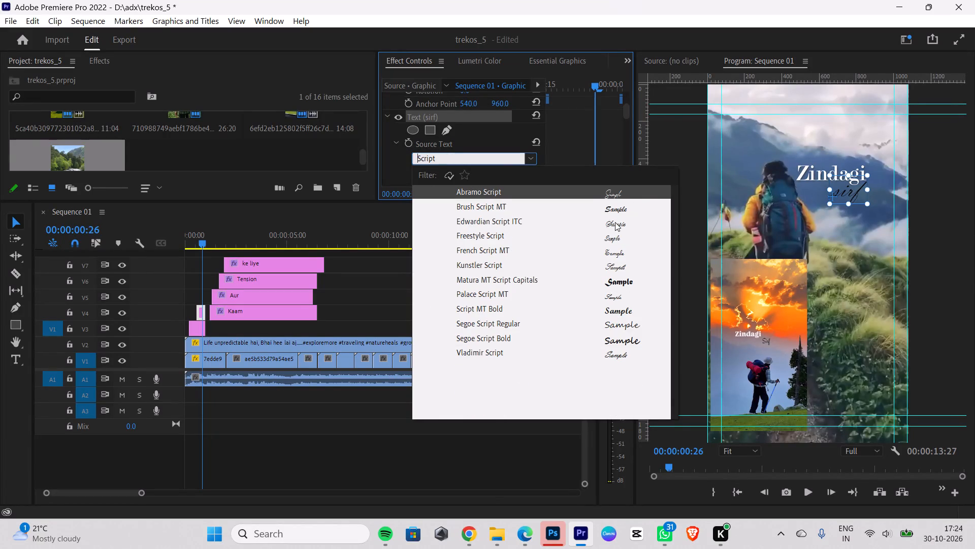
left_click(615, 222)
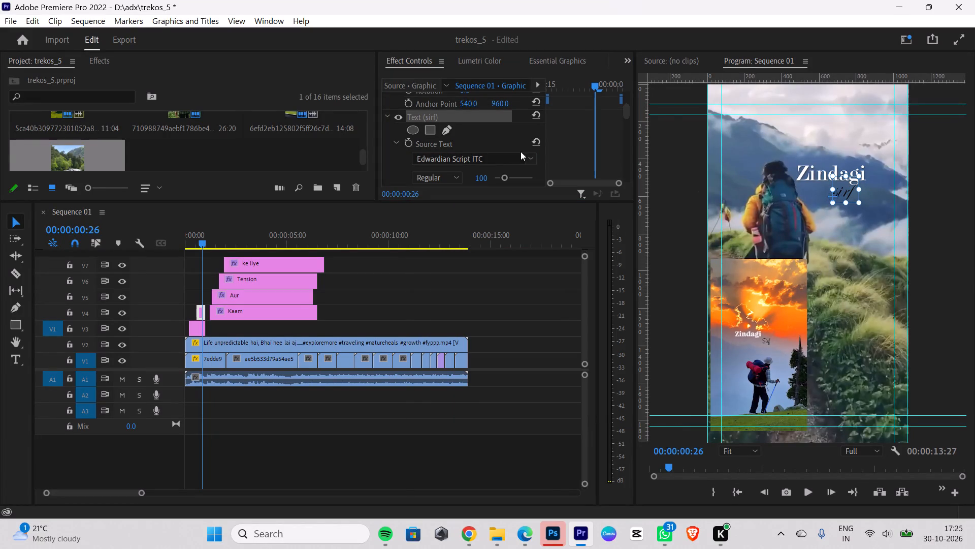
Filter the fonts by Script and set the sirf caption to Brush Script MT.
left_click(533, 157)
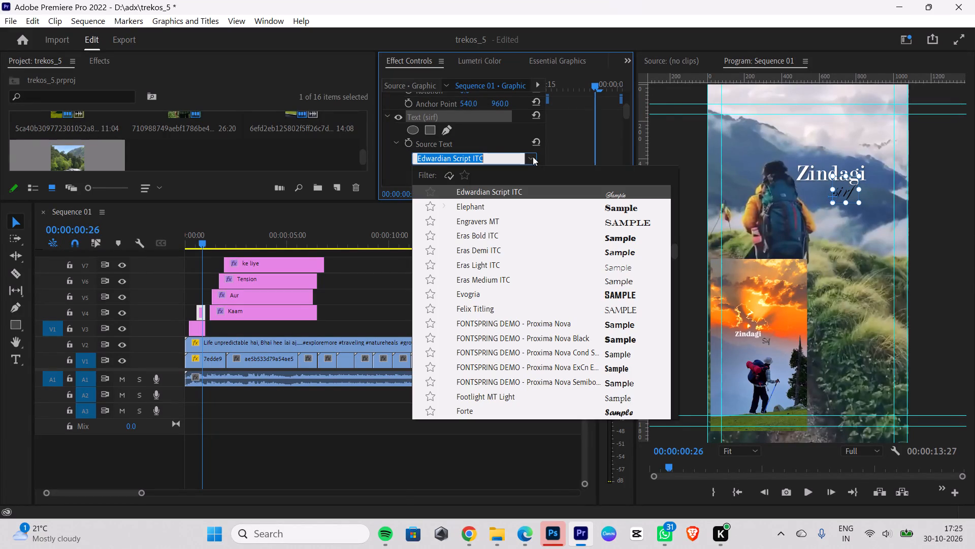
left_click_drag(453, 161, 450, 161)
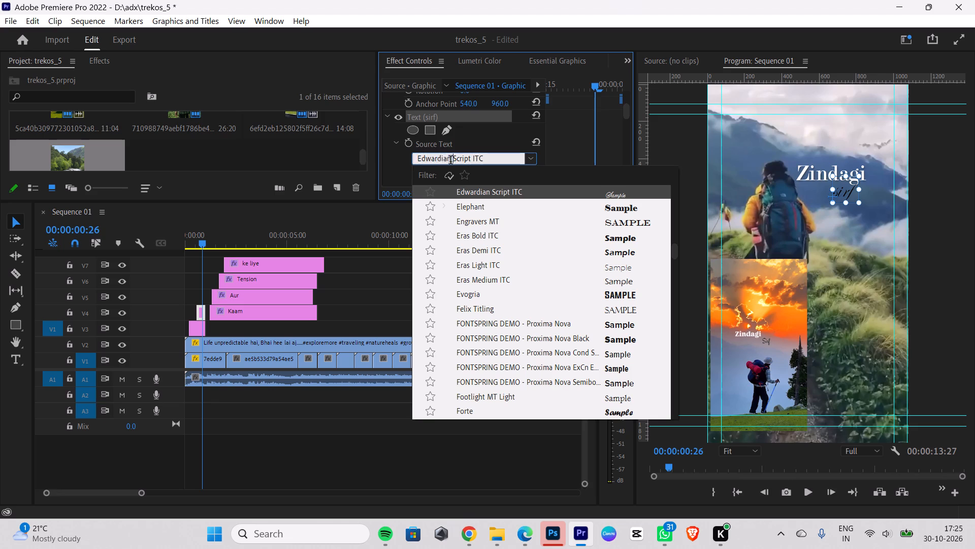
left_click_drag(450, 161, 399, 167)
key("BackSpace")
left_click_drag(437, 157, 443, 157)
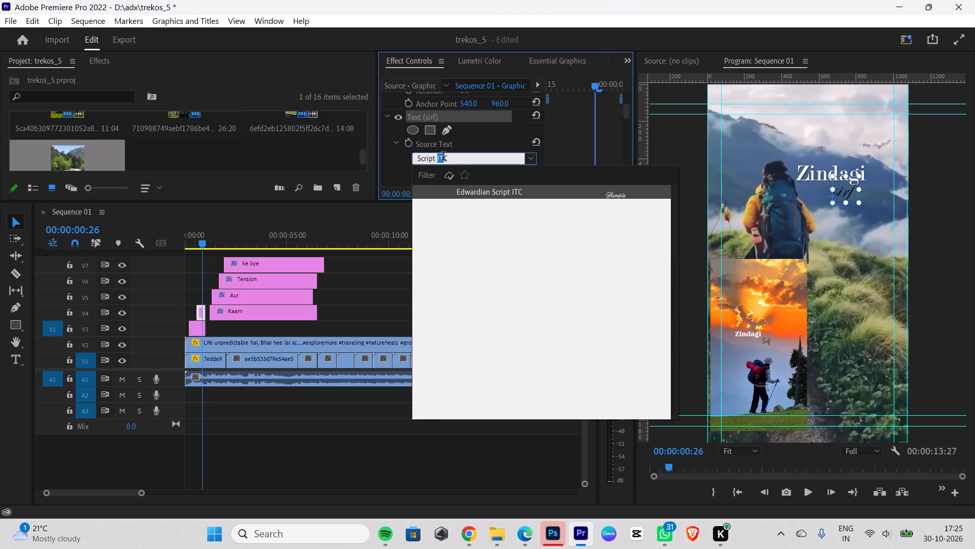
left_click_drag(443, 157, 446, 157)
key("BackSpace")
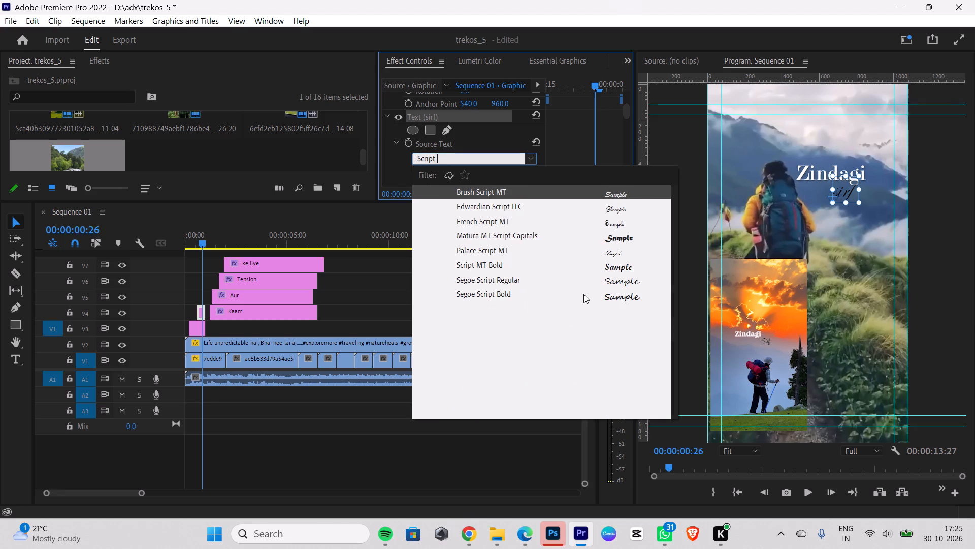
scroll(600, 248, "up", 1)
left_click(542, 191)
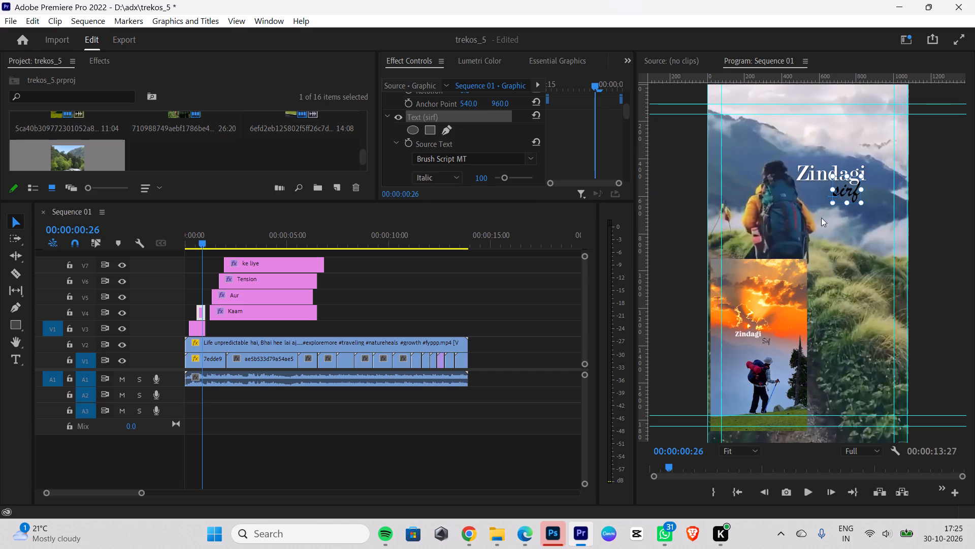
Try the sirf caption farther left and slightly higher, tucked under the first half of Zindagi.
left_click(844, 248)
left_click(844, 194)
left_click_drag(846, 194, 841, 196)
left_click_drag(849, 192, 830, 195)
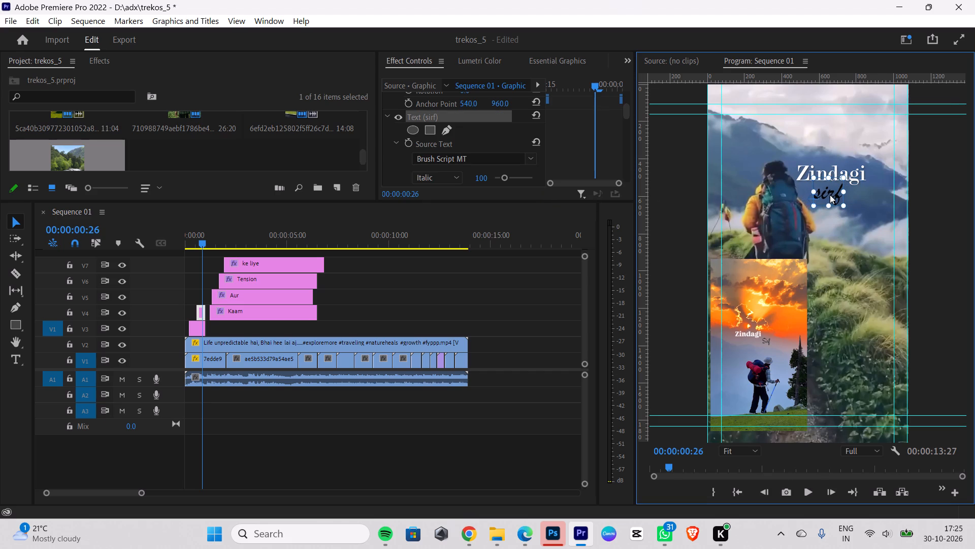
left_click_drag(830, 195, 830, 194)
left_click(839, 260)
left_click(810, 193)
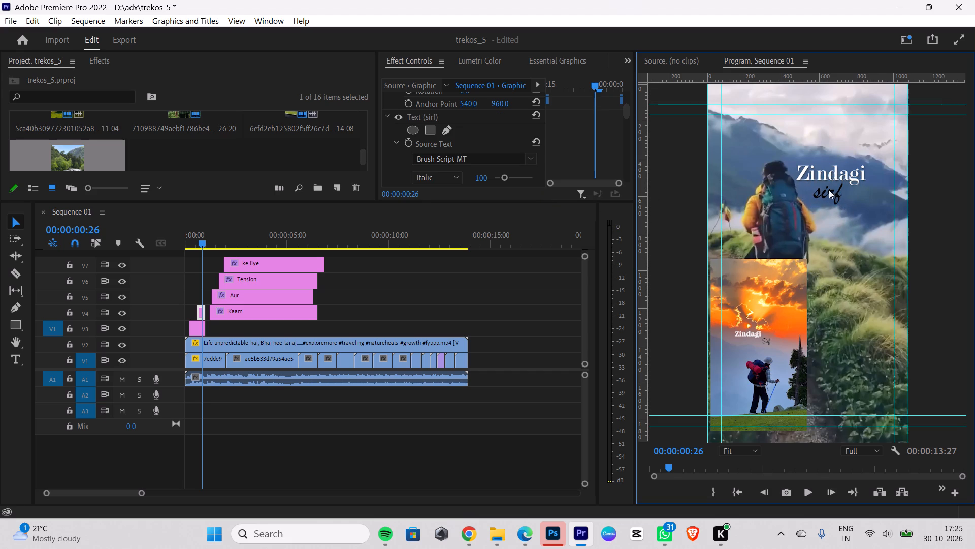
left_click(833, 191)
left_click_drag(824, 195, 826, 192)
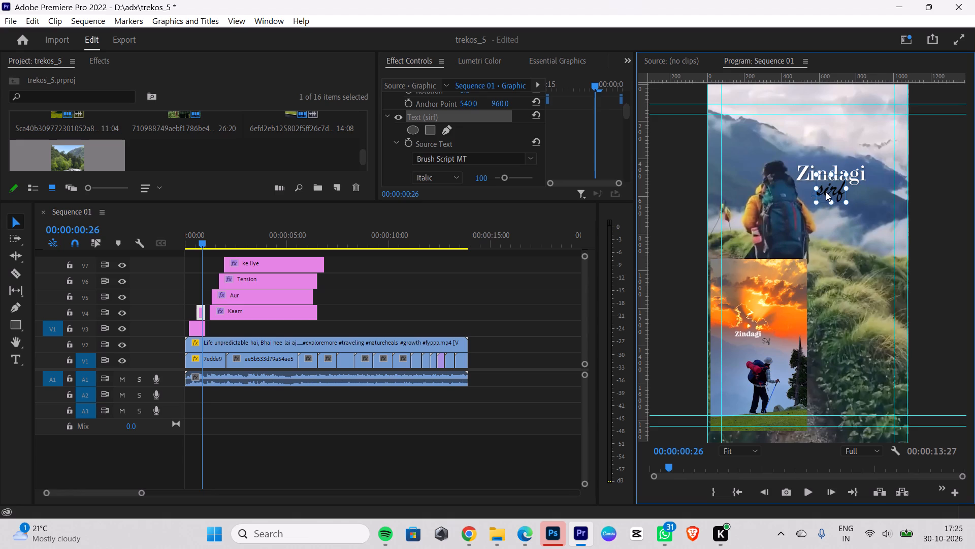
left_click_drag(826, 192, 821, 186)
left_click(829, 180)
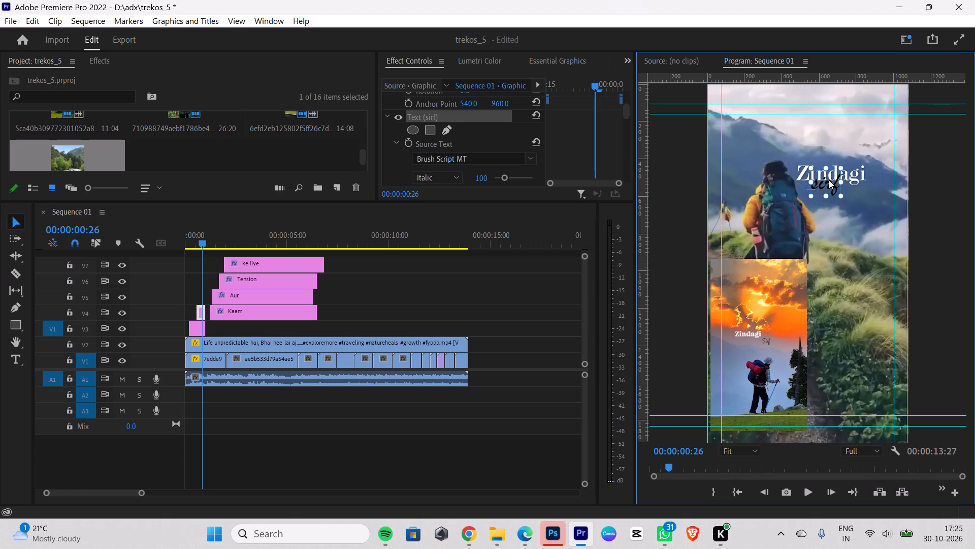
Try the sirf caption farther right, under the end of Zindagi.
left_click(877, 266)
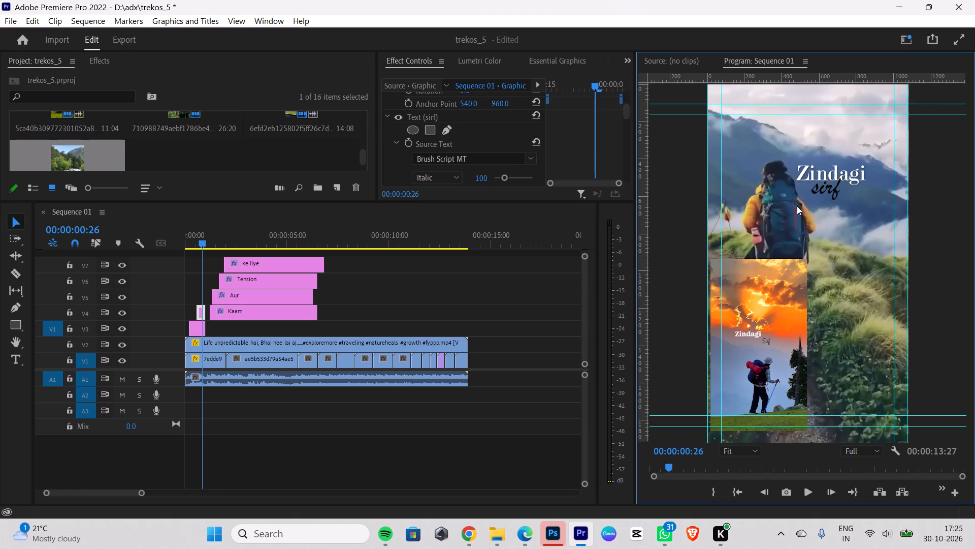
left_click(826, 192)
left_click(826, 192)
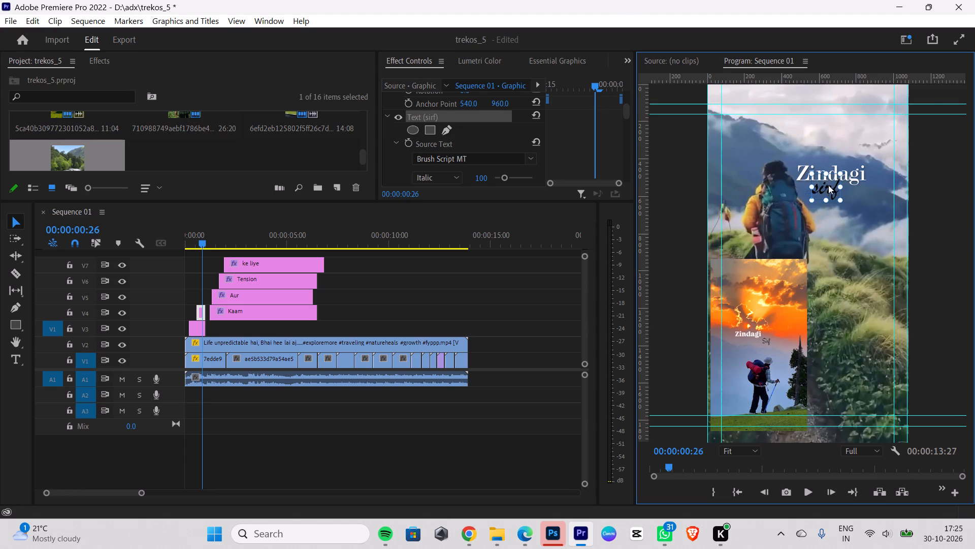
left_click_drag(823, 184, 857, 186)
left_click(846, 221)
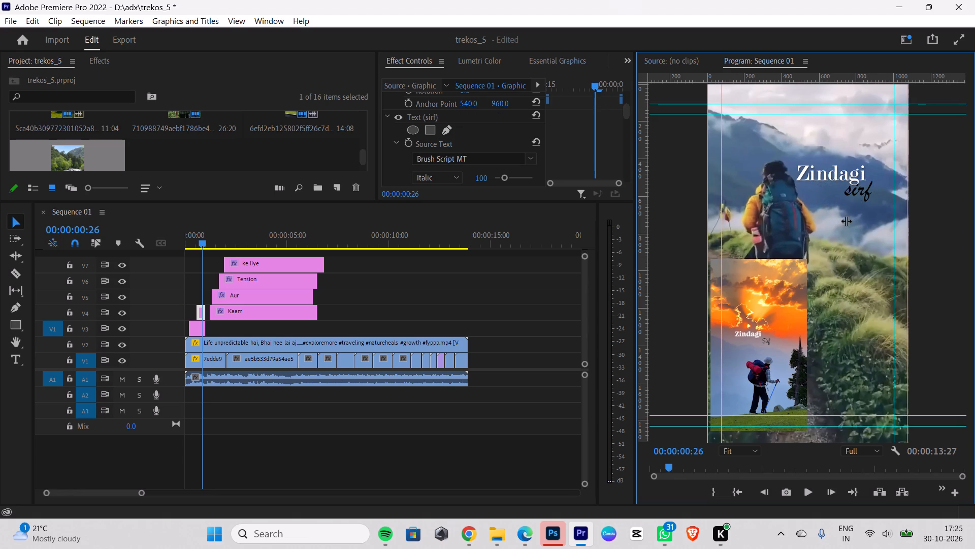
Move the sirf caption back left and slightly up so it sits tightly beneath the middle of Zindagi.
left_click(858, 193)
left_click_drag(861, 191, 834, 192)
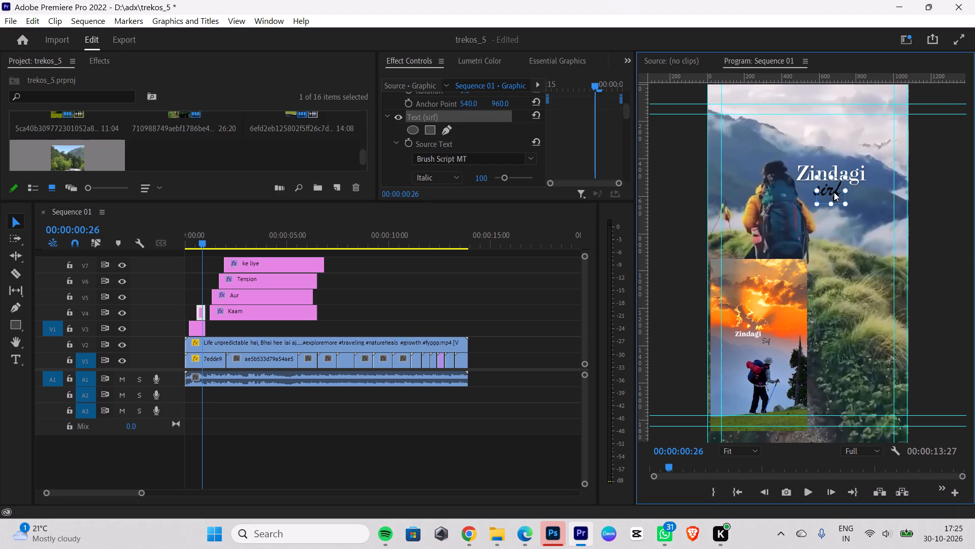
left_click_drag(834, 192, 834, 192)
left_click(836, 235)
left_click(827, 193)
left_click_drag(832, 193, 832, 191)
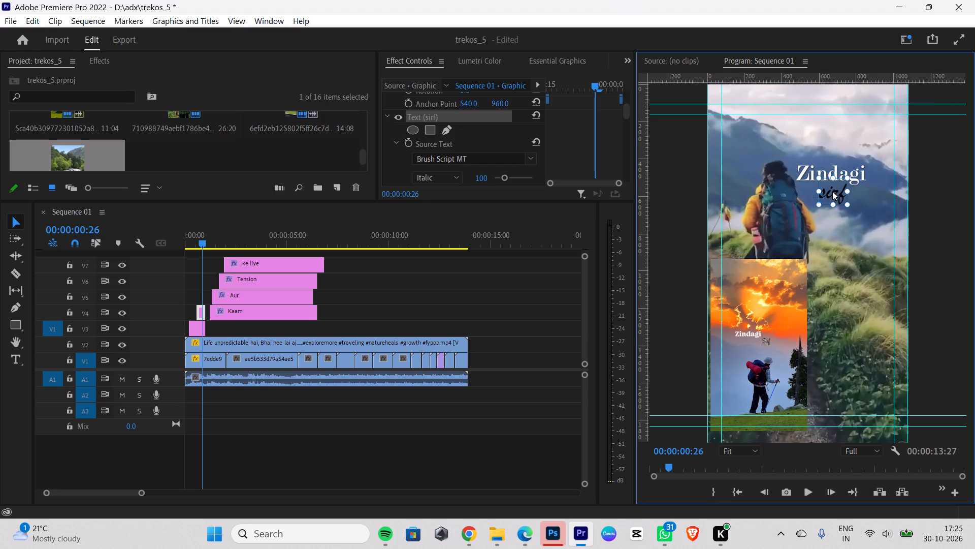
left_click_drag(832, 191, 835, 188)
left_click(850, 270)
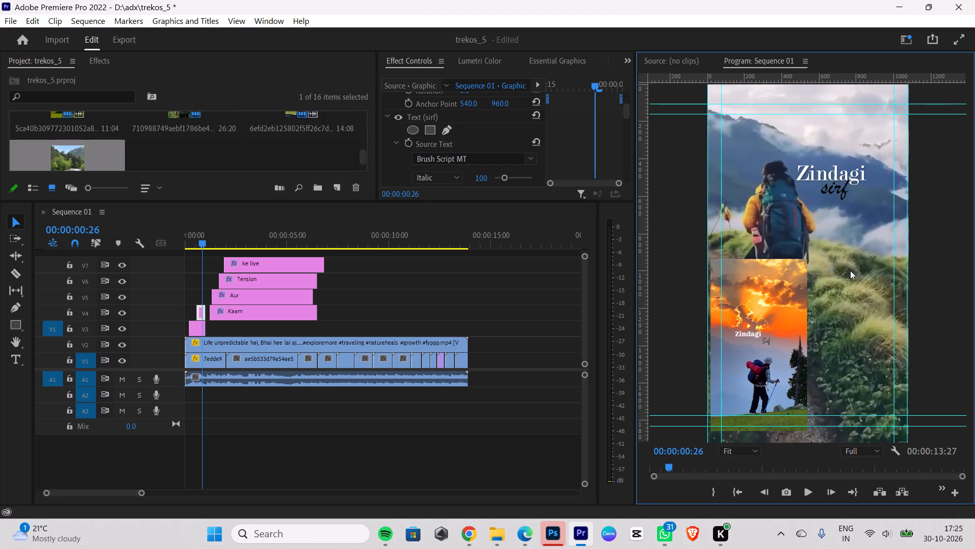
left_click(830, 175)
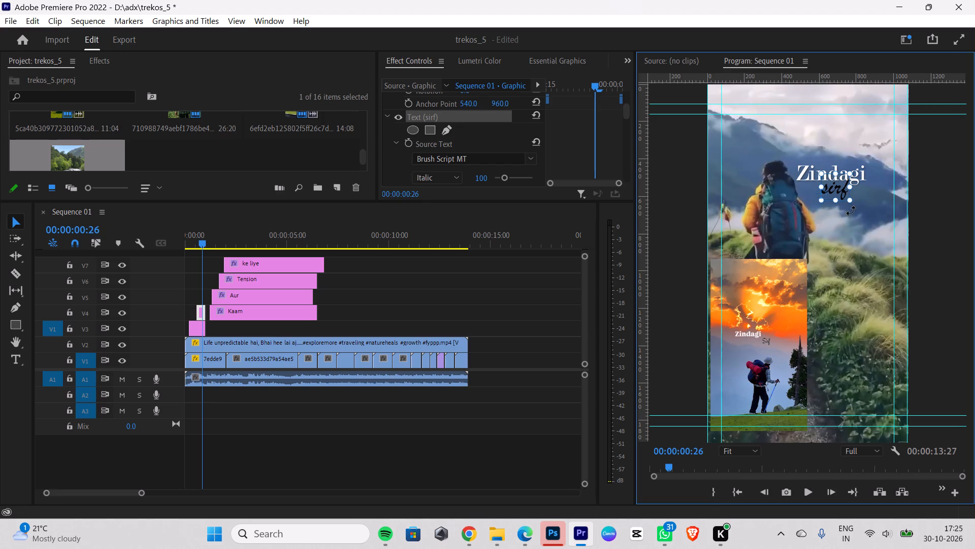
left_click(847, 201)
left_click(838, 243)
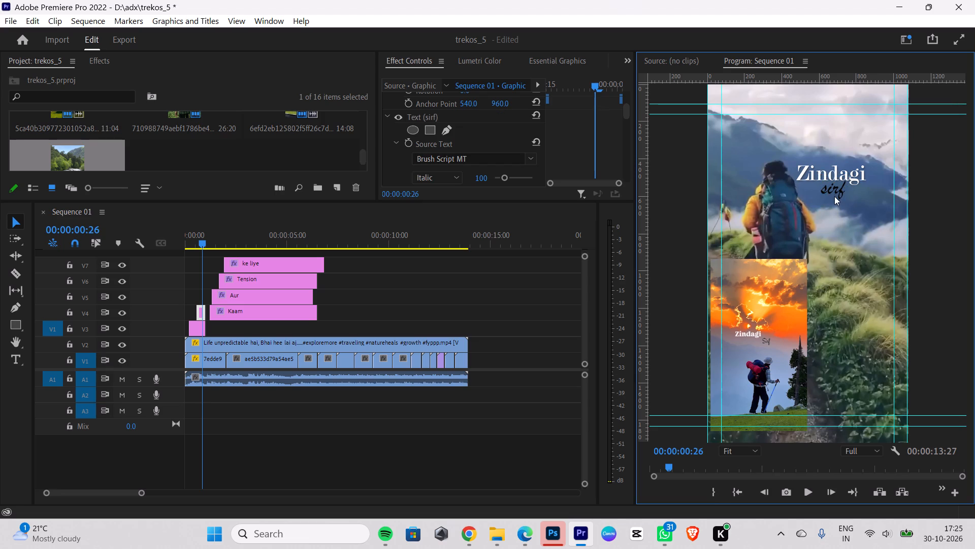
left_click(830, 191)
left_click_drag(830, 190, 834, 187)
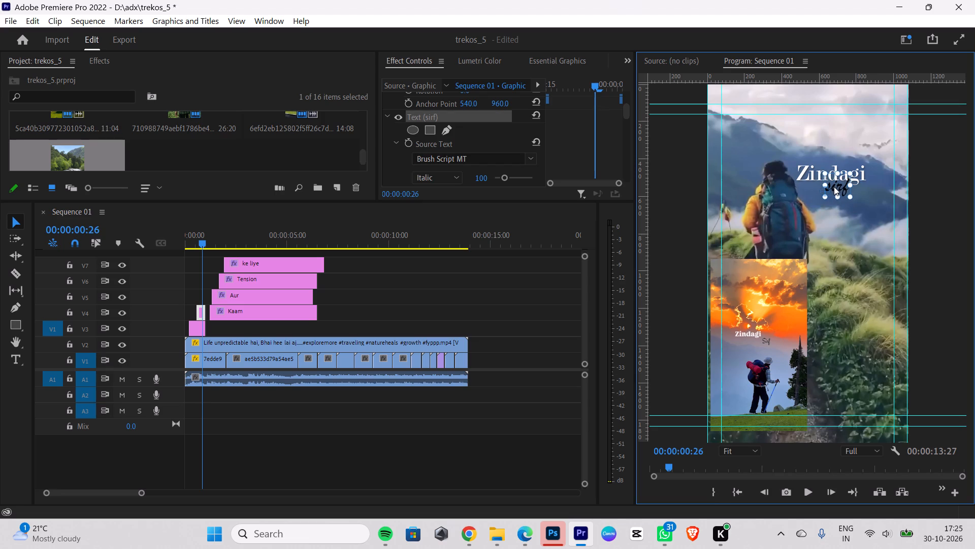
left_click_drag(834, 187, 833, 186)
left_click(854, 247)
left_click(833, 188)
Nudge the sirf caption slightly left beneath Zindagi.
left_click(748, 452)
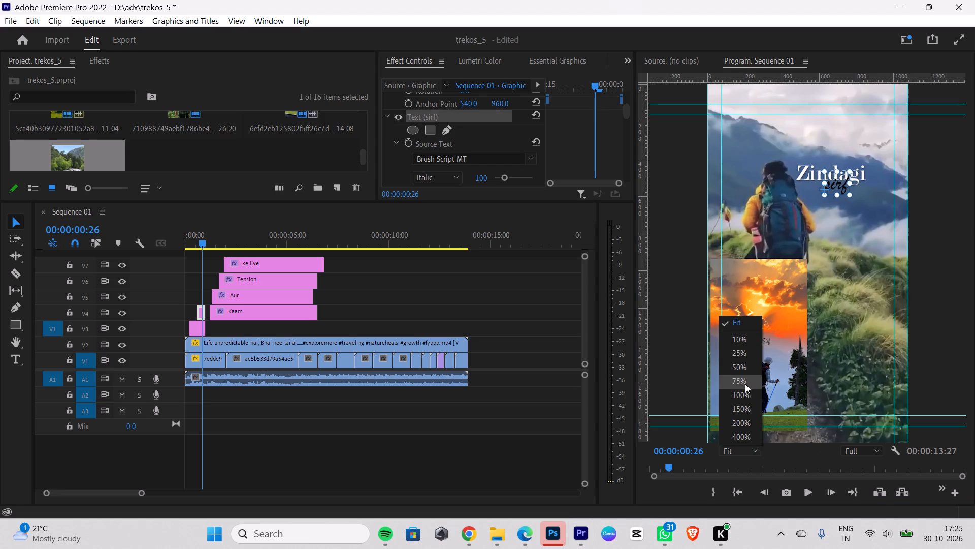
left_click(745, 384)
left_click_drag(866, 102, 863, 103)
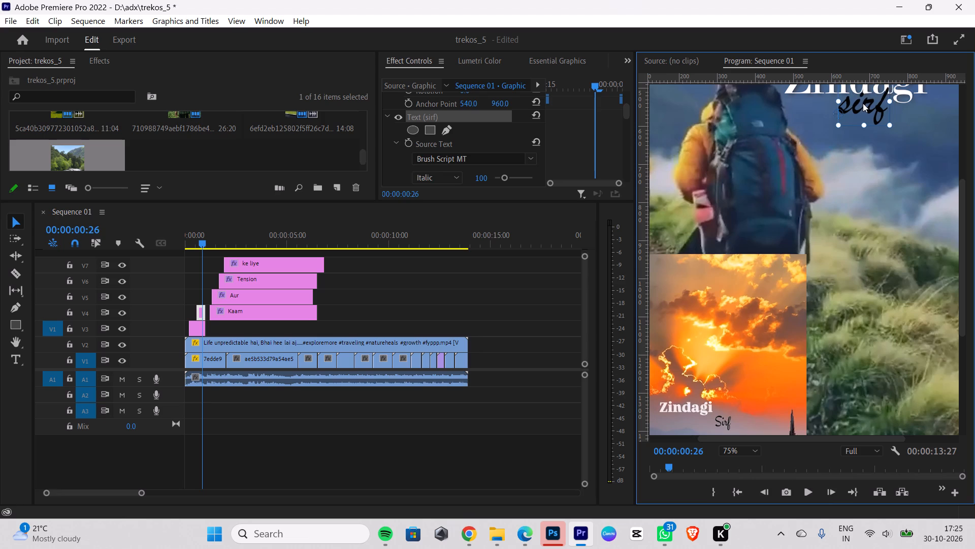
left_click_drag(863, 103, 854, 103)
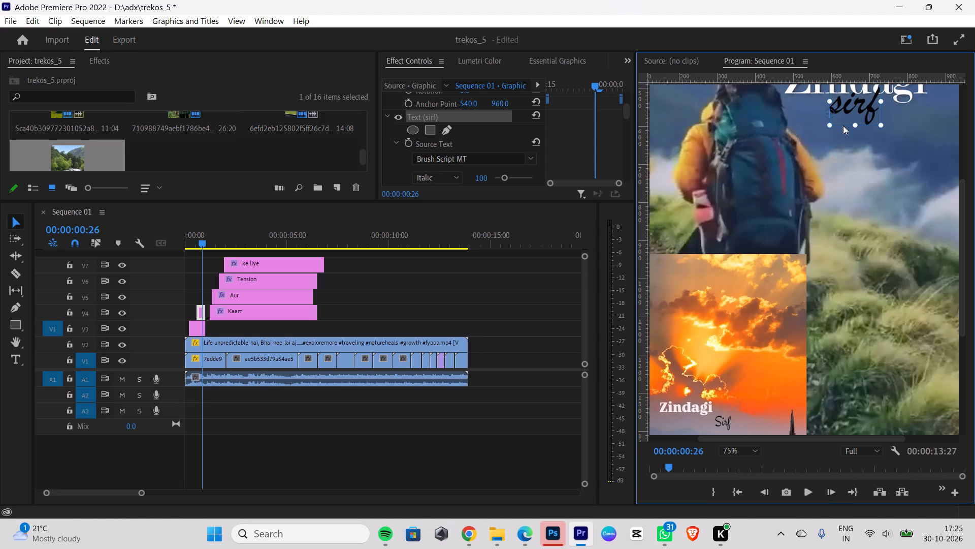
left_click_drag(866, 210, 865, 215)
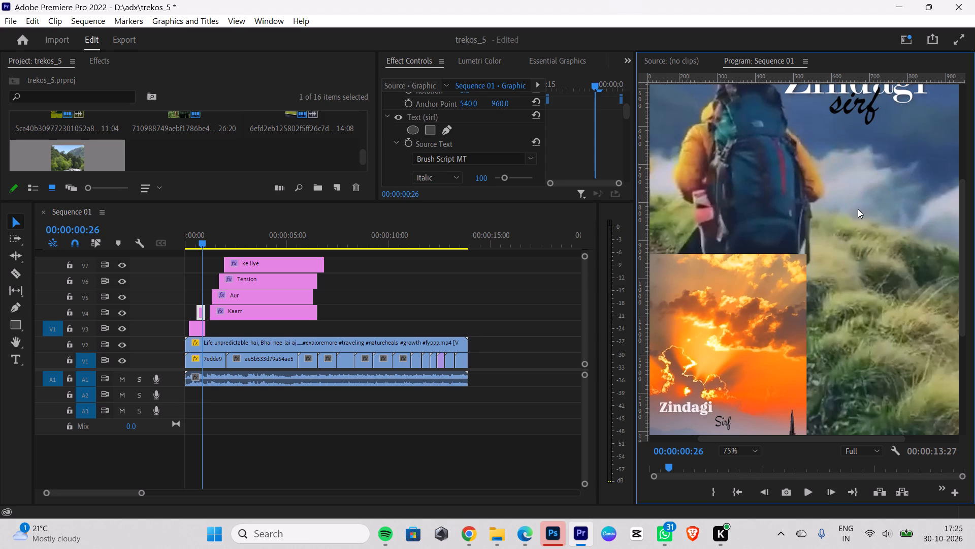
left_click(743, 454)
left_click(732, 321)
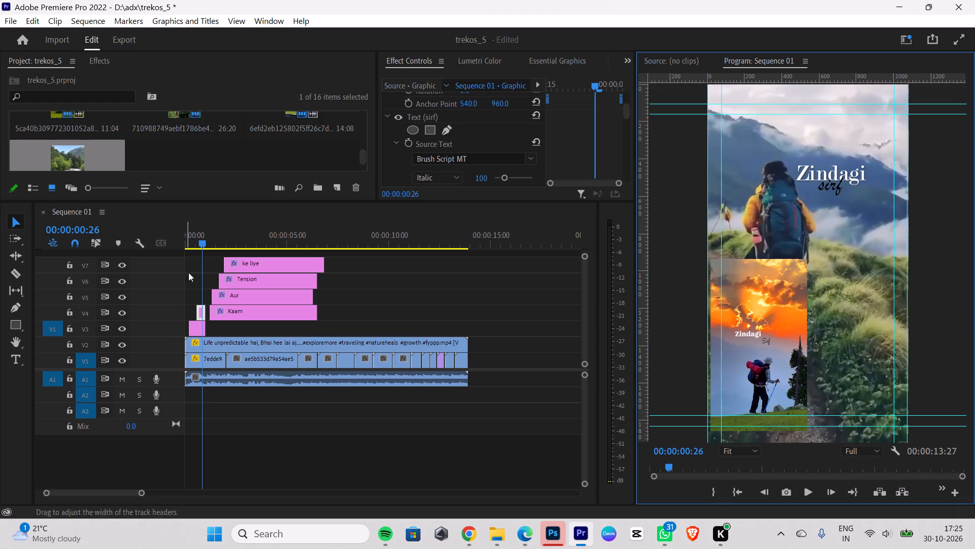
Play the sequence through the Kaam, Aur, Tension and ke liye captions to compare their timing with the reference.
left_click_drag(203, 242, 149, 259)
key("space")
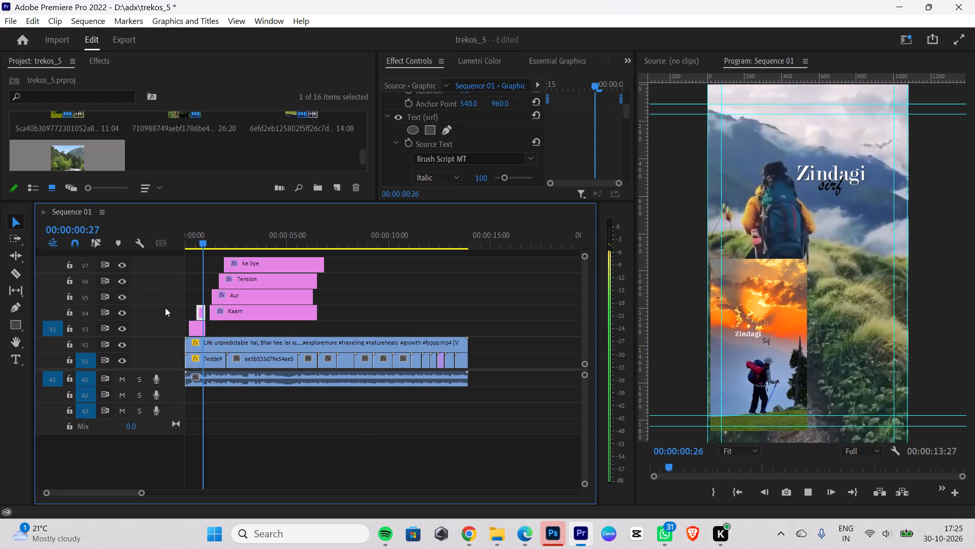
key("space")
key("space")
key("space")
key("space")
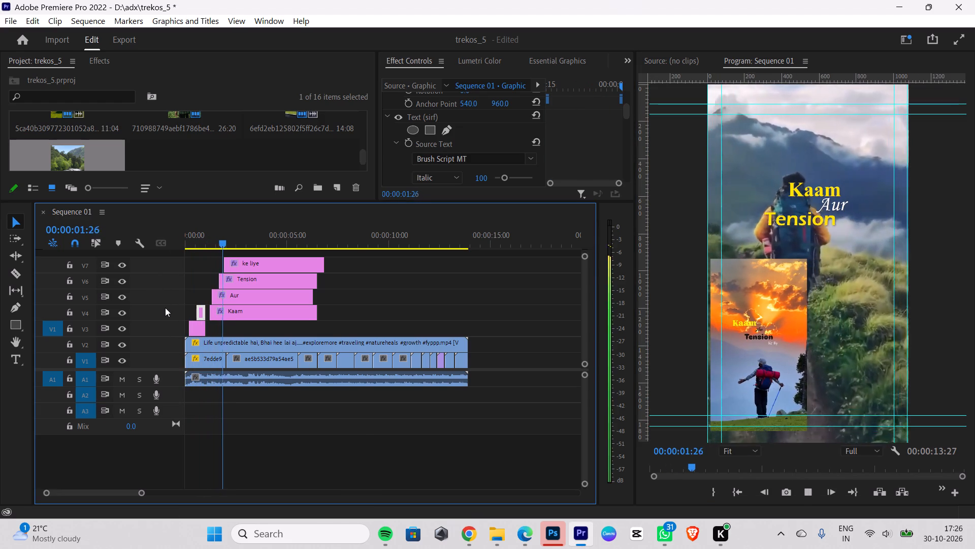
key("space")
key("space")
key("space")
Split the ke liye, Tension, Aur and Kaam caption clips at 00:00:02:00, where the reference captions fade out.
key("Left")
key("Left")
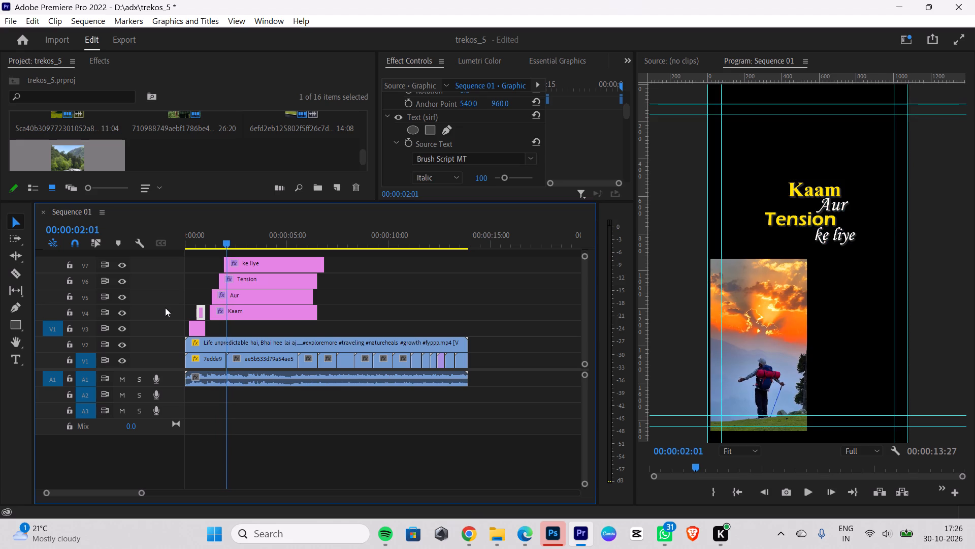
key("Left")
key("Left")
key("Left")
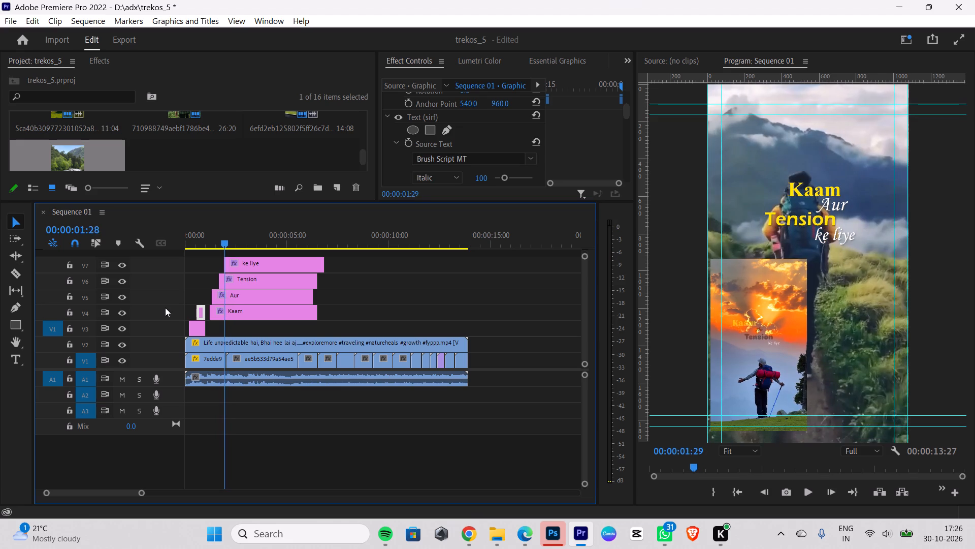
key("Left")
key("Right")
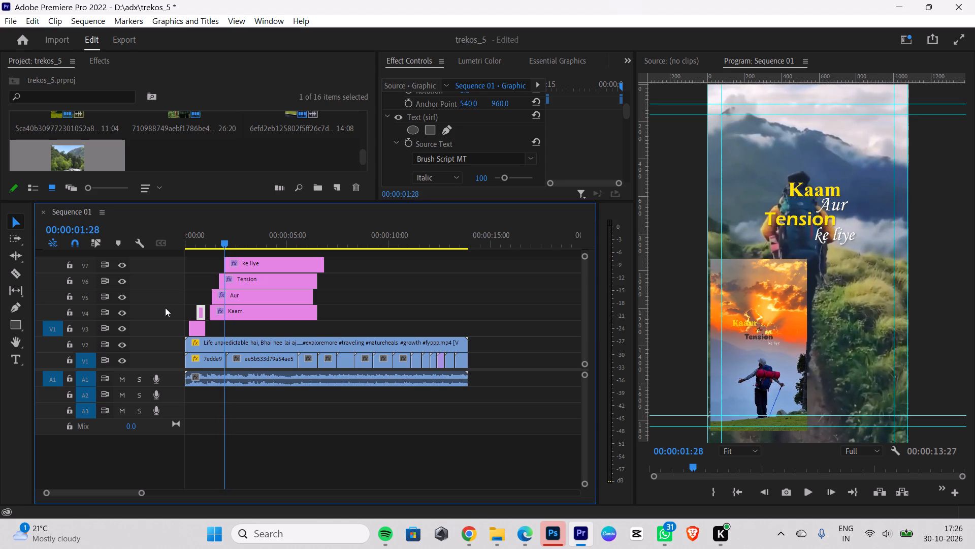
key("Right")
key("Right")
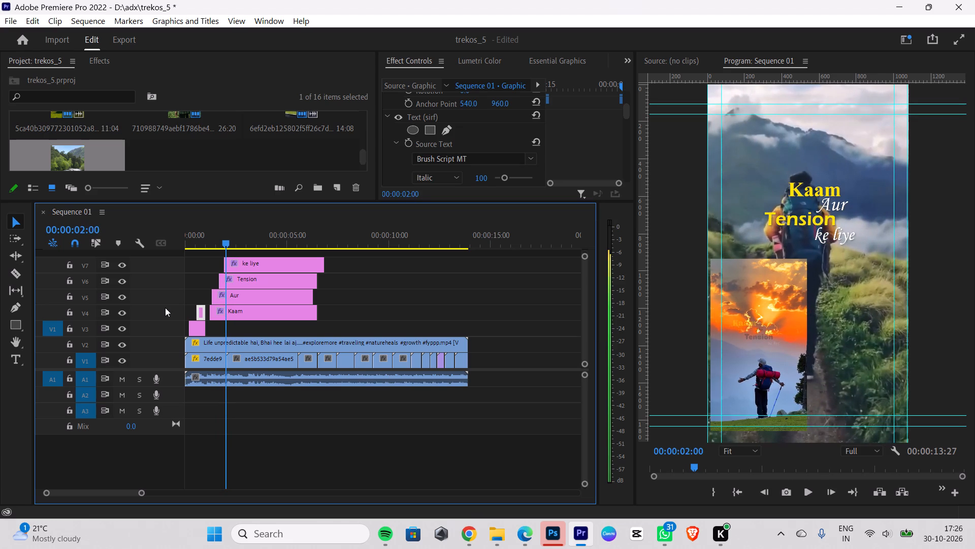
left_click(21, 273)
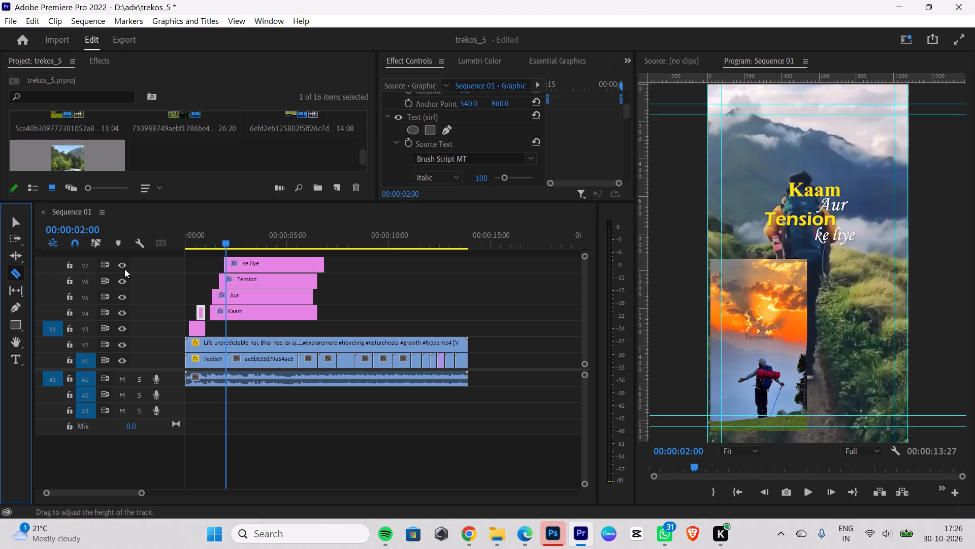
left_click(228, 262)
left_click(229, 274)
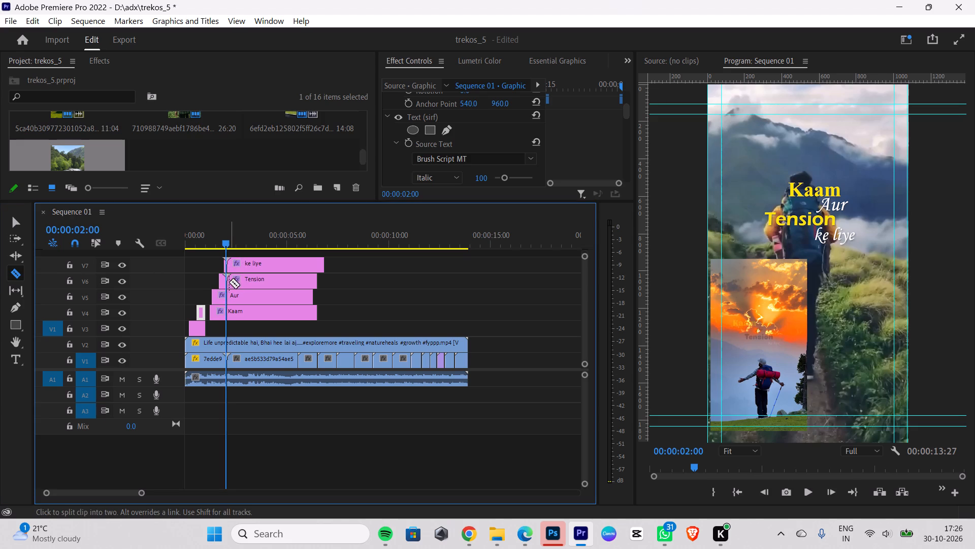
left_click(227, 294)
left_click(227, 309)
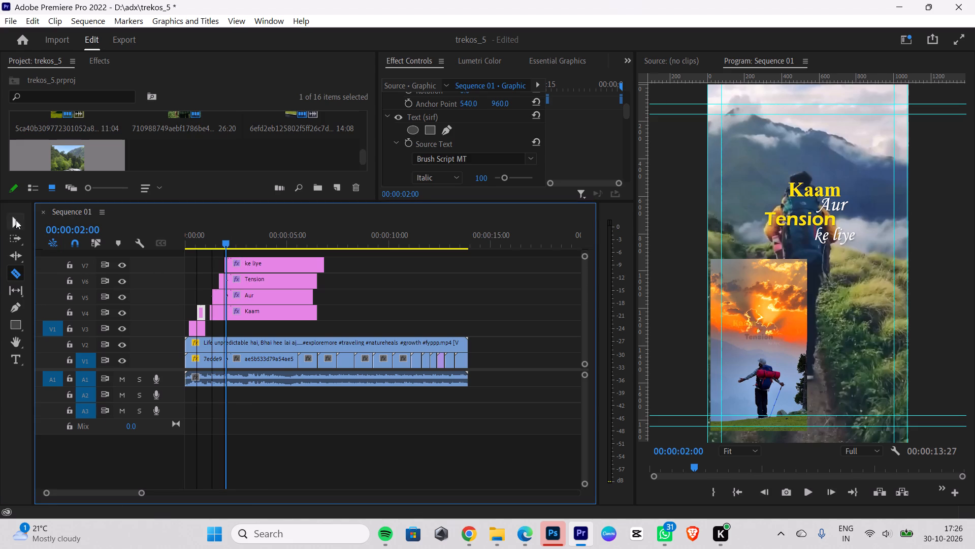
Delete the portions of the Kaam, Aur, Tension and ke liye caption clips that follow the cut at 00:00:02:00.
left_click(16, 220)
left_click_drag(370, 265, 281, 320)
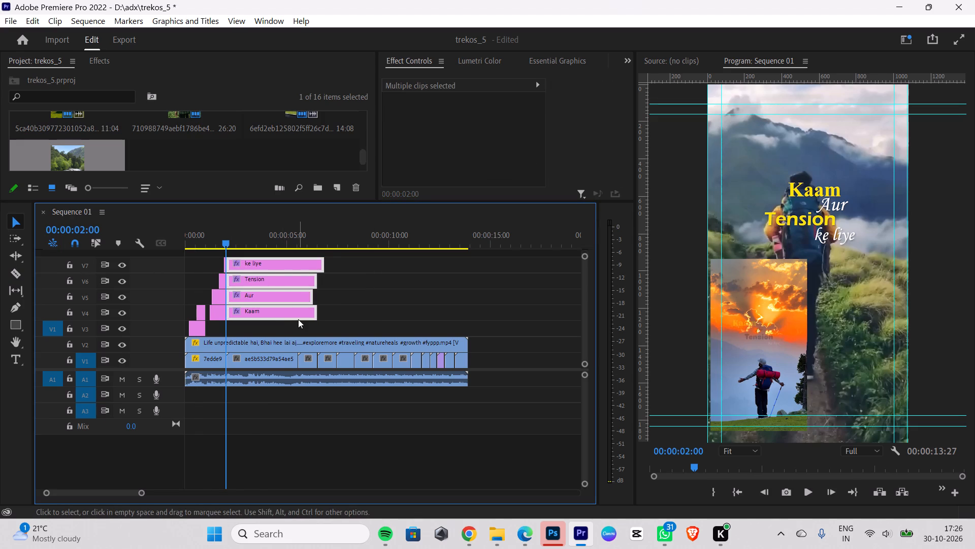
key("BackSpace")
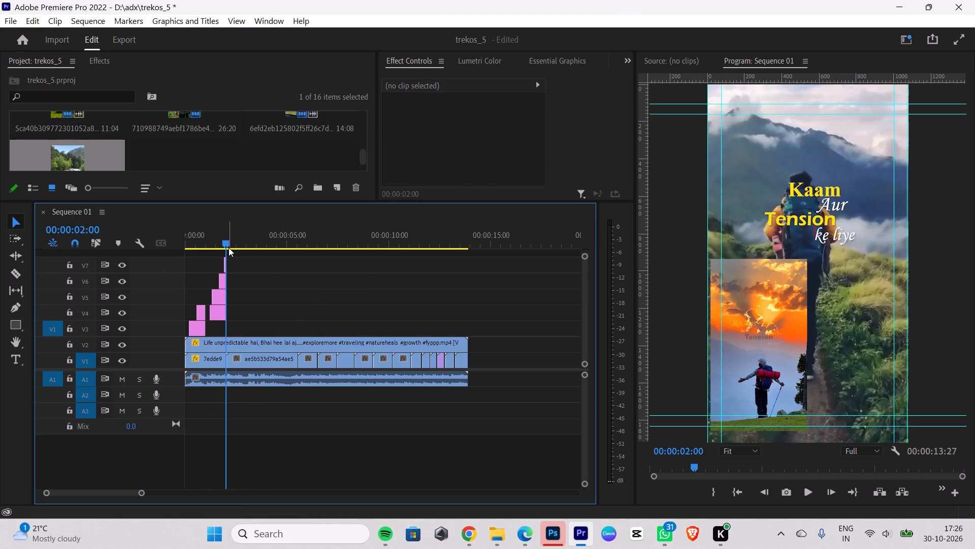
Play the sequence from the start, checking the trimmed captions against the reference frame by frame across the scene change.
left_click_drag(227, 248, 59, 309)
key("space")
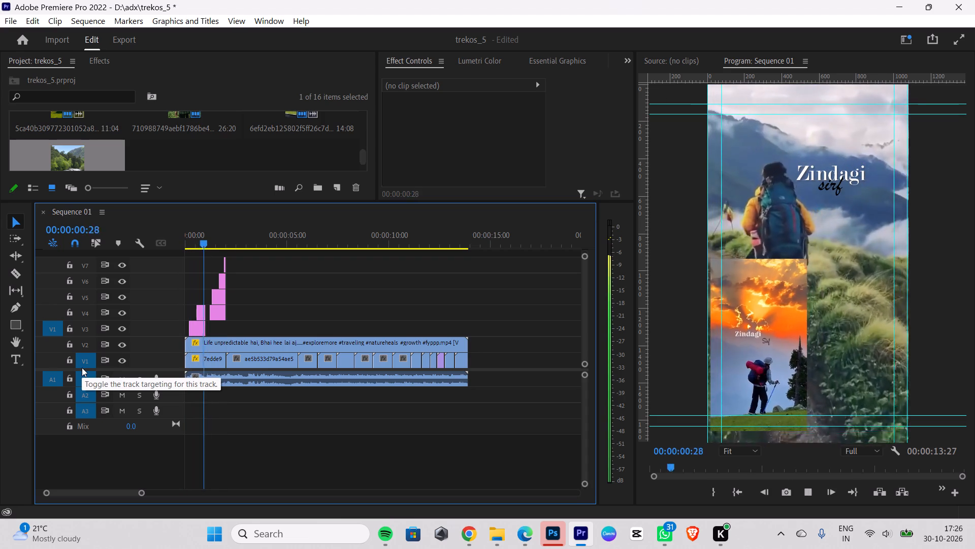
key("space")
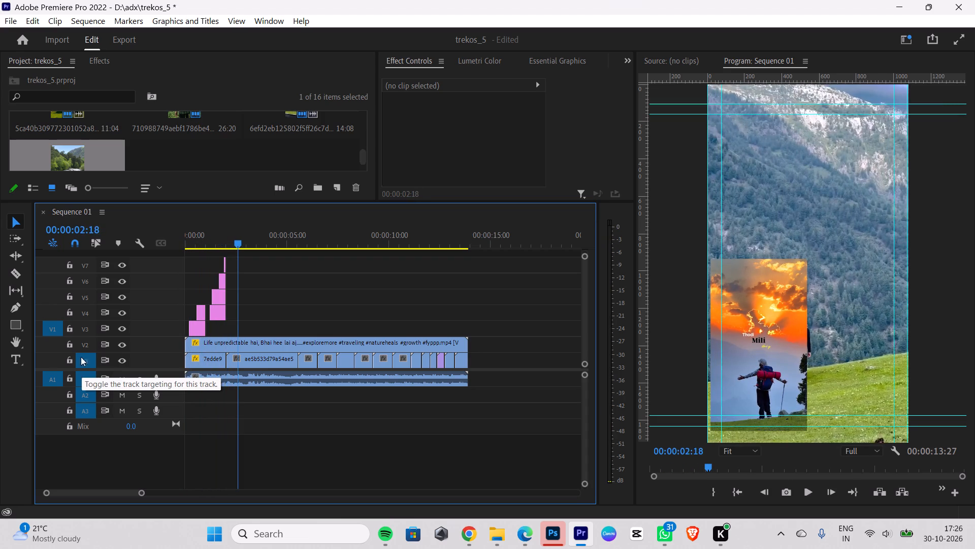
left_click_drag(233, 243, 155, 263)
key("space")
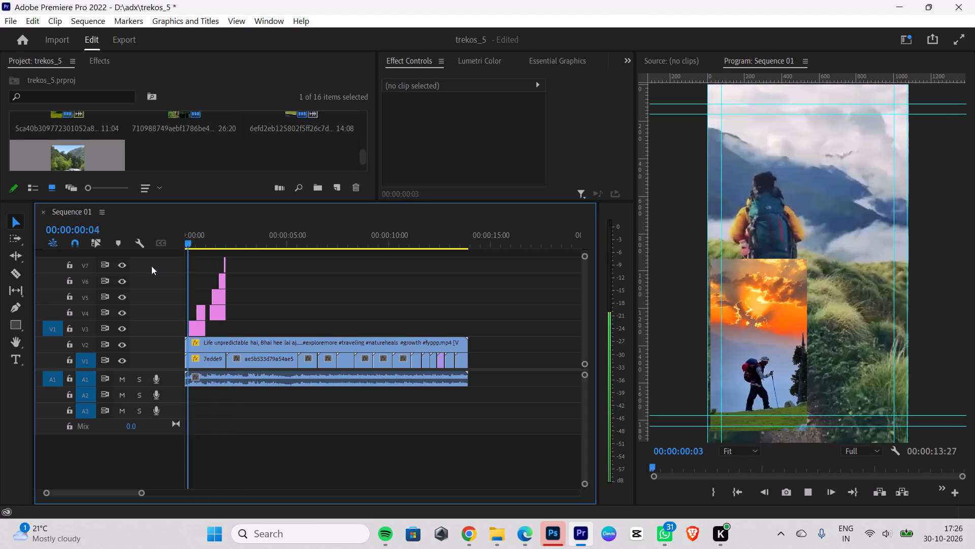
key("space")
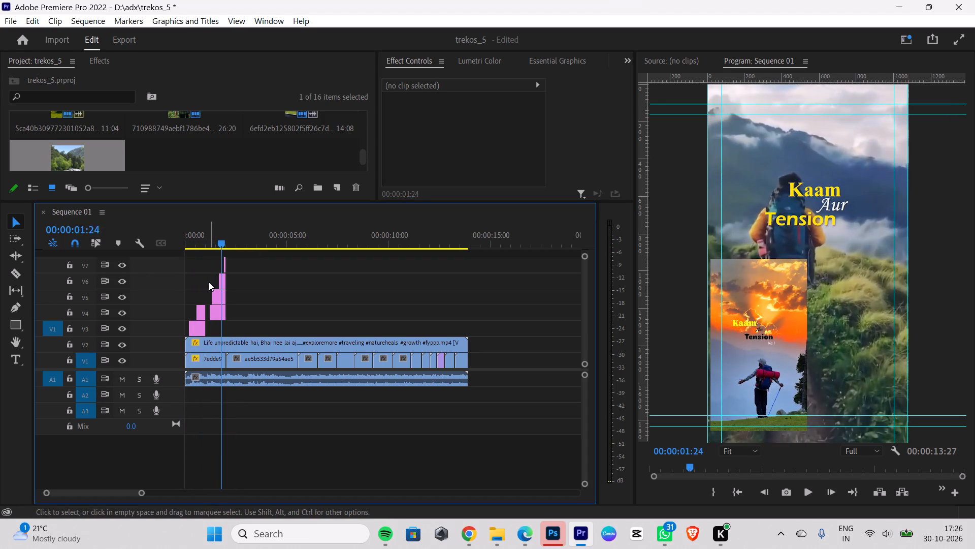
key("Right")
key("Right")
key("Right")
key("Right")
key("Right")
key("Right")
key("Right")
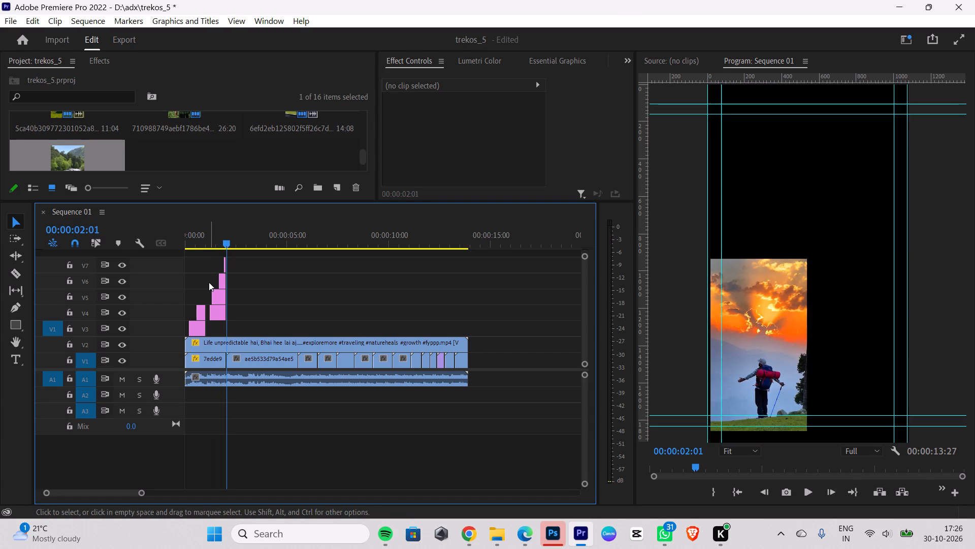
key("Right")
key("Right")
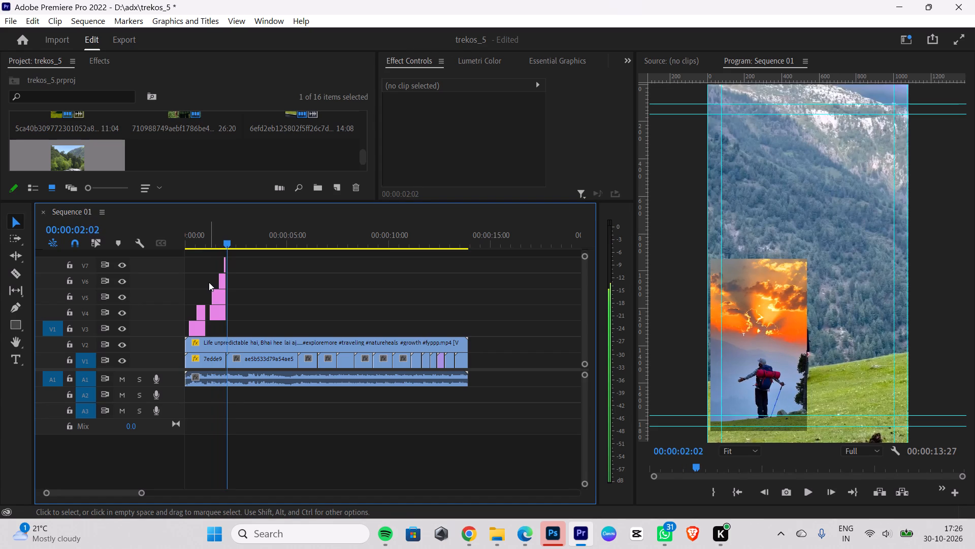
Duplicate the Kaam caption clip on V4 to 00:00:02:08, where the reference's next caption is fully shown.
key("Right")
key("Right")
key("Left")
key("Left")
key("Right")
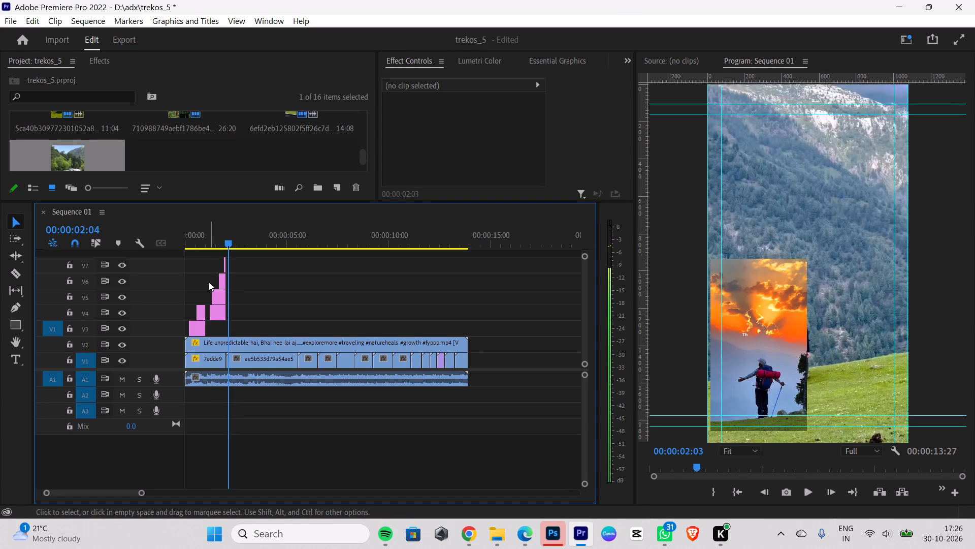
key("Right")
key("Right")
key("Right")
key("Right")
key("Right")
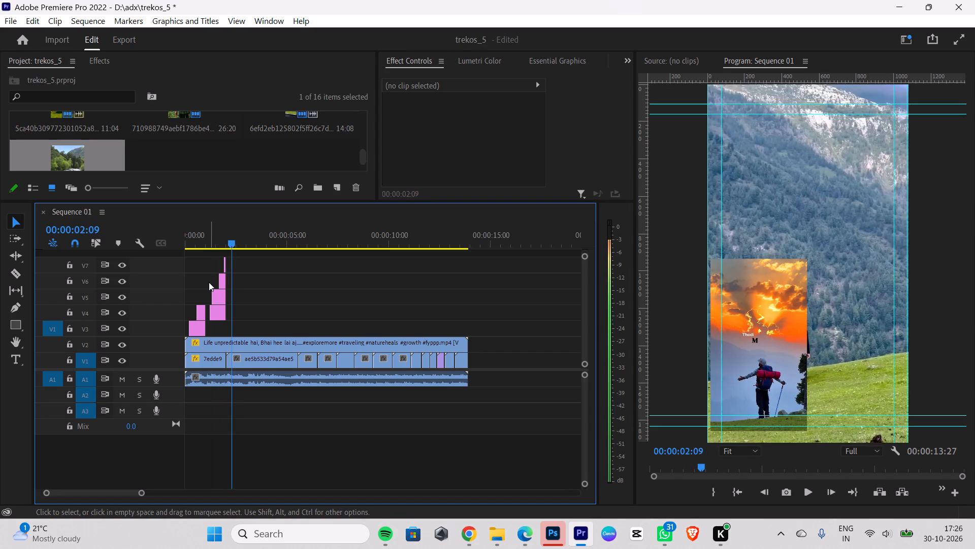
key("Left")
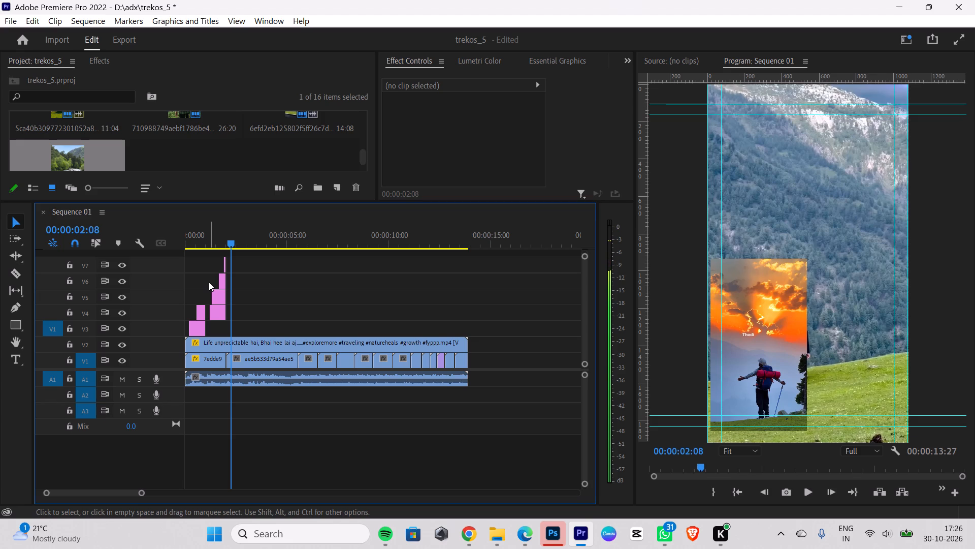
left_click(219, 312)
key("ctrl+c")
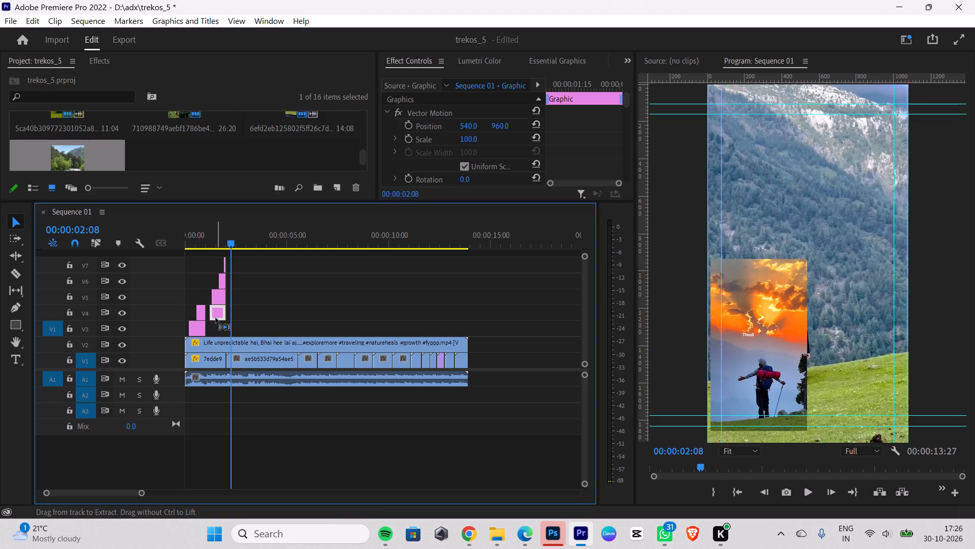
key("ctrl+v")
Change the text of the duplicated Kaam caption on V4 to Thodi.
left_click_drag(247, 234, 245, 248)
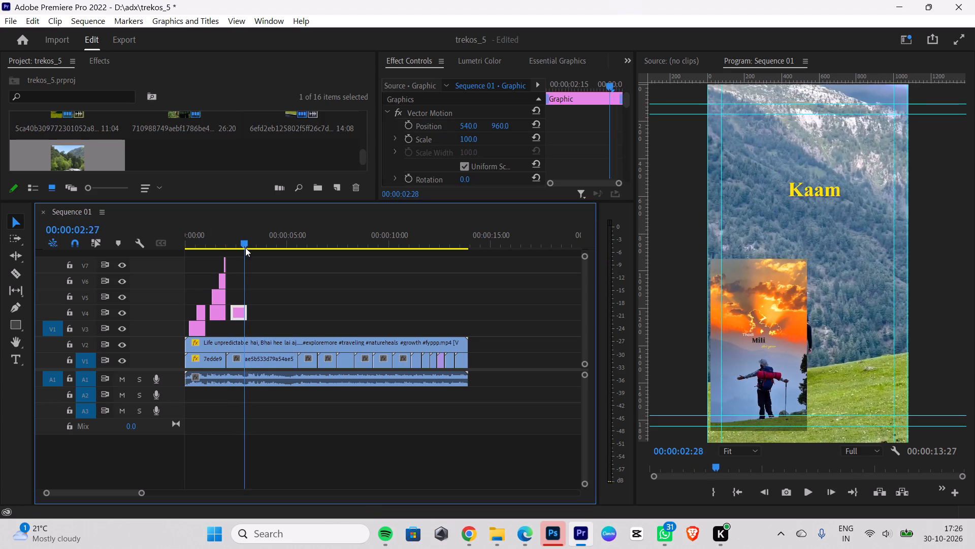
left_click_drag(245, 248, 232, 267)
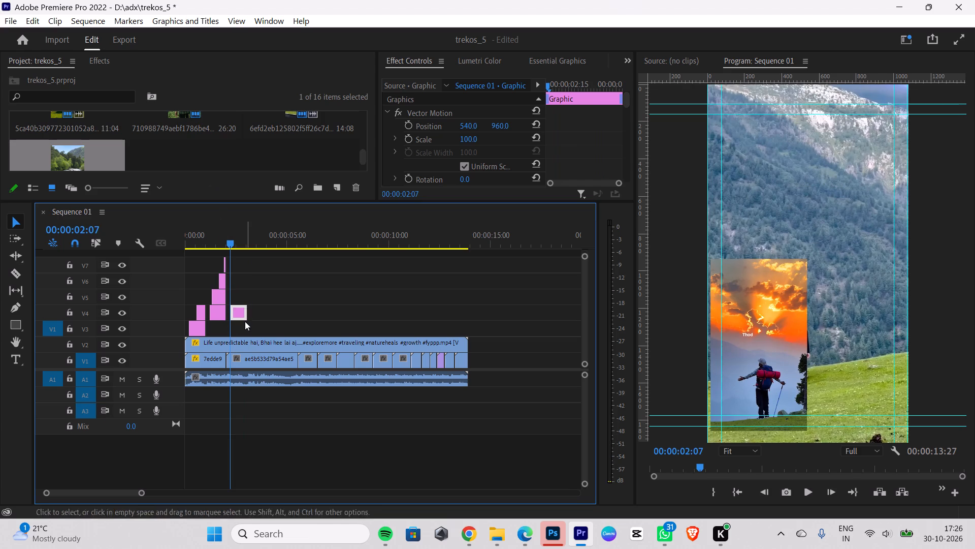
double_click(241, 313)
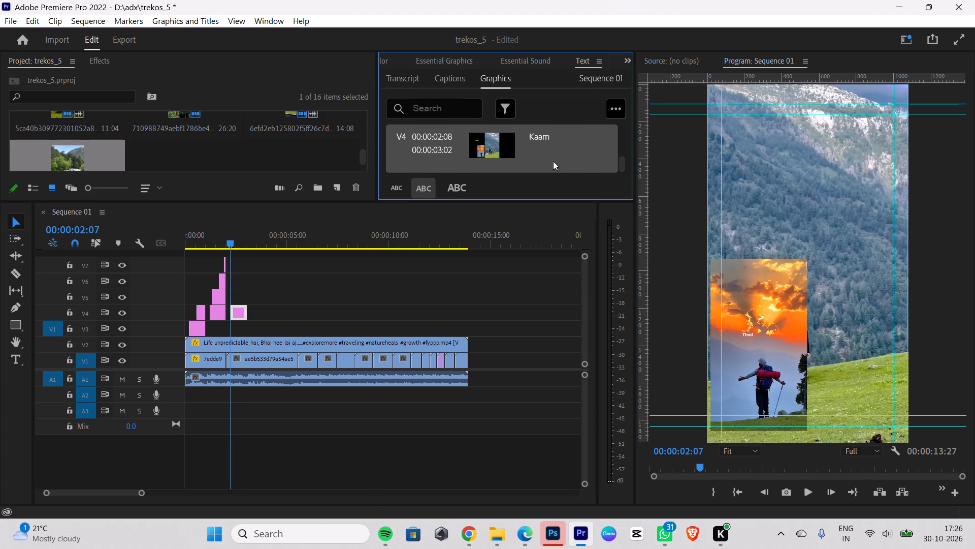
double_click(545, 140)
key("BackSpace")
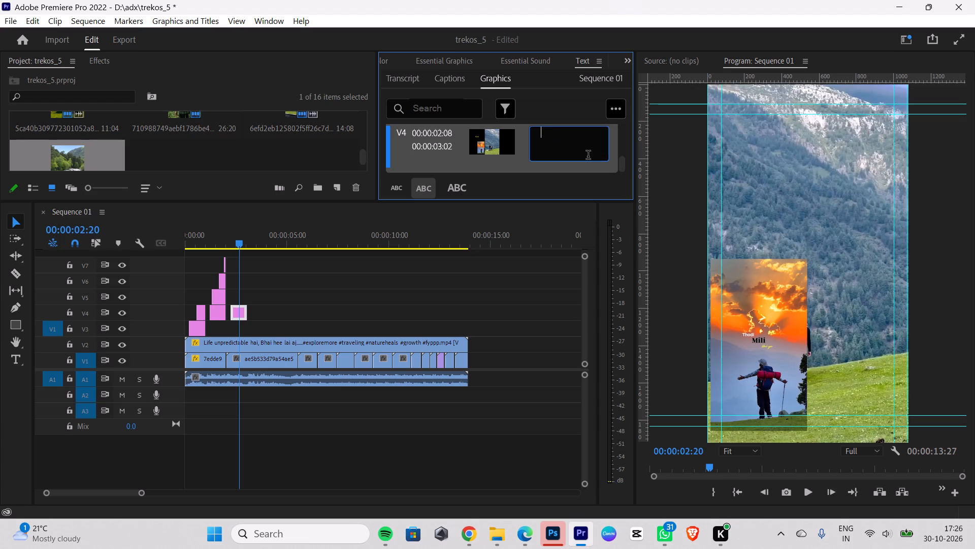
key("t")
key("r")
key("BackSpace")
key("t")
type("hodi")
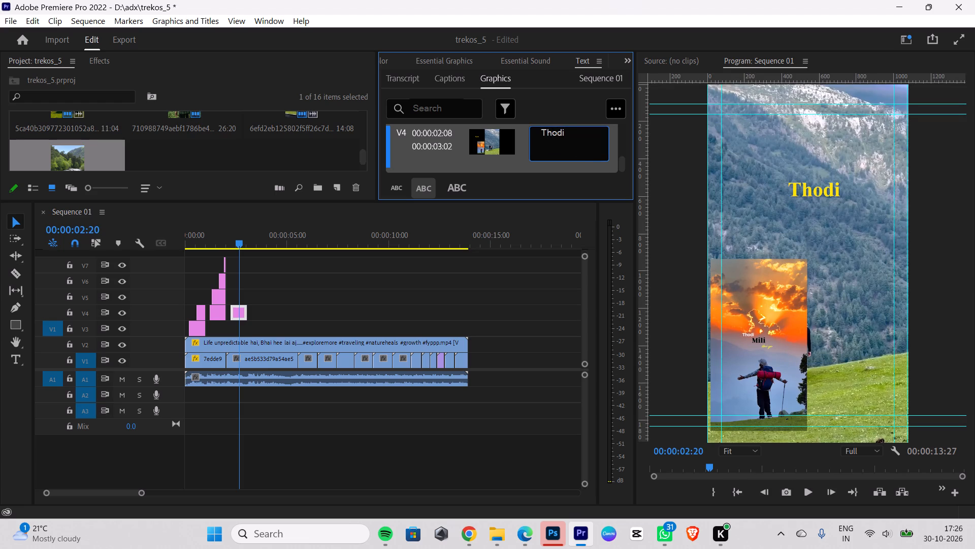
left_click(820, 311)
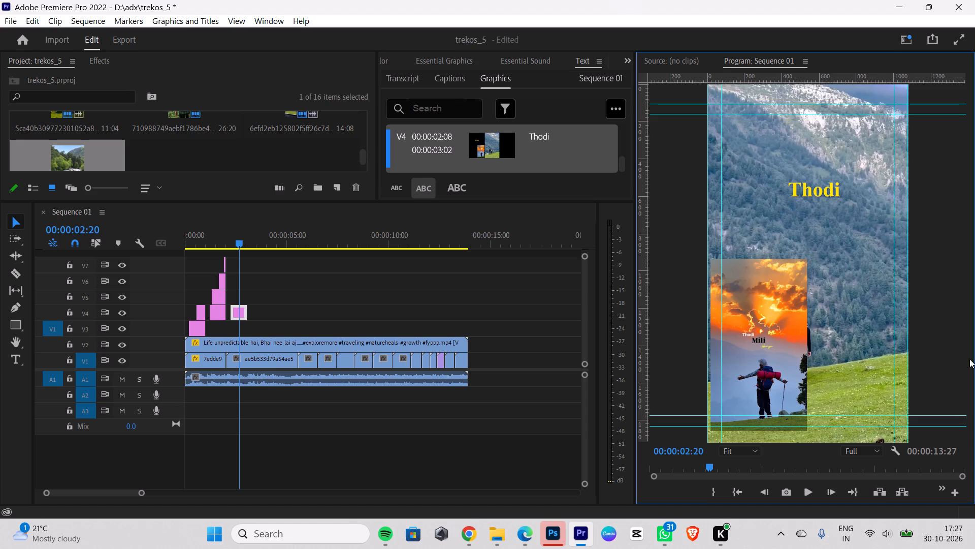
Enlarge the preview to 75% to inspect the reference captions, and duplicate the Aur caption on V5 to 00:00:02:21.
left_click(750, 442)
left_click(750, 449)
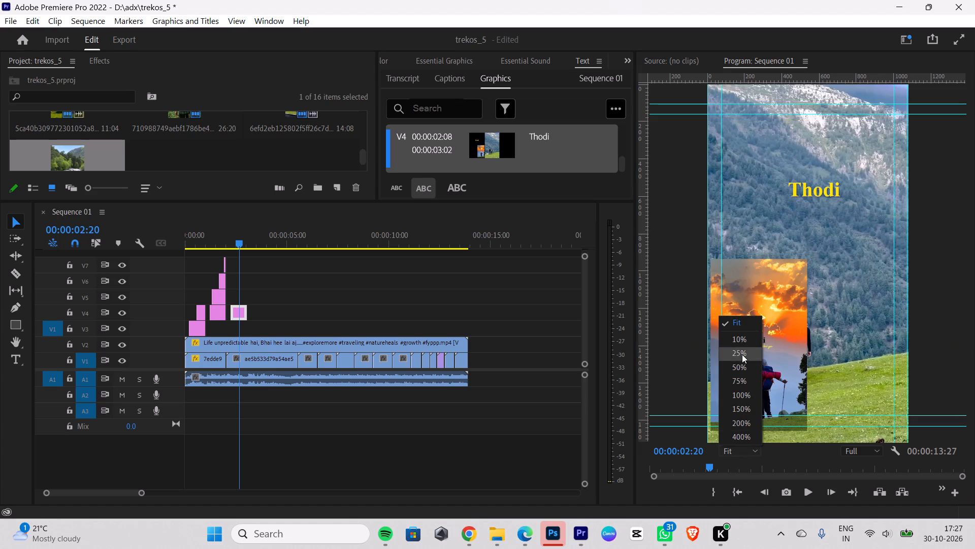
left_click(746, 382)
scroll(753, 363, "down", 1)
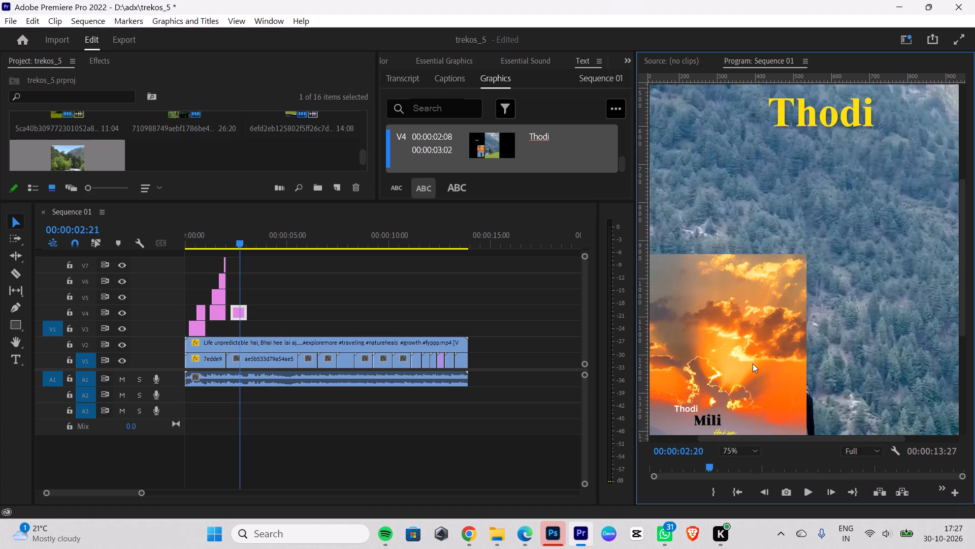
left_click(222, 299)
left_click(216, 295)
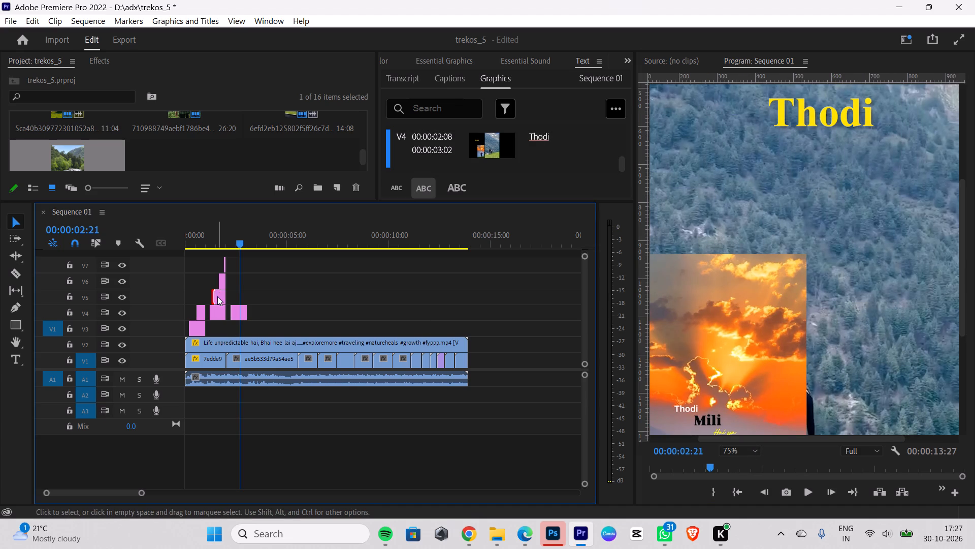
left_click(219, 297)
key("ctrl+c")
key("ctrl+v")
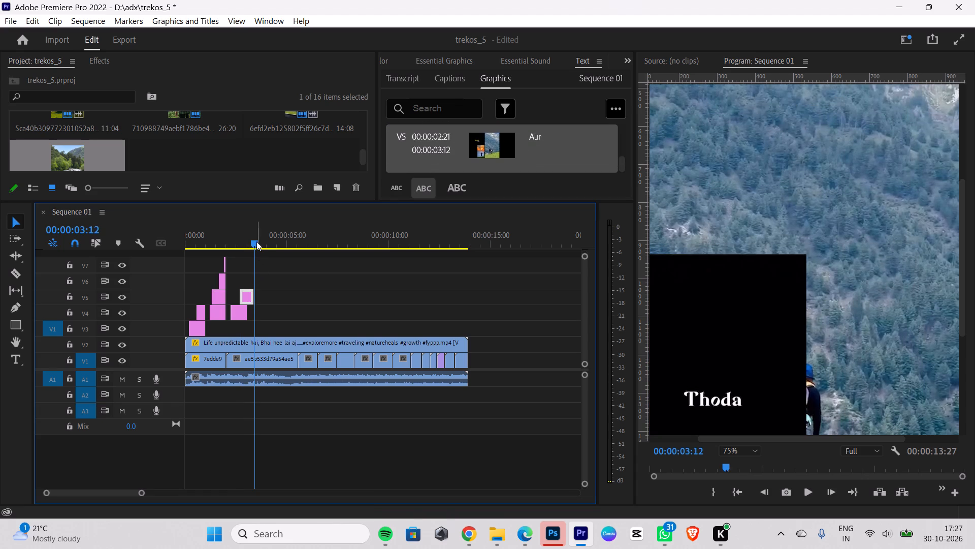
Copy the new Aur caption to 00:00:02:17 and place that copy on track V6.
left_click_drag(256, 241, 239, 247)
left_click(221, 279)
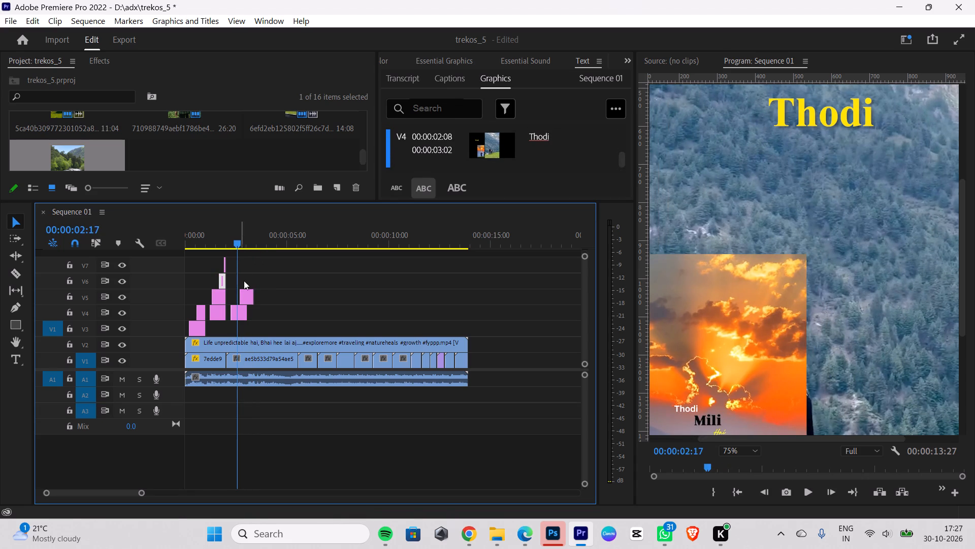
left_click(248, 298)
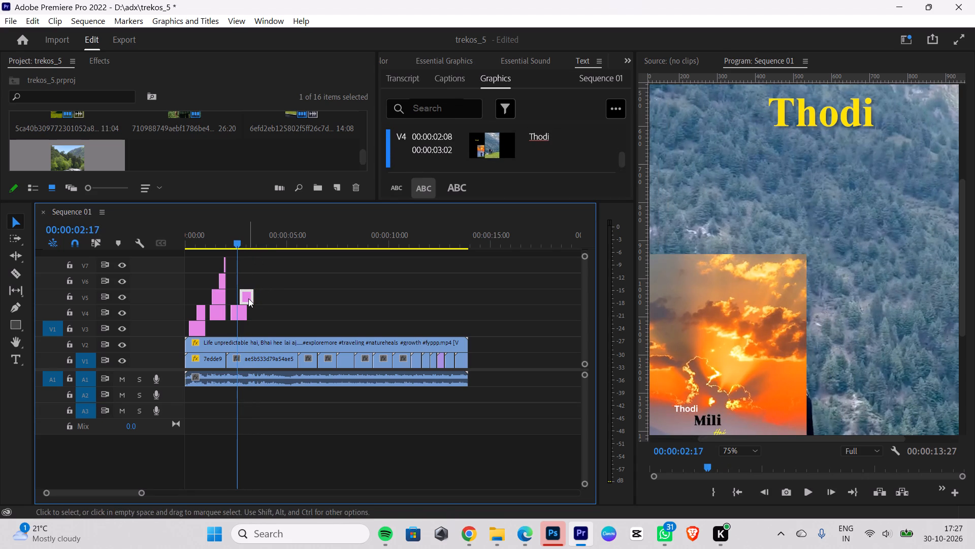
key("ctrl+c")
left_click(245, 279, "ctrl")
key("ctrl+v")
left_click_drag(241, 300, 243, 287)
left_click(267, 303)
left_click_drag(243, 296, 245, 280)
Extend the start of the remaining short Aur clip on V5 back to 00:00:02:19.
left_click(252, 294)
left_click_drag(249, 294, 245, 294)
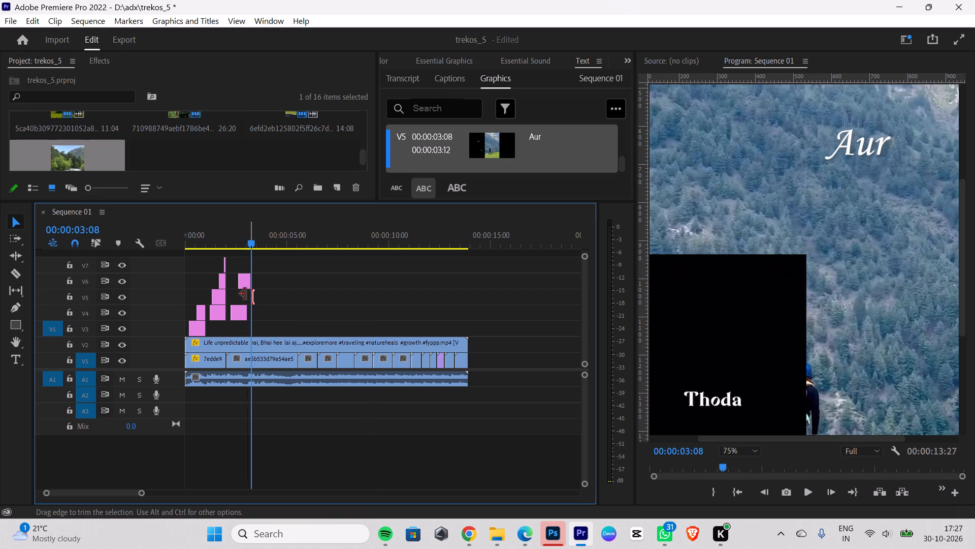
left_click_drag(245, 294, 241, 294)
Fit the whole frame in the preview and move the new Aur clip on V5 to start at 00:00:02:09, where the reference's Mili begins.
left_click_drag(248, 250, 233, 258)
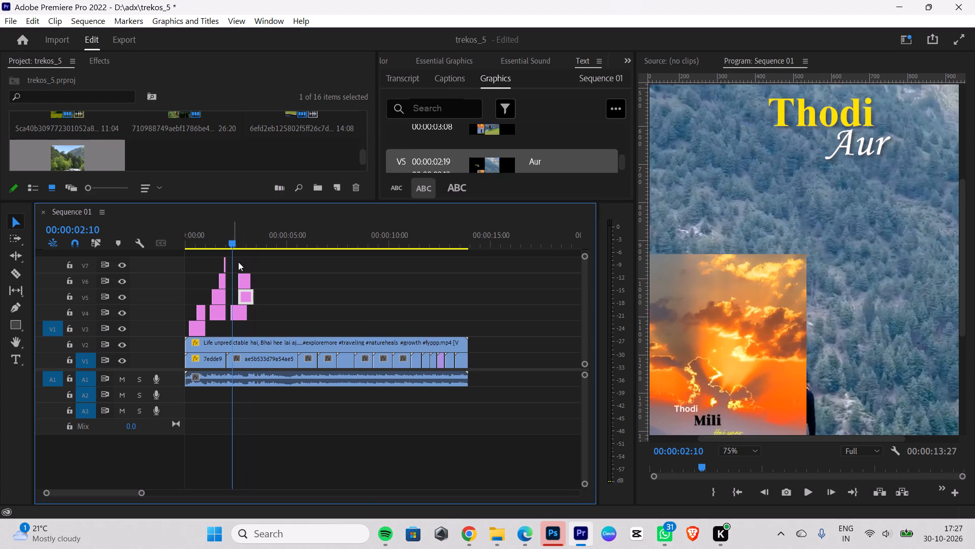
left_click(733, 447)
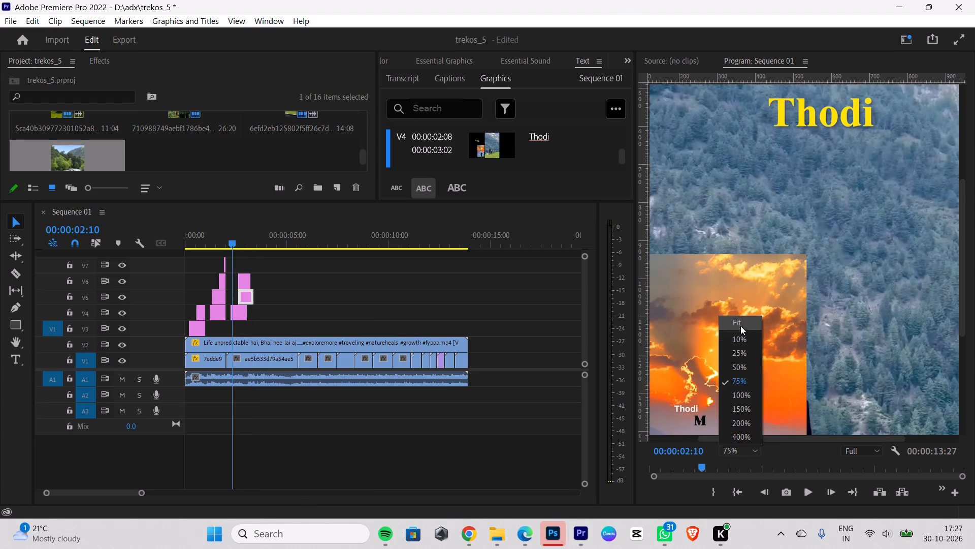
left_click(740, 323)
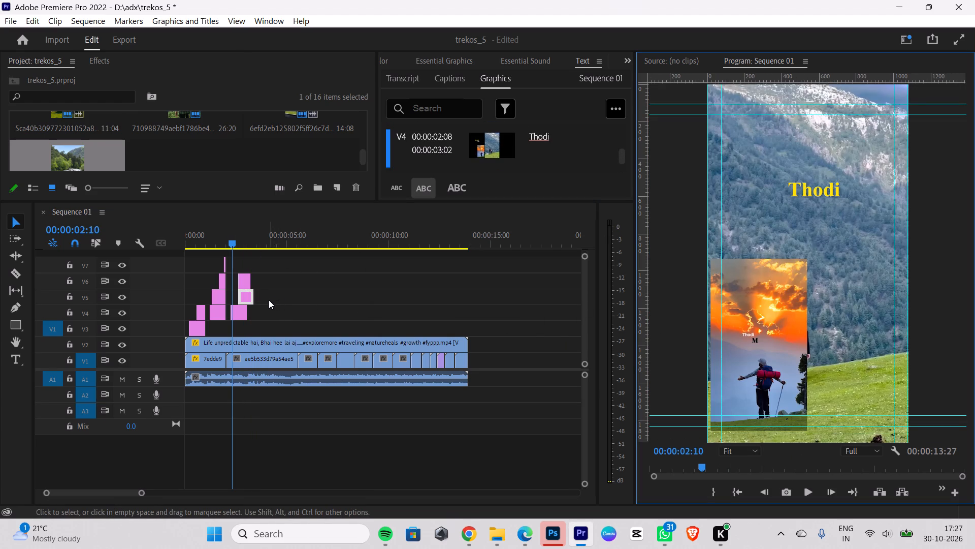
key("Left")
key("Left")
key("Left")
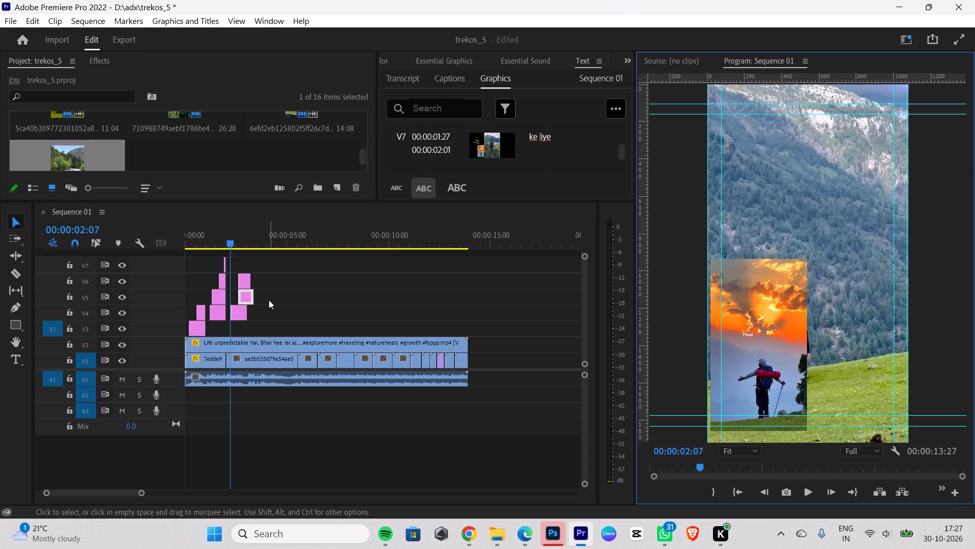
key("Right")
key("Right")
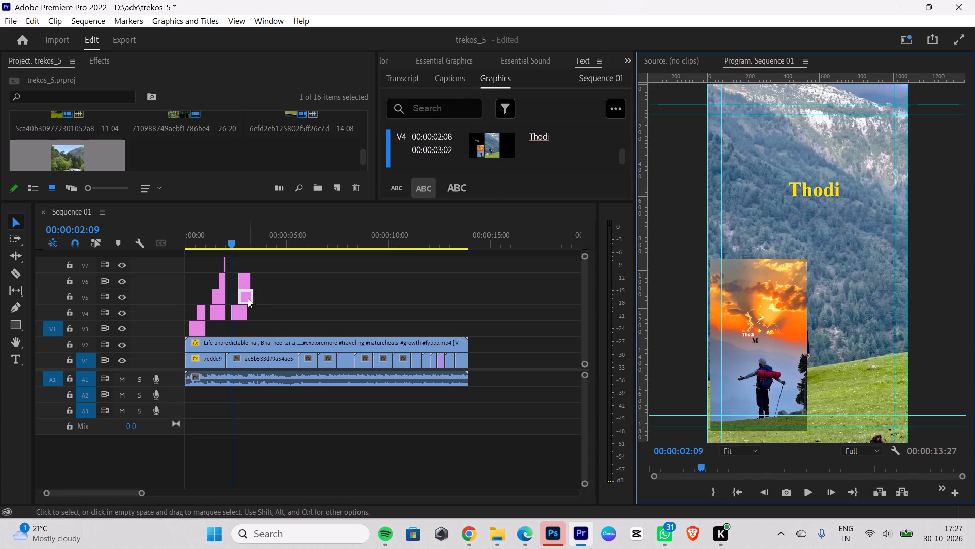
left_click(249, 297)
left_click_drag(247, 297, 241, 297)
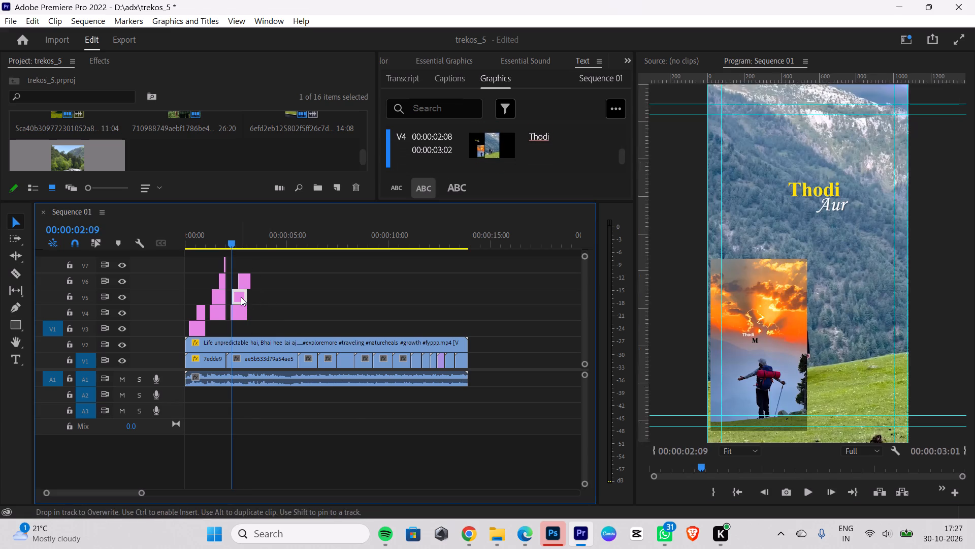
key("Right")
key("Right")
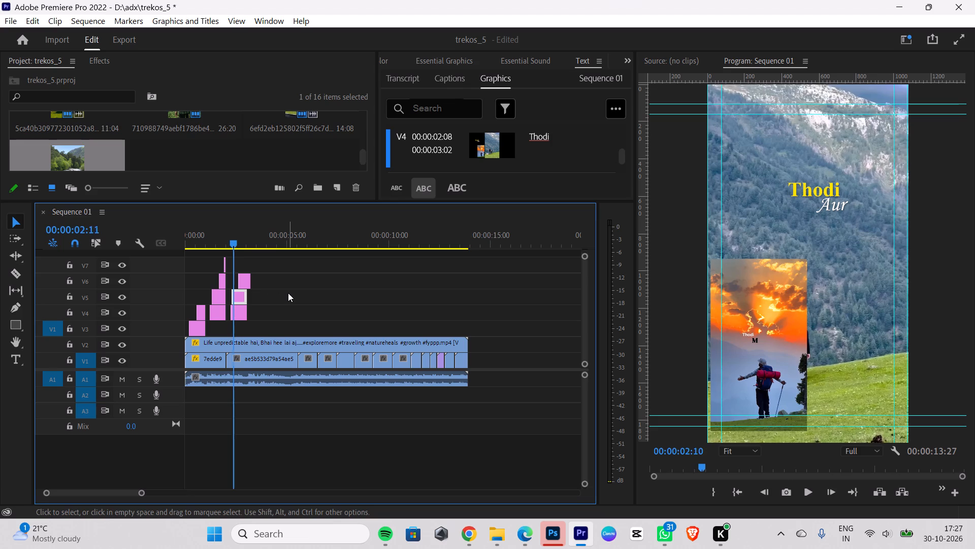
At 00:00:02:21, replace the text of the Aur caption on V6 with "hai yarr...".
key("Right")
key("Right")
key("Right")
key("Right")
key("Right")
key("Right")
key("Right")
key("Right")
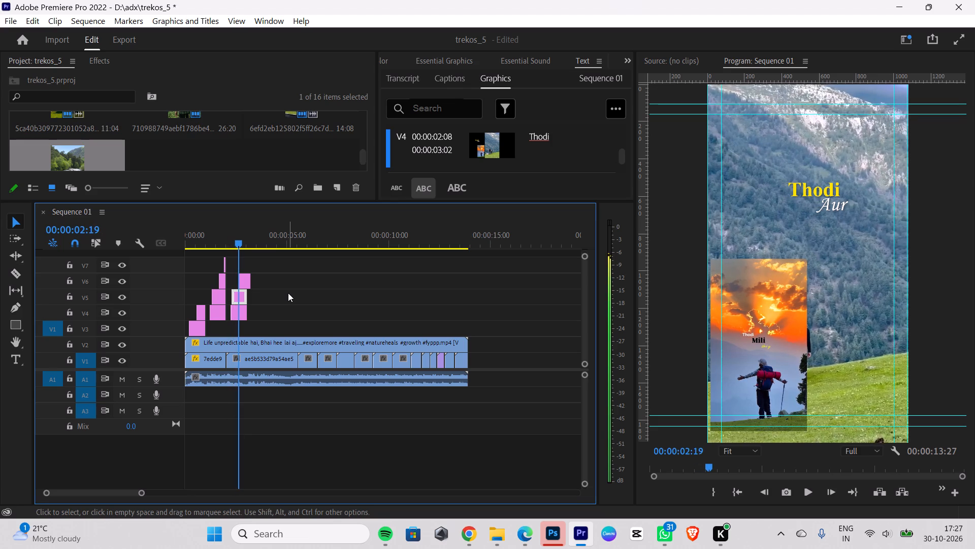
key("Right")
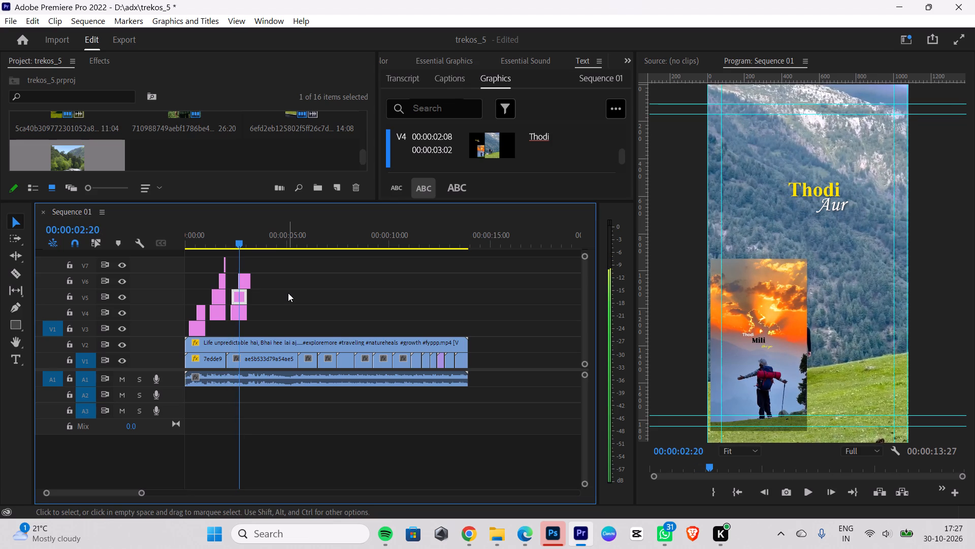
key("Right")
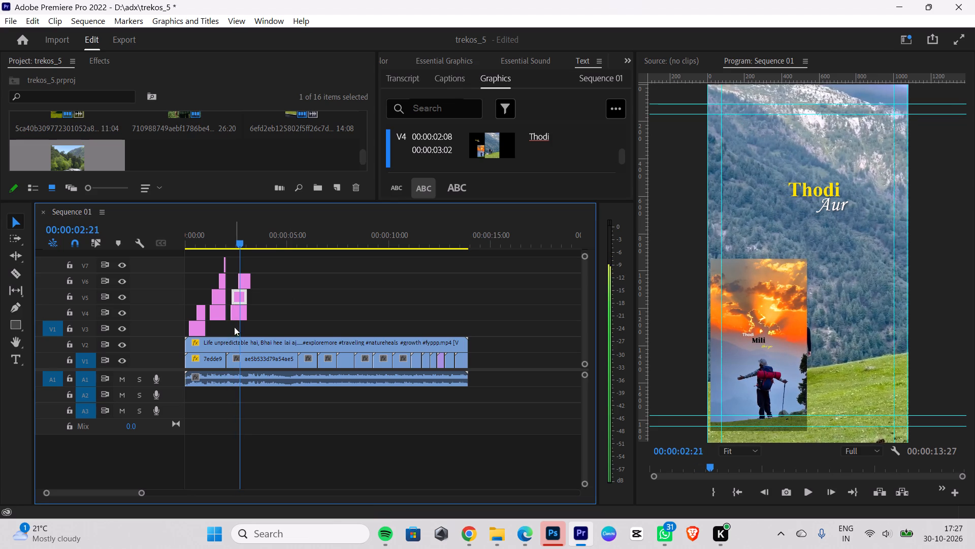
double_click(243, 279)
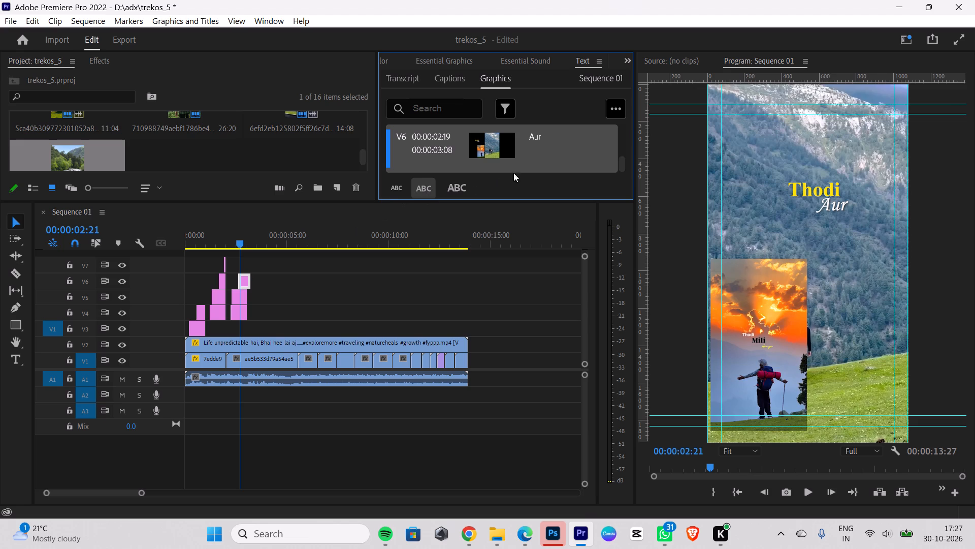
double_click(542, 133)
key("BackSpace")
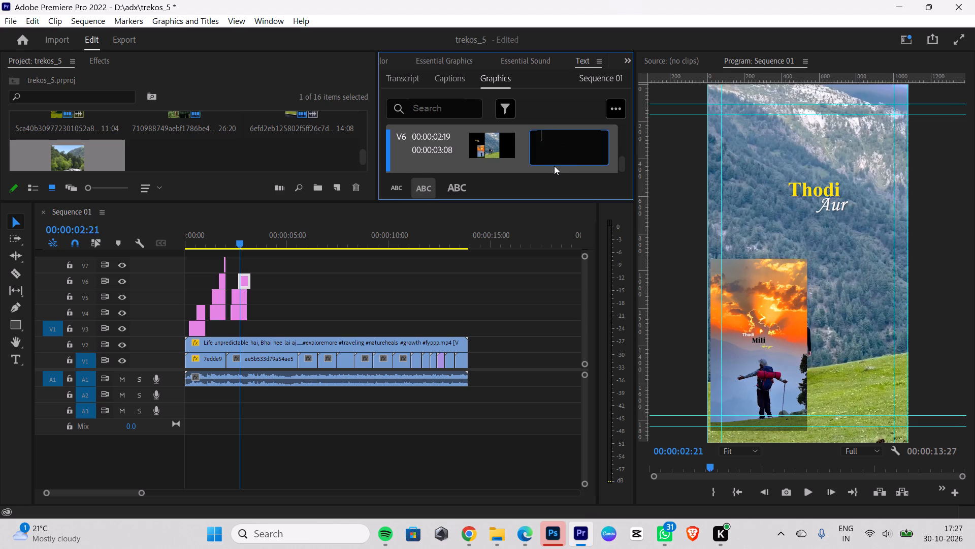
type("hai")
key("space")
type("yarr...")
left_click(685, 233)
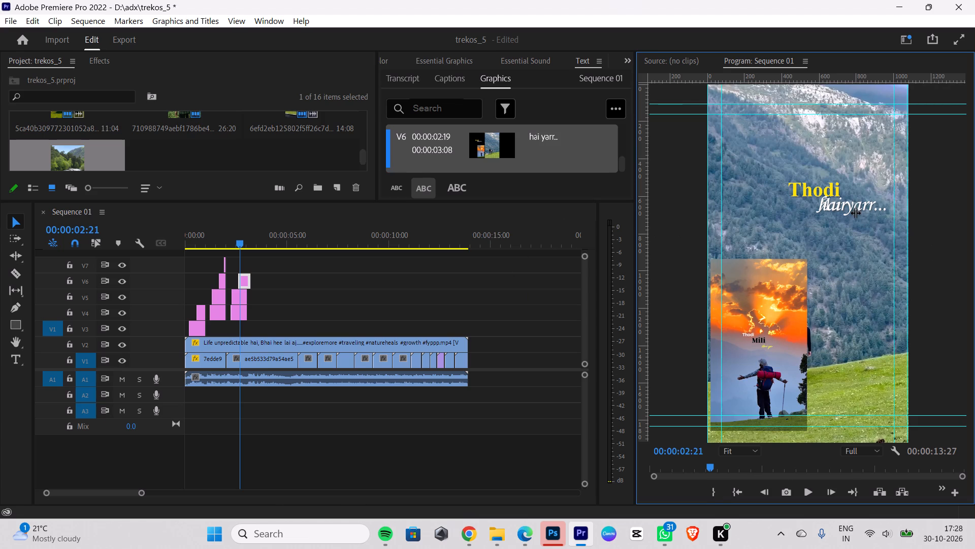
Move the "hai yarr..." caption down so it sits just below Aur.
left_click_drag(857, 206, 838, 227)
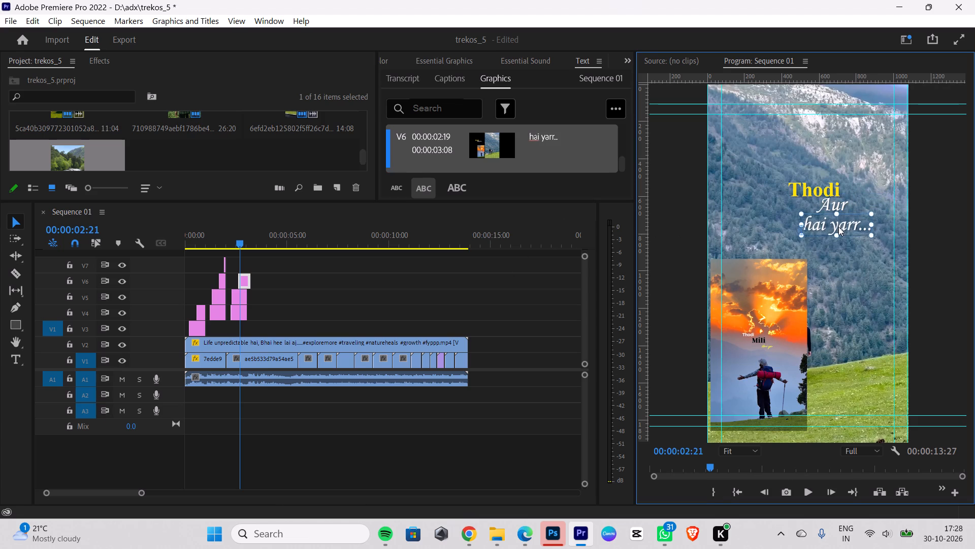
left_click_drag(838, 227, 831, 223)
left_click(856, 262)
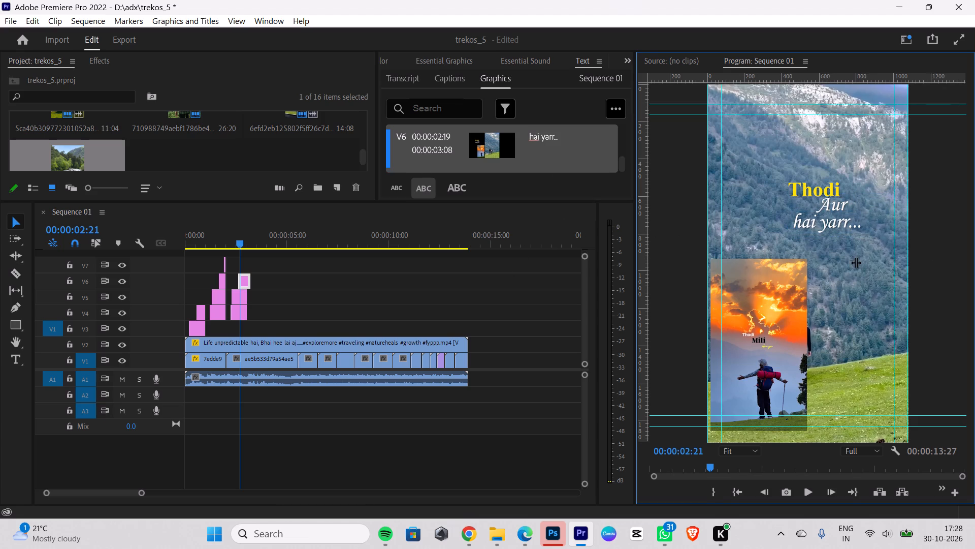
Replace the V5 Aur caption's text with Mili and shift it sideways so it sits directly beneath Thodi.
double_click(827, 204)
key("BackSpace")
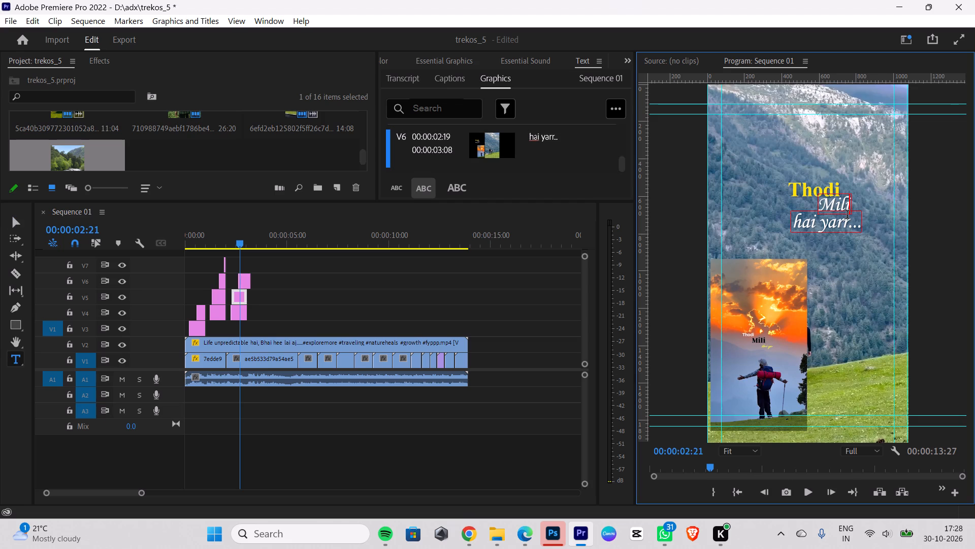
left_click(13, 222)
left_click(819, 271)
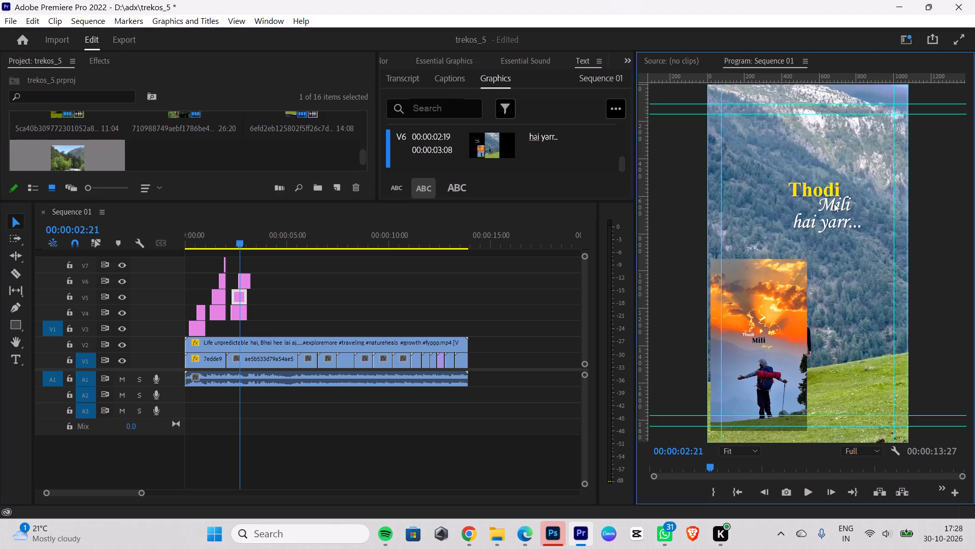
left_click(830, 202)
left_click_drag(831, 205, 828, 205)
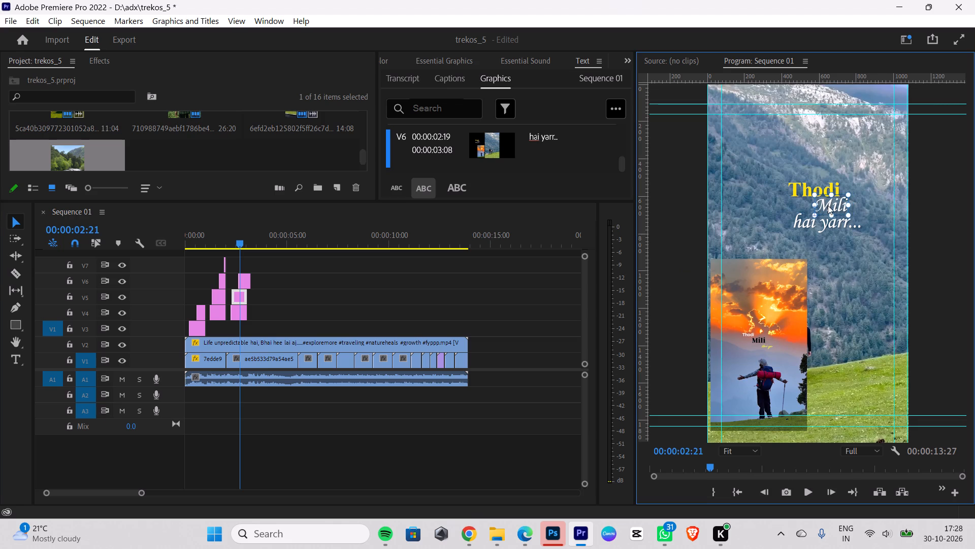
left_click_drag(828, 205, 815, 206)
left_click(829, 241)
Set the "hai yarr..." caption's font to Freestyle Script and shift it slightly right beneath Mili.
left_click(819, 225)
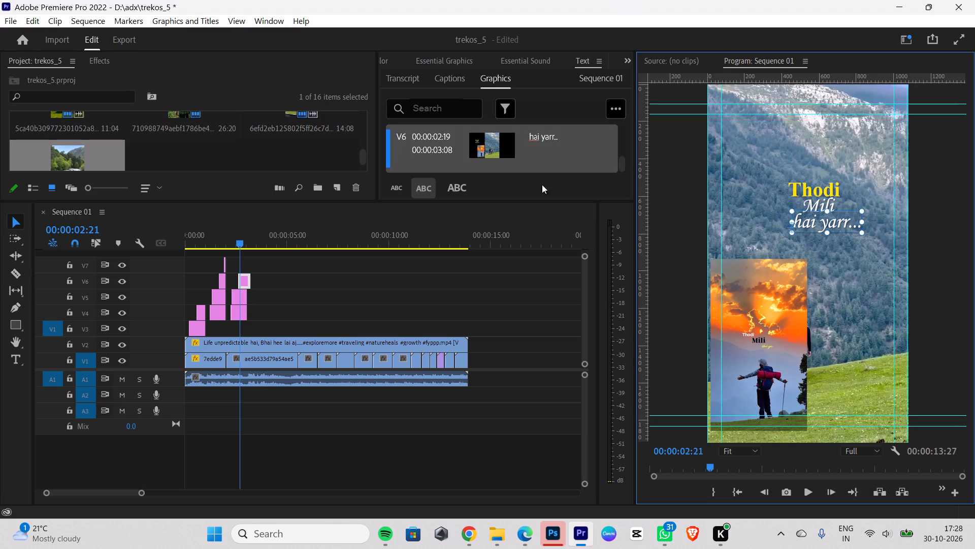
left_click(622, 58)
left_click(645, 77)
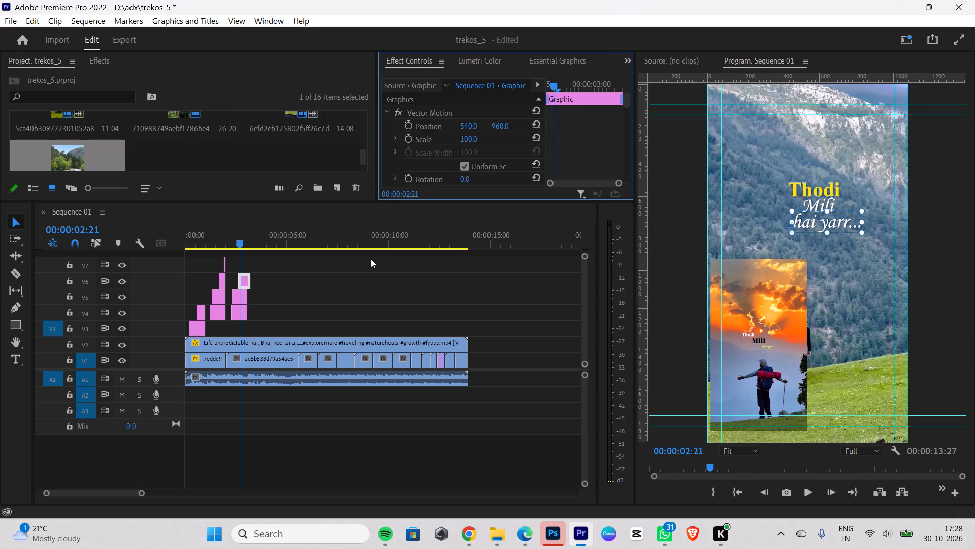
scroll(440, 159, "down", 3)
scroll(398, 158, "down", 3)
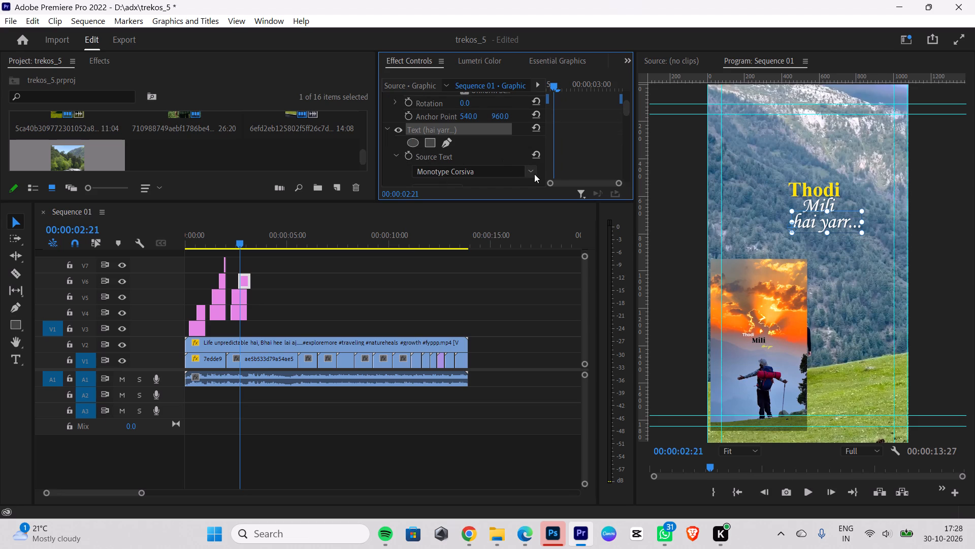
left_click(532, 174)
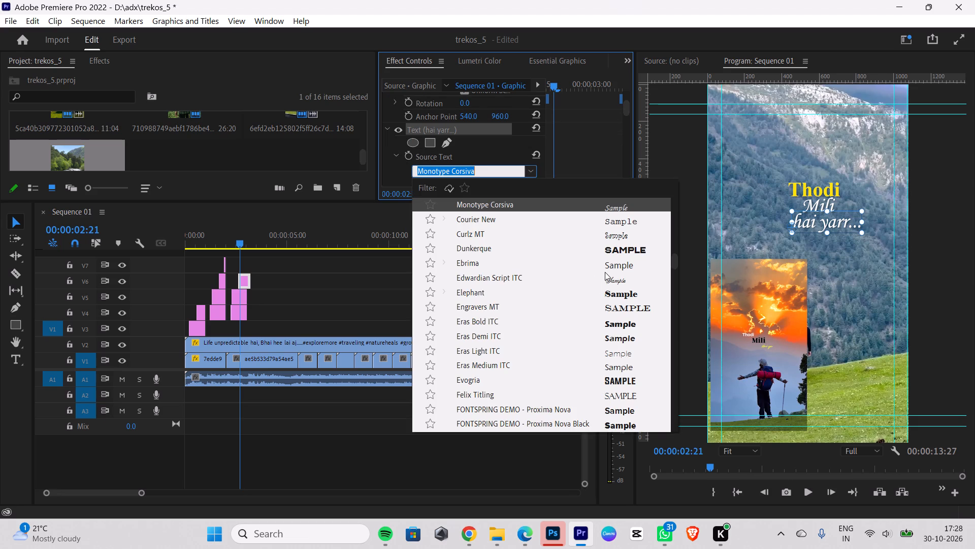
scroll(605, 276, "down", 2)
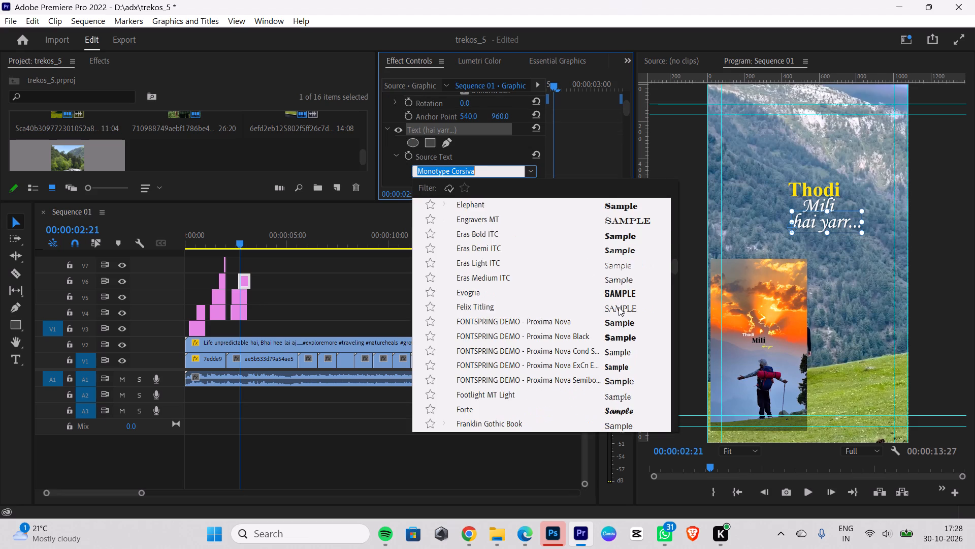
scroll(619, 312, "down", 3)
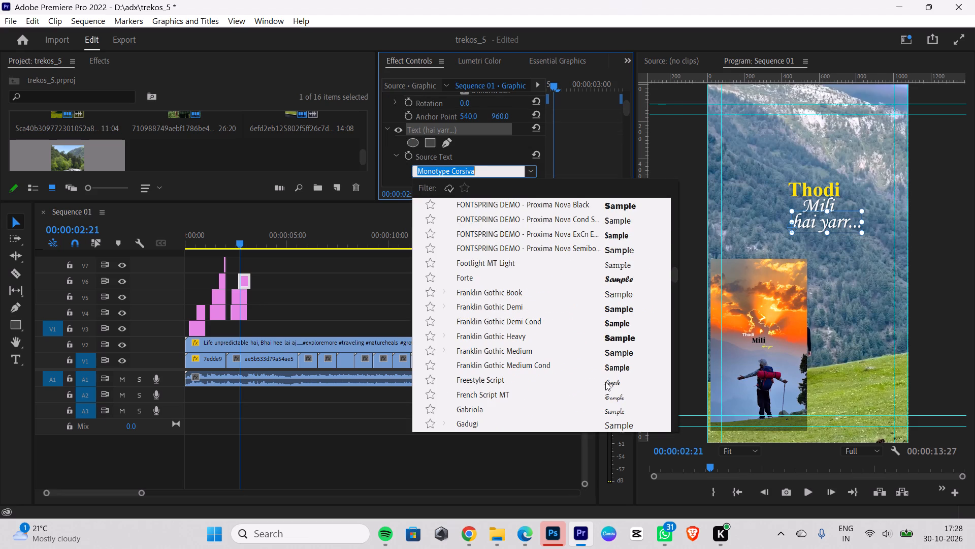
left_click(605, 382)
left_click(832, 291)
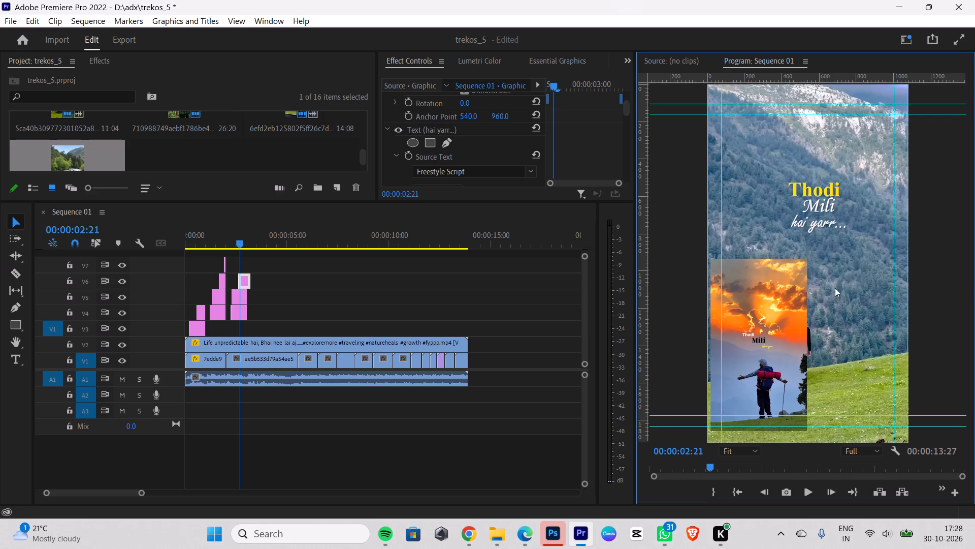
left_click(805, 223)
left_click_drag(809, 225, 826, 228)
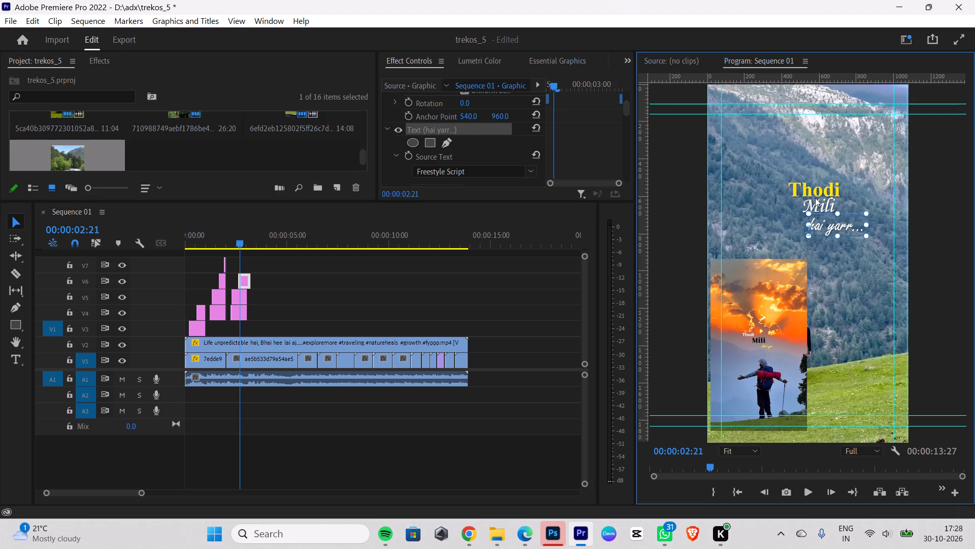
Enlarge the yellow Thodi caption slightly and move it left toward the middle of the frame.
left_click(808, 191)
left_click_drag(840, 179, 843, 165)
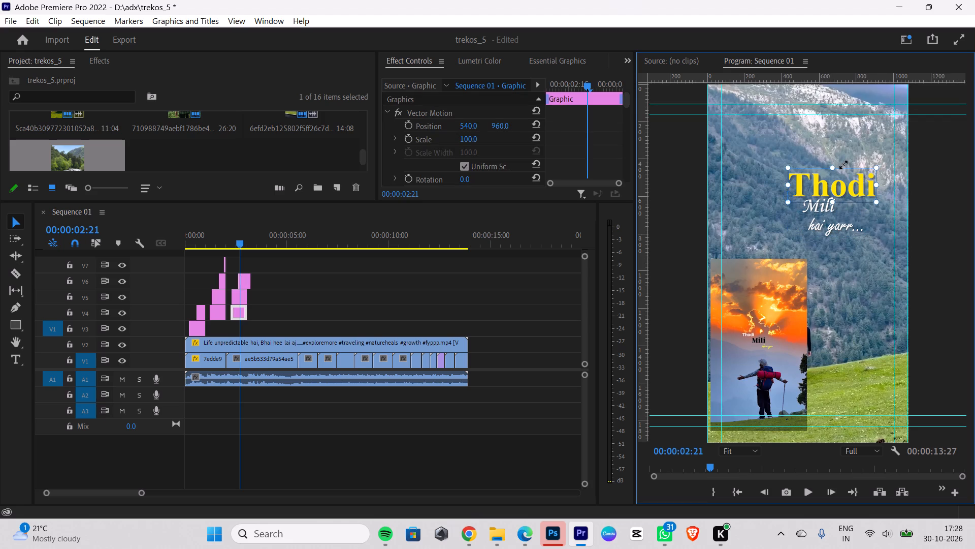
left_click_drag(843, 165, 831, 174)
left_click(842, 256)
left_click_drag(831, 188, 814, 189)
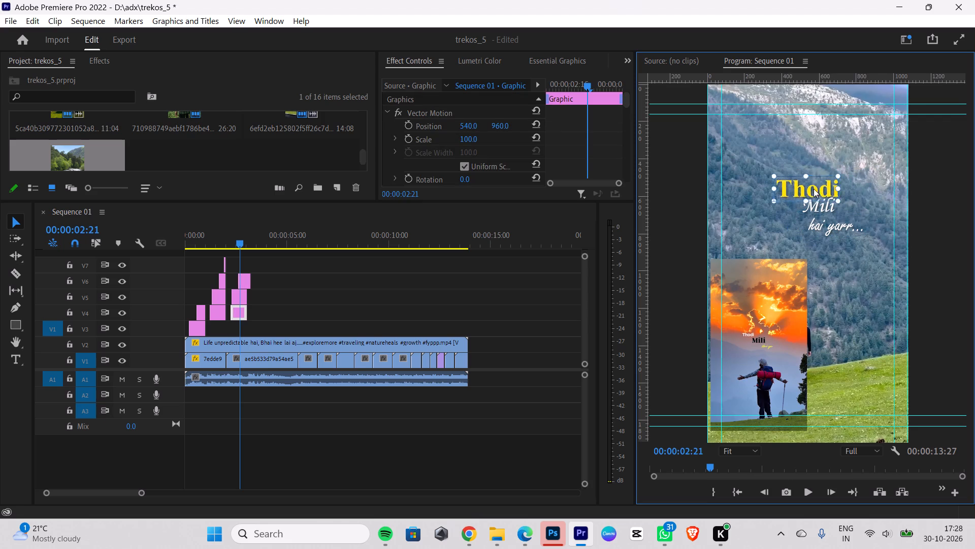
left_click_drag(814, 189, 797, 191)
left_click(832, 287)
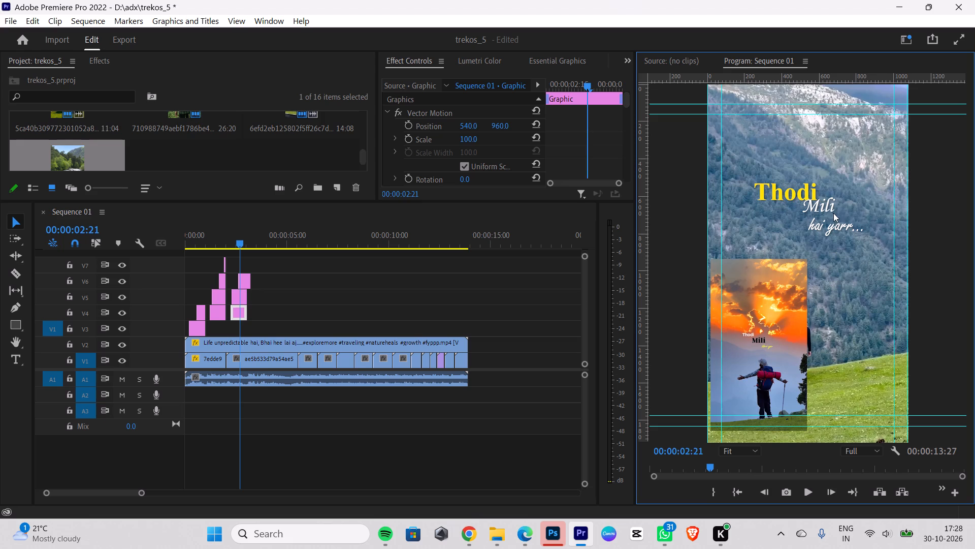
Move the Mili and "hai yarr..." captions left so they stack beneath the enlarged Thodi.
left_click(829, 208)
left_click_drag(823, 205, 797, 210)
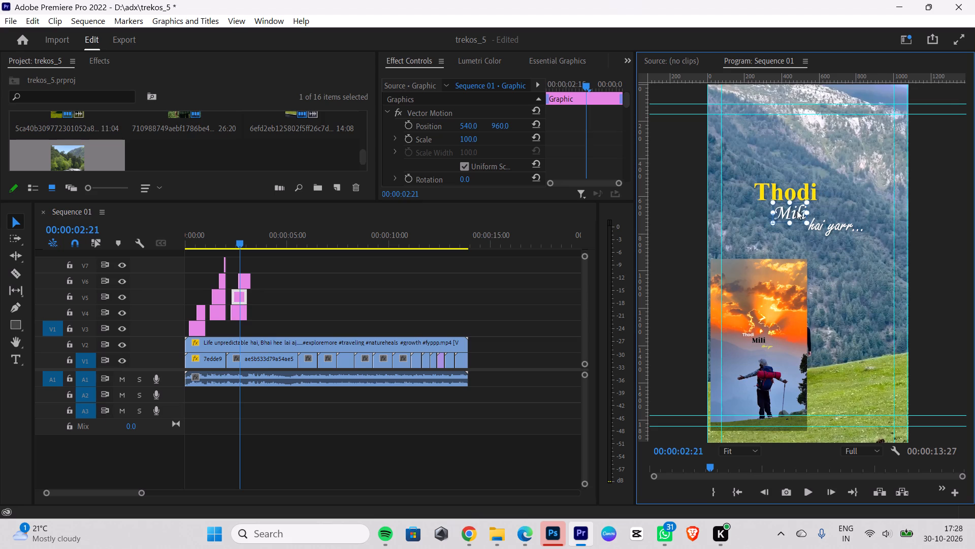
left_click_drag(797, 210, 801, 211)
left_click(828, 290)
left_click(833, 229)
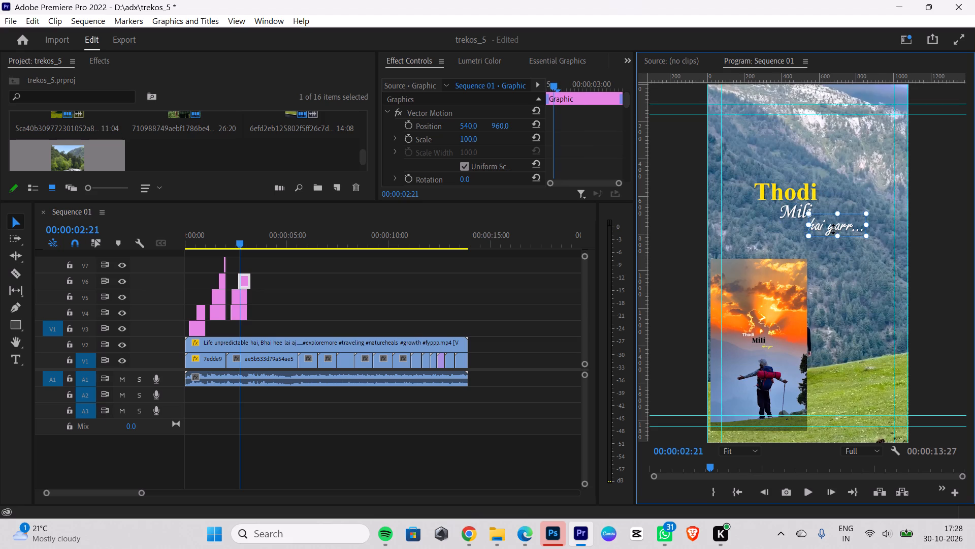
left_click_drag(841, 225, 795, 227)
left_click(826, 251)
Rearrange the three captions: Thodi slightly right, Mili beneath the end of Thodi, and "hai yarr..." below as the bottom line.
left_click(782, 192)
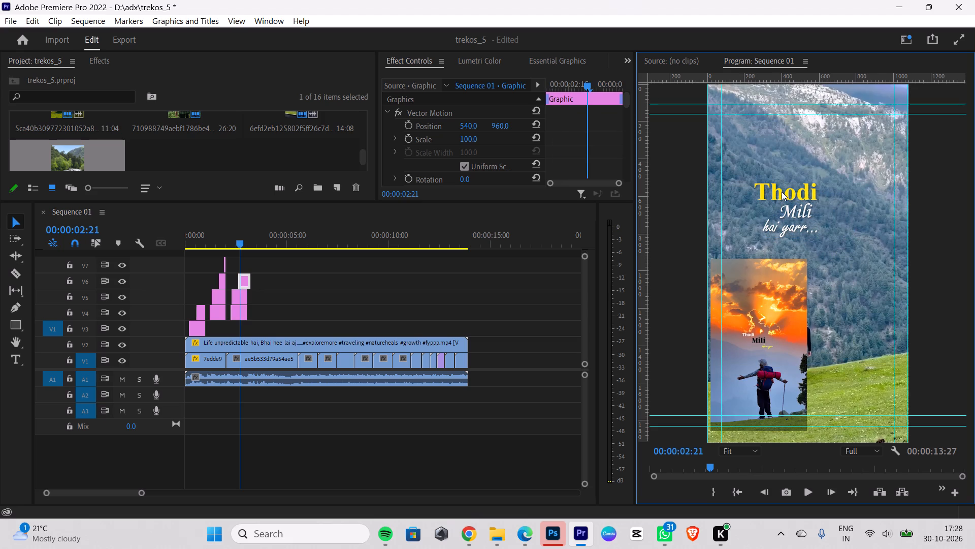
left_click_drag(782, 192, 795, 191)
left_click(833, 262)
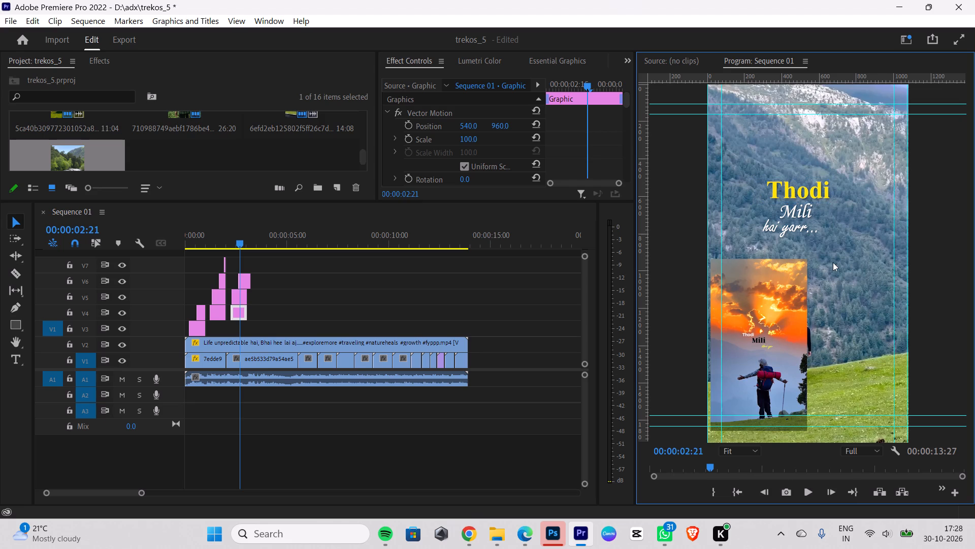
left_click_drag(788, 213, 828, 211)
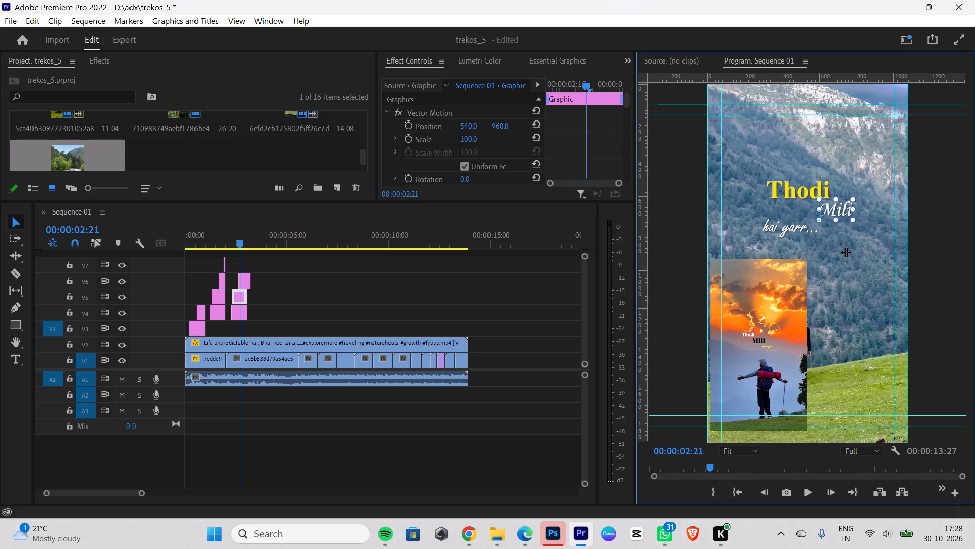
left_click(846, 252)
left_click(766, 226)
left_click_drag(781, 226, 794, 229)
left_click(850, 256)
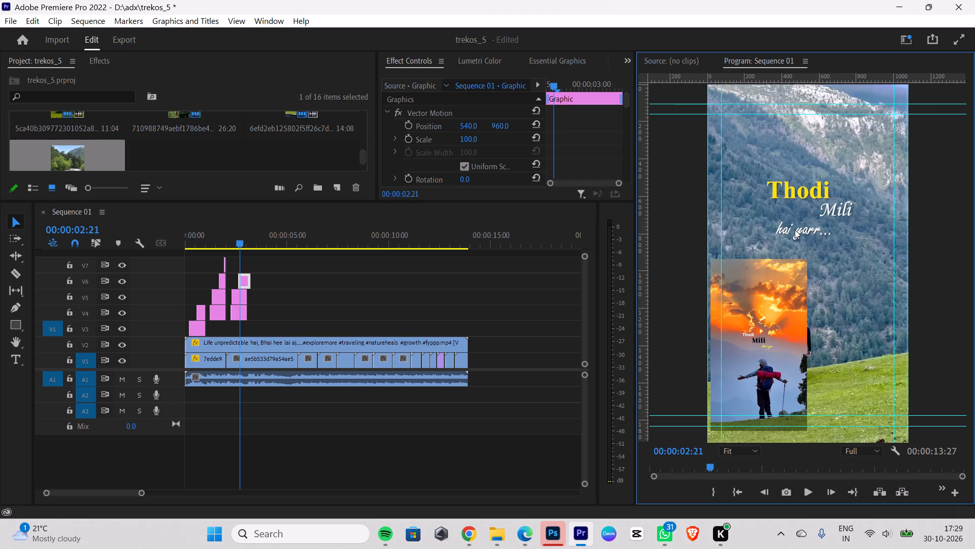
Change the "hai yarr..." caption's font to Georgia.
left_click(795, 230)
scroll(486, 160, "down", 8)
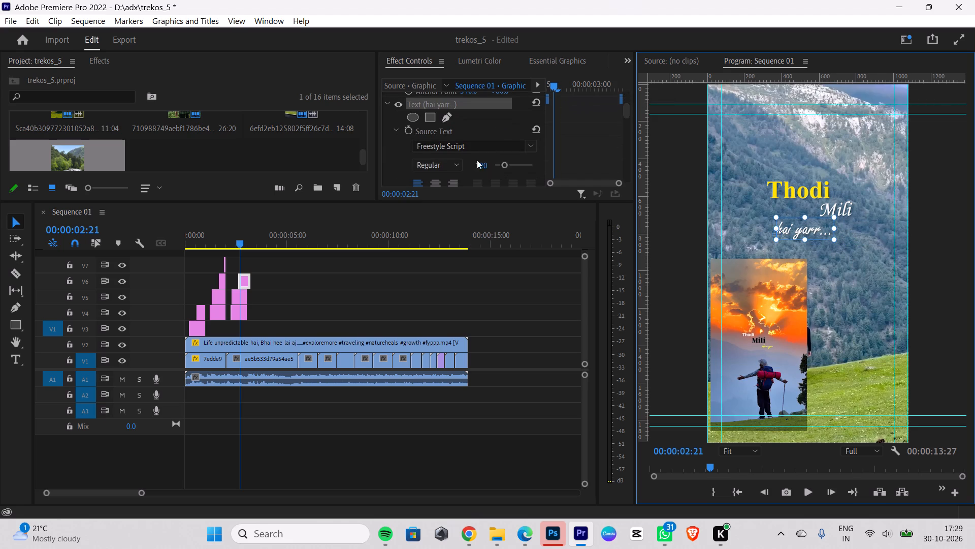
scroll(470, 146, "down", 3)
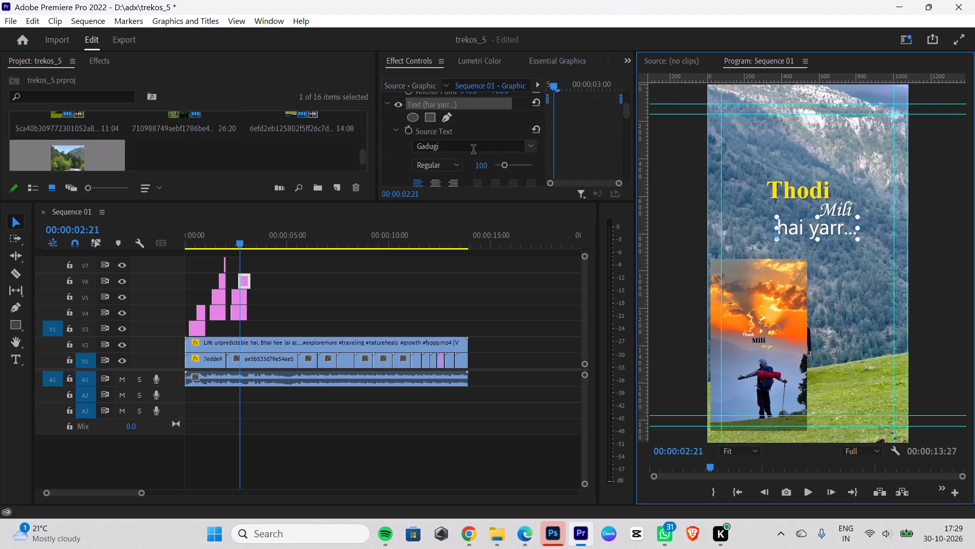
scroll(478, 152, "down", 1)
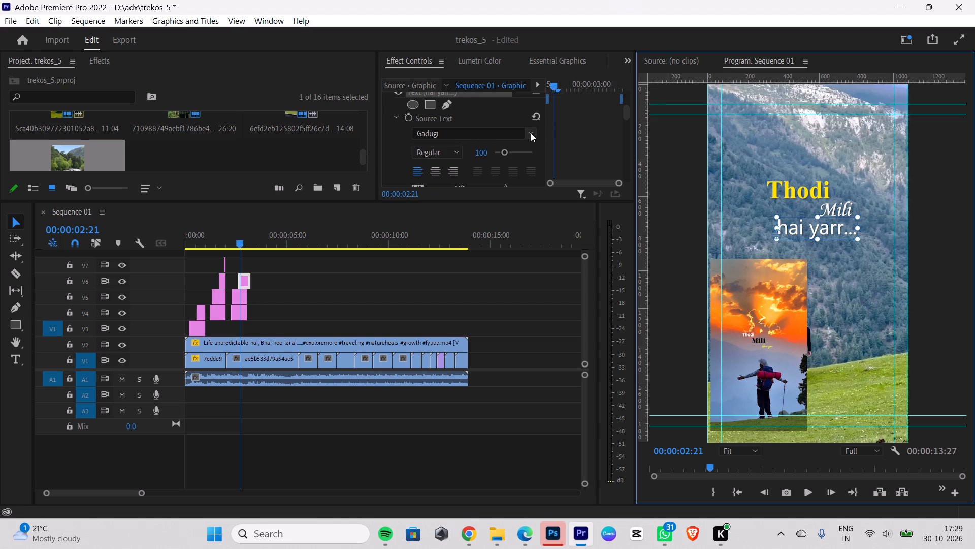
scroll(530, 133, "down", 2)
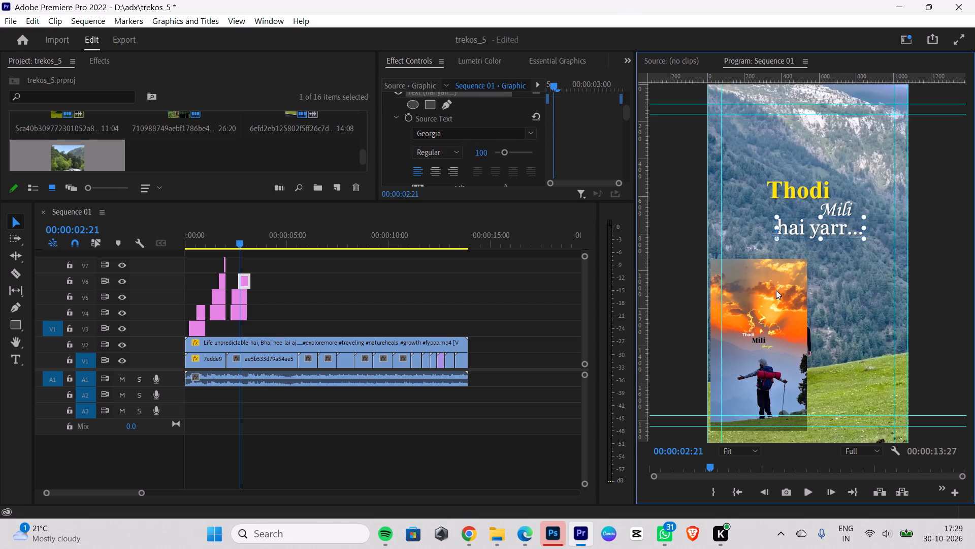
left_click(784, 289)
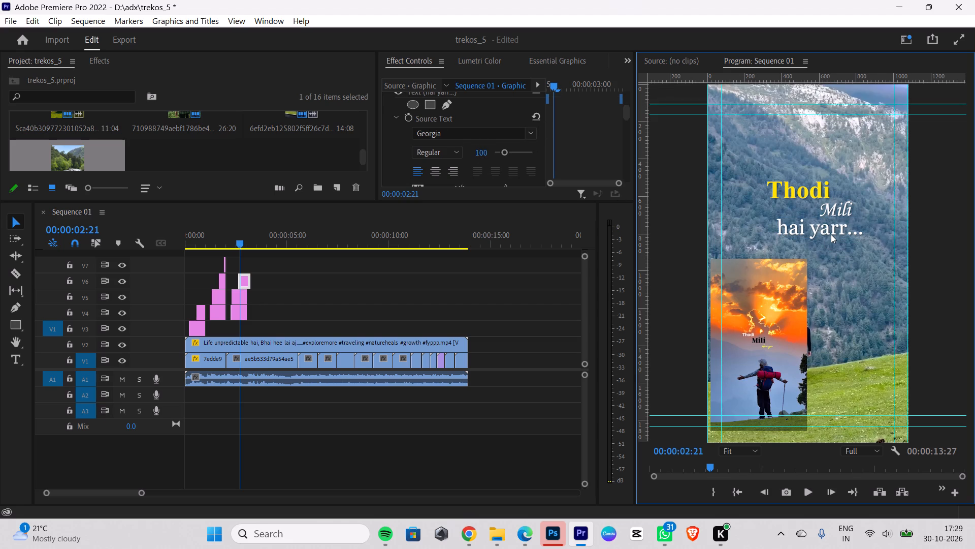
Nudge the "hai yarr..." caption slightly left beneath Thodi and Mili.
left_click(831, 233)
left_click_drag(833, 231, 828, 231)
left_click(828, 270)
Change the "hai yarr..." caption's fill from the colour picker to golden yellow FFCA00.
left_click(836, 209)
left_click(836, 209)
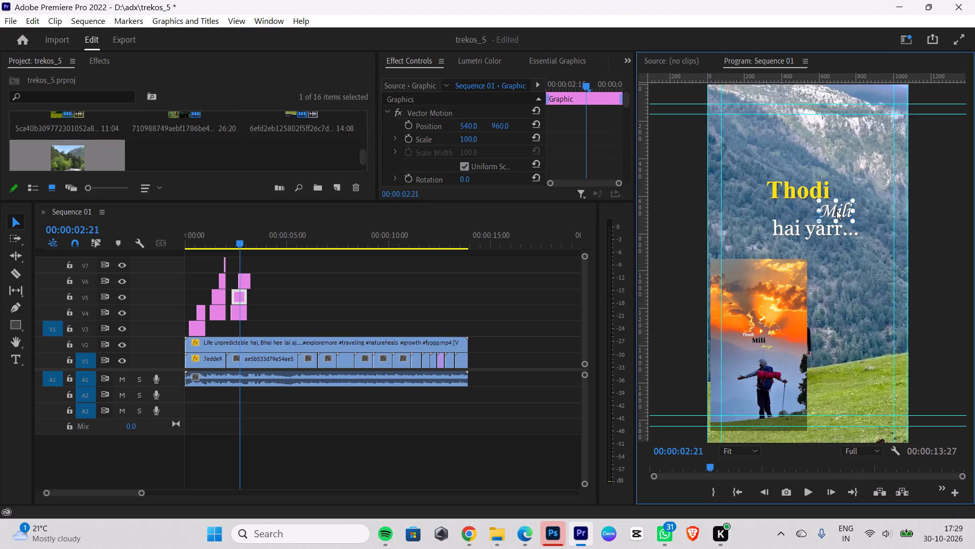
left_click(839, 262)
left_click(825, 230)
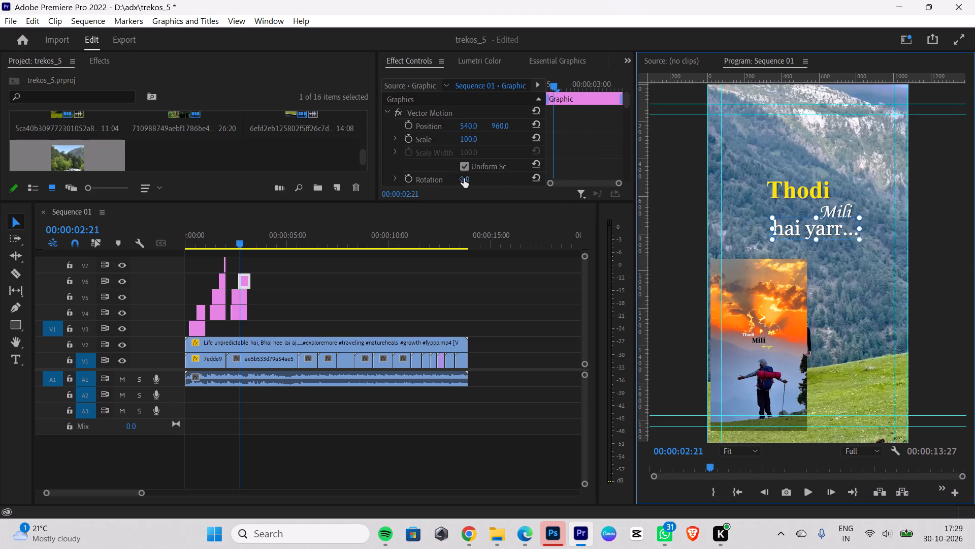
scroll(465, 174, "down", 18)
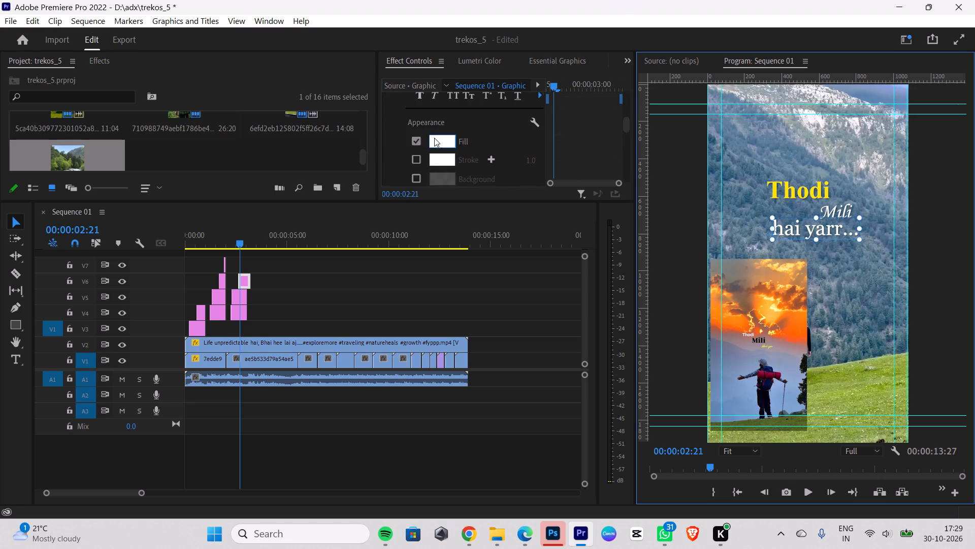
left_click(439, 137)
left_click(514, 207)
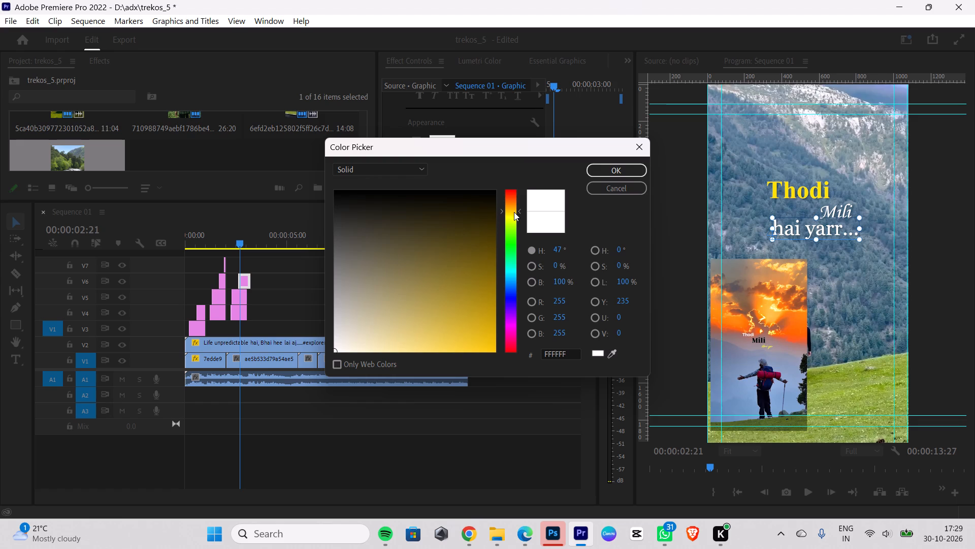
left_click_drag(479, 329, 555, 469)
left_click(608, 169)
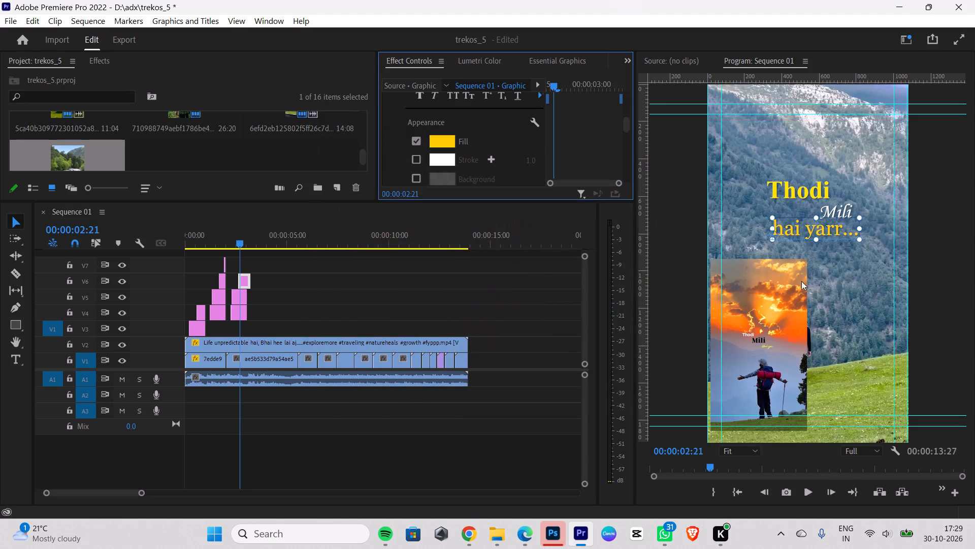
Match the "hai yarr..." caption's fill to the Thodi caption by sampling Thodi's yellow.
left_click(836, 296)
left_click(825, 232)
scroll(440, 144, "down", 2)
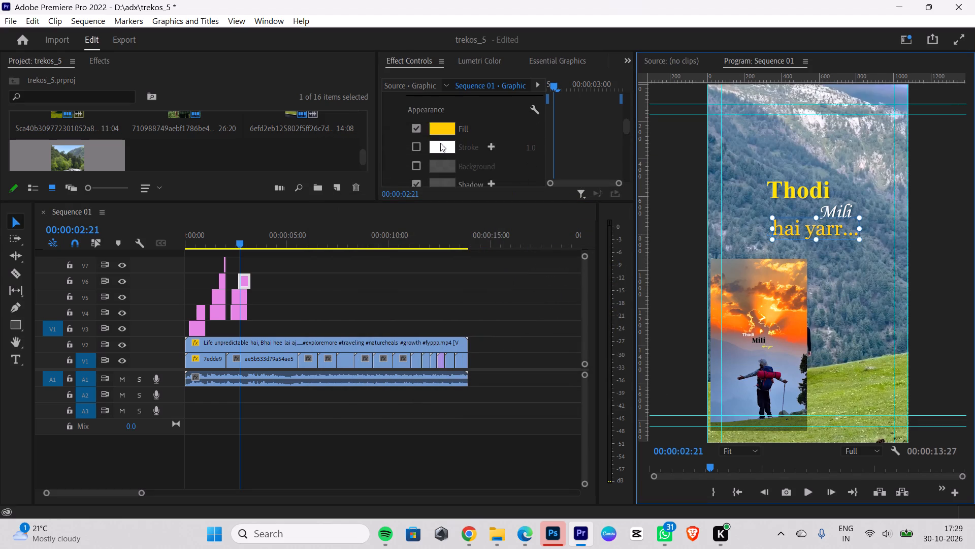
scroll(440, 143, "down", 1)
left_click(850, 292)
left_click(792, 235)
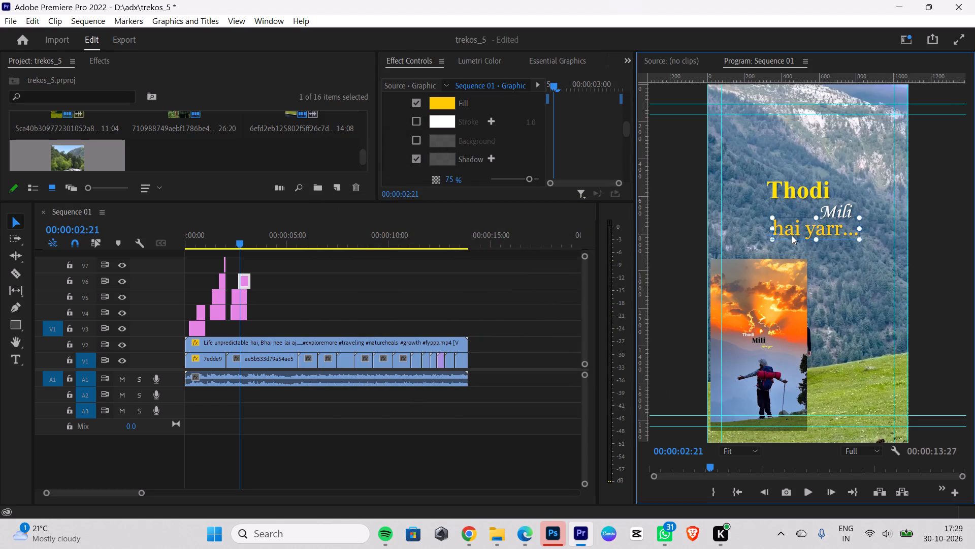
left_click(435, 102)
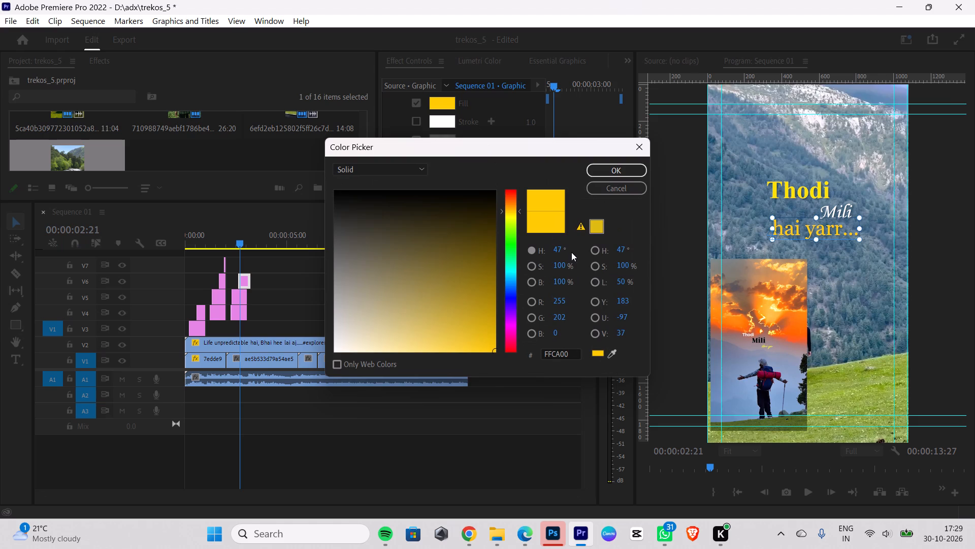
left_click(613, 349)
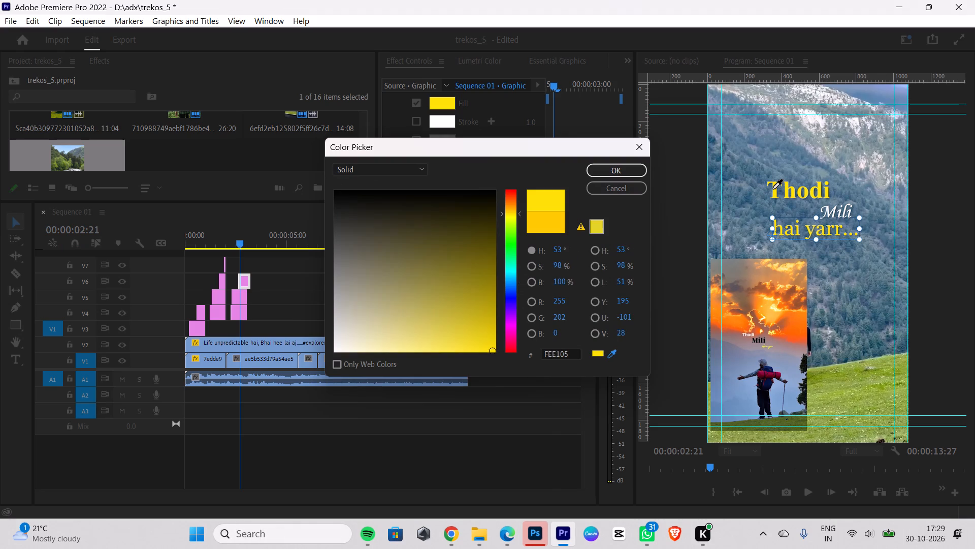
left_click(773, 189)
left_click(628, 174)
left_click(852, 299)
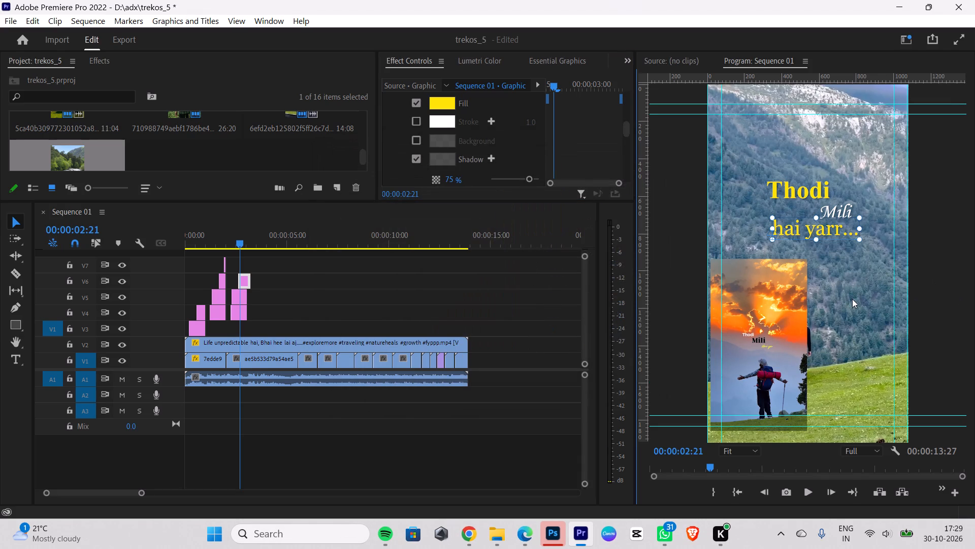
Enlarge the Thodi caption slightly and shift it a little left above Mili and "hai yarr...".
left_click(803, 193)
left_click(803, 192)
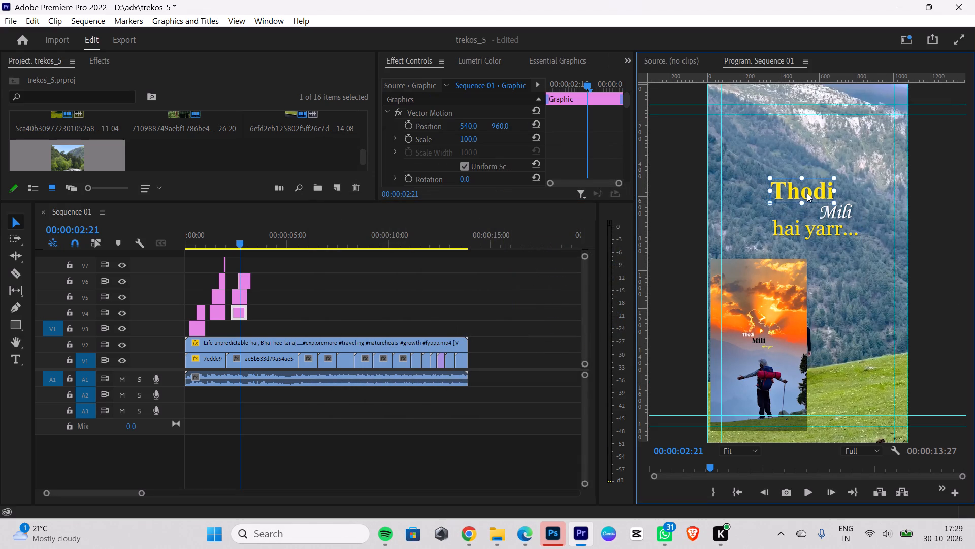
left_click_drag(836, 193, 843, 192)
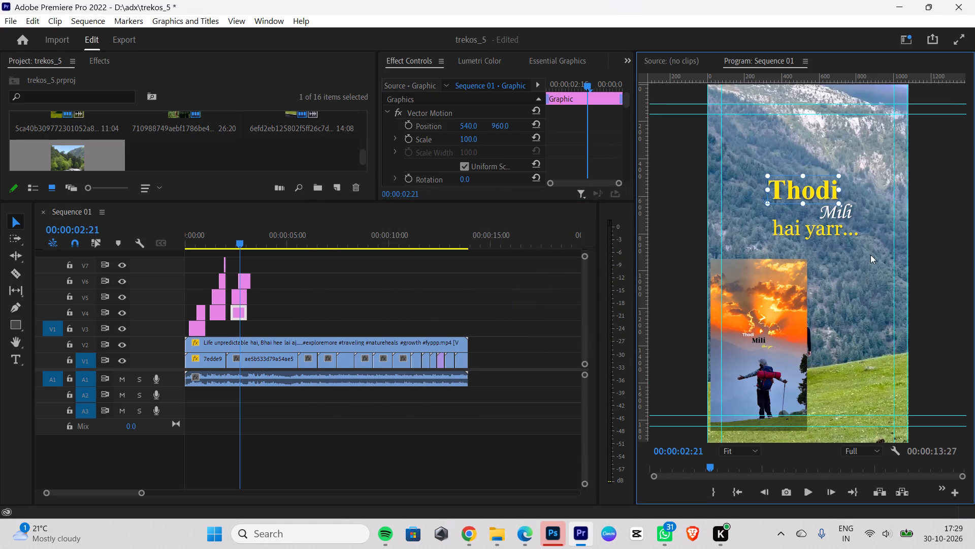
left_click(873, 267)
left_click_drag(803, 194, 796, 194)
left_click(844, 277)
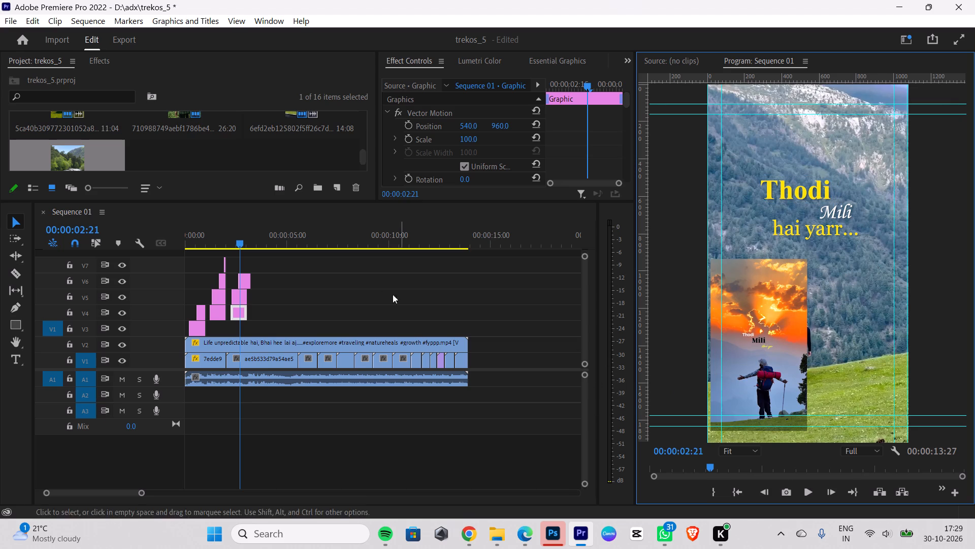
Cut the "hai yarr..." caption on V6 at 00:00:03:02, level with the Thodi and Mili clips' end, and delete the leftover piece.
key("Right")
key("Right")
key("Right")
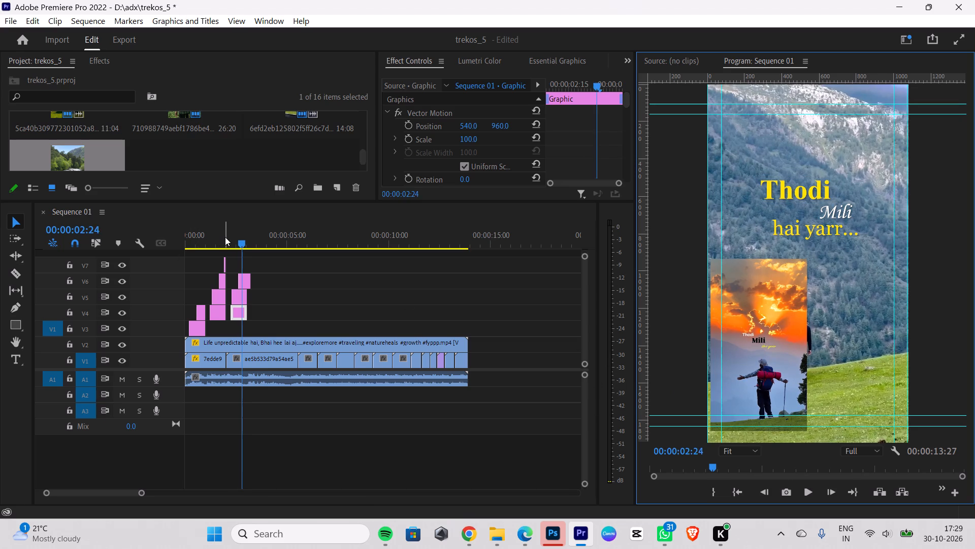
key("Right")
key("Right")
key("Right")
key("Right")
key("Right")
key("Right")
key("Right")
key("Right")
key("Right")
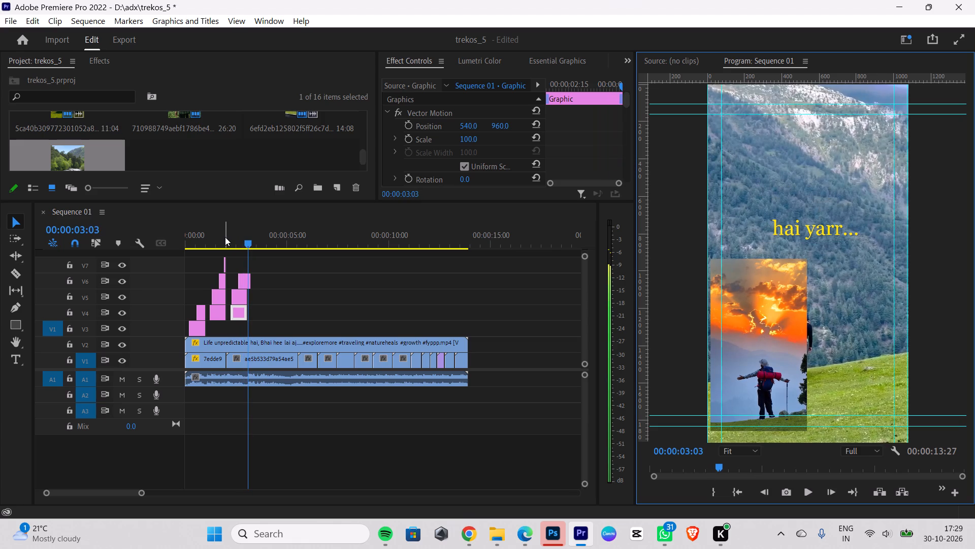
key("Left")
key("Left")
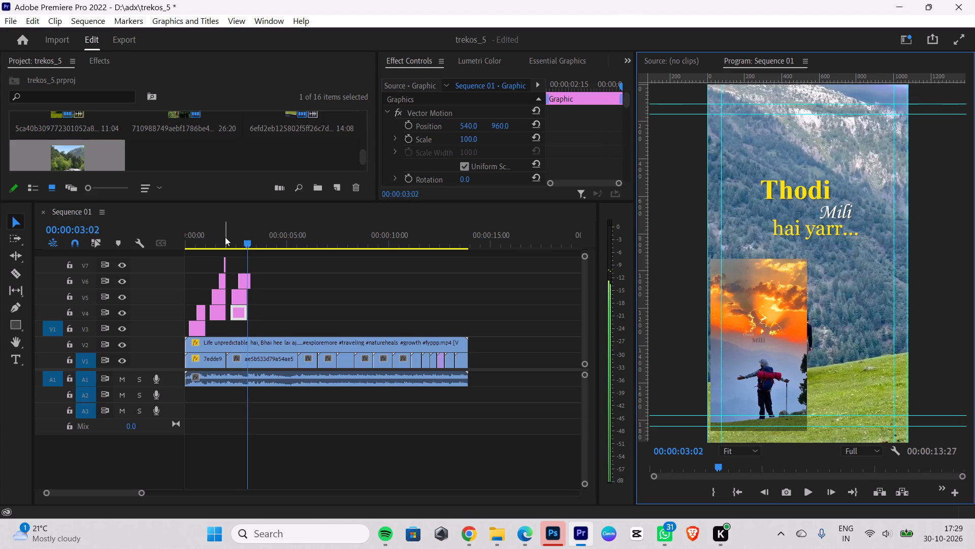
key("Right")
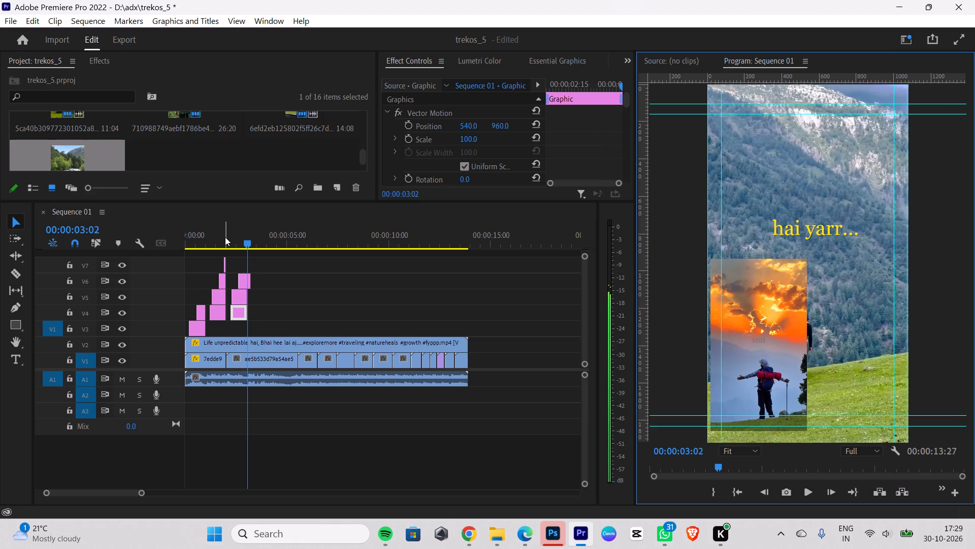
left_click(20, 274)
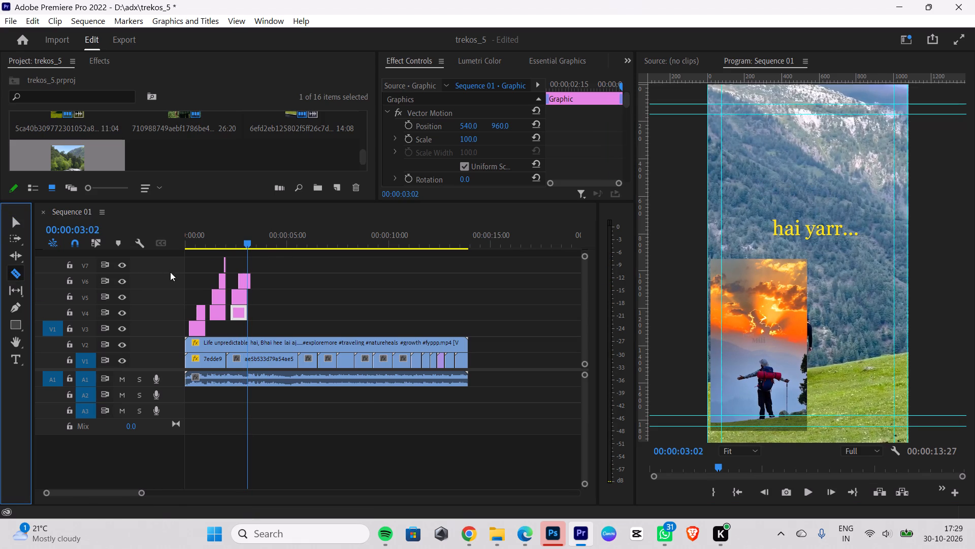
left_click(248, 274)
left_click(20, 221)
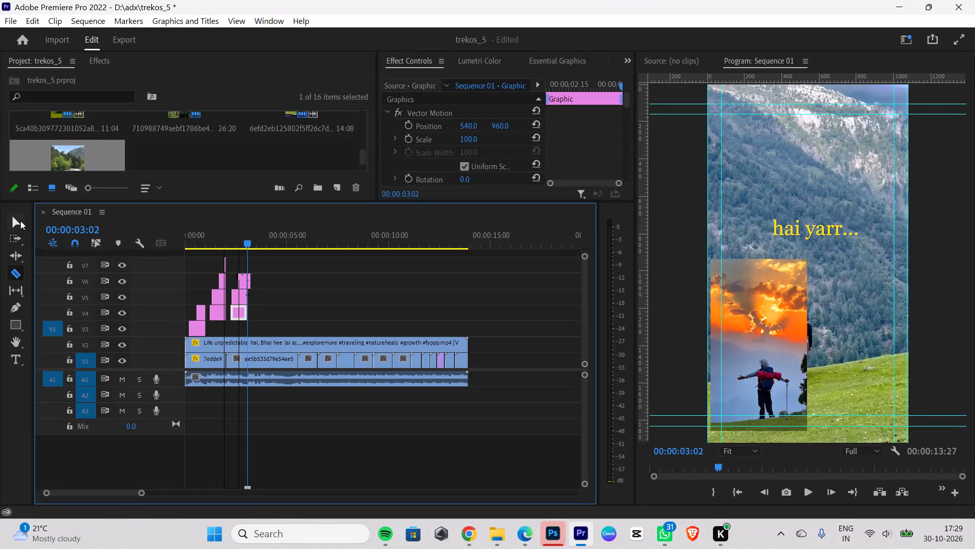
left_click(249, 285)
key("BackSpace")
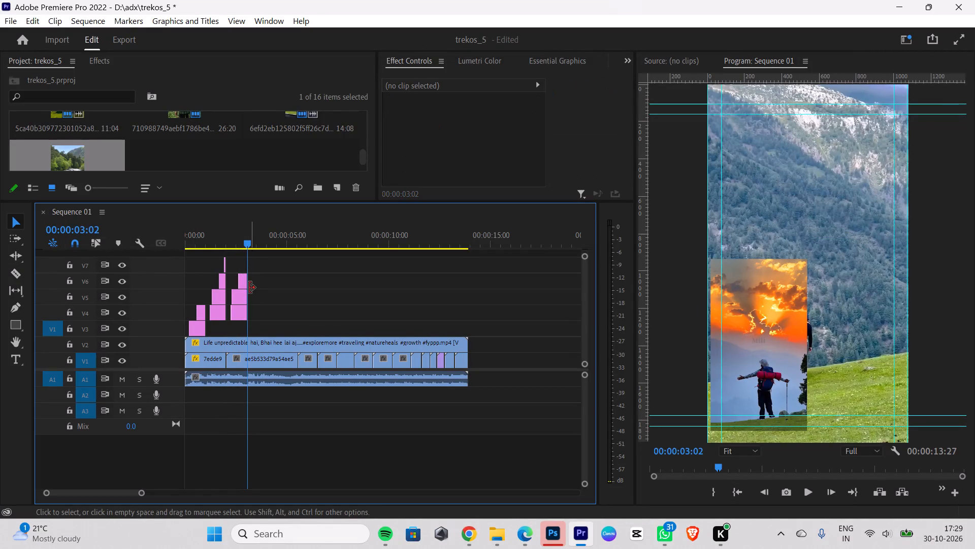
Play the captions from around 00:00:01:26, and examine the reference's following captions frame by frame up to the scene change near 00:00:05:17.
left_click_drag(244, 243, 220, 253)
key("space")
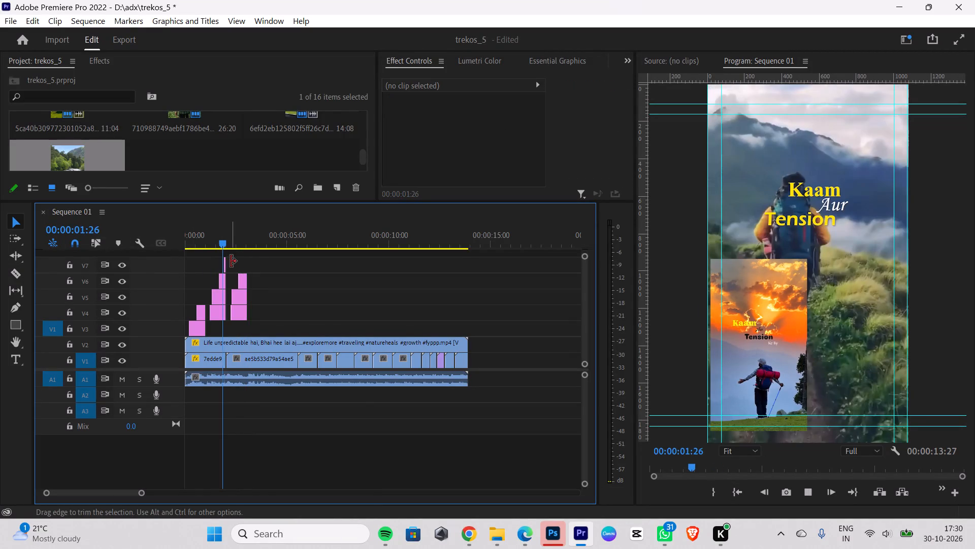
key("space")
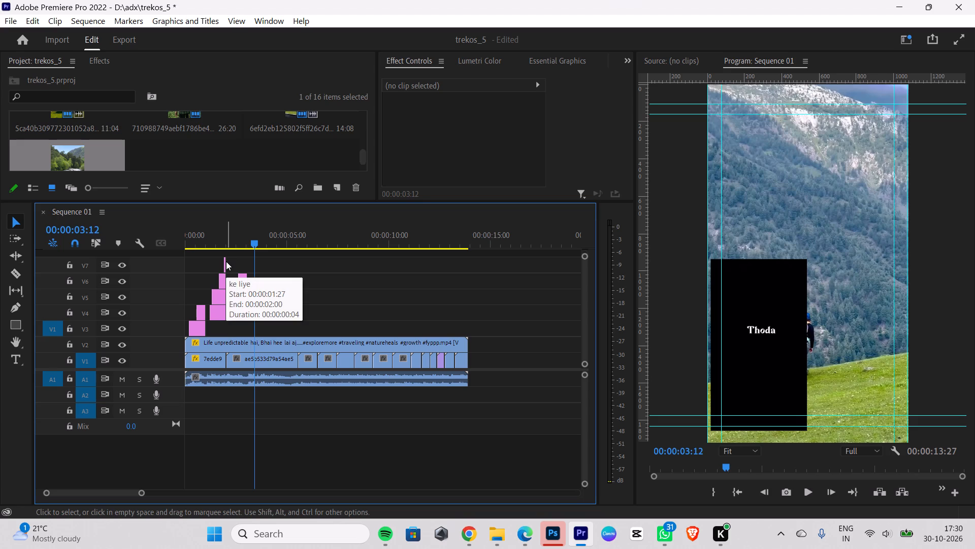
key("Left")
key("Left")
key("Left")
key("Left")
key("Left")
key("Left")
key("Left")
key("Left")
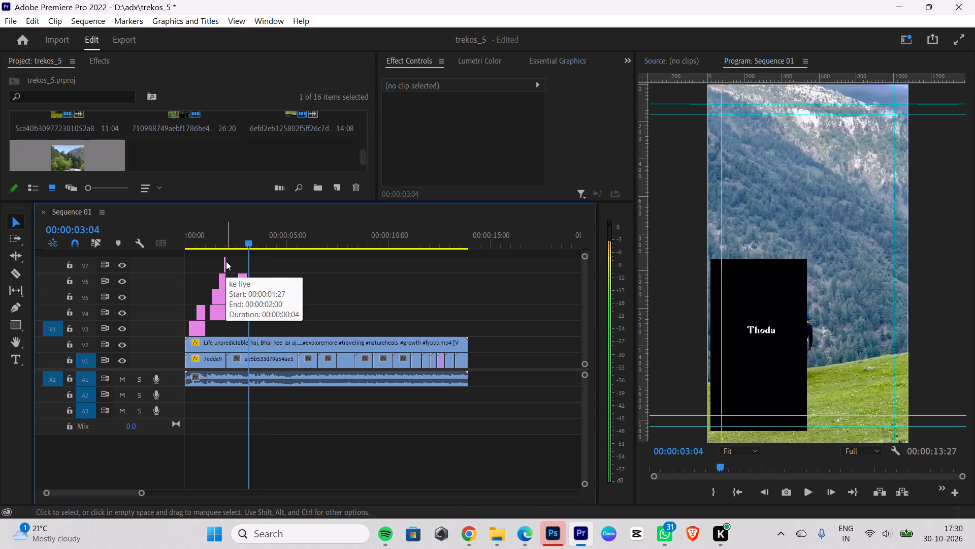
key("Left")
key("Left")
key("Right")
key("Right")
key("Right")
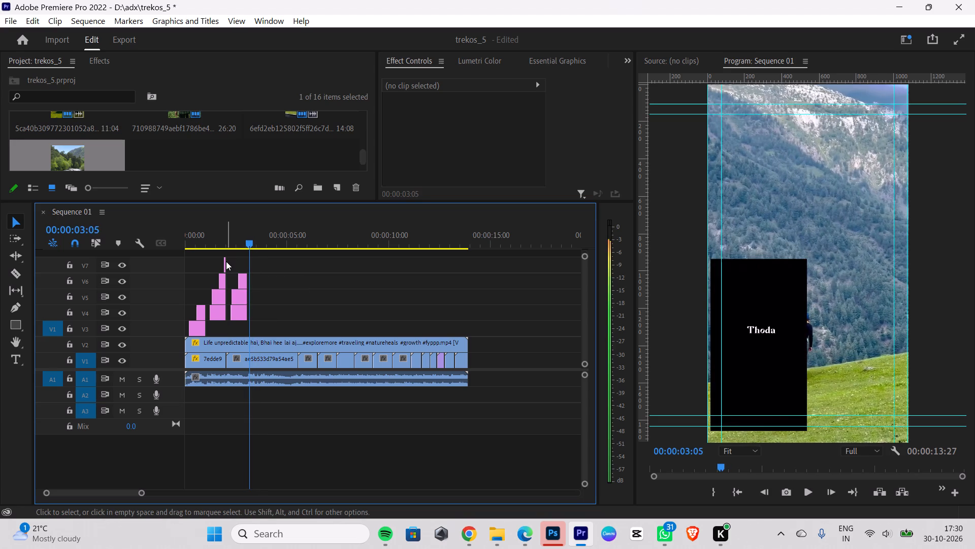
key("Right")
key("Right")
key("Right")
key("Right")
key("Right")
key("Right")
key("Right")
key("Right")
key("Right")
key("Right")
key("Right")
key("Right")
key("Right")
key("Right")
key("Right")
key("Right")
key("Right")
key("Right")
key("Right")
key("Right")
key("Right")
key("Right")
key("Right")
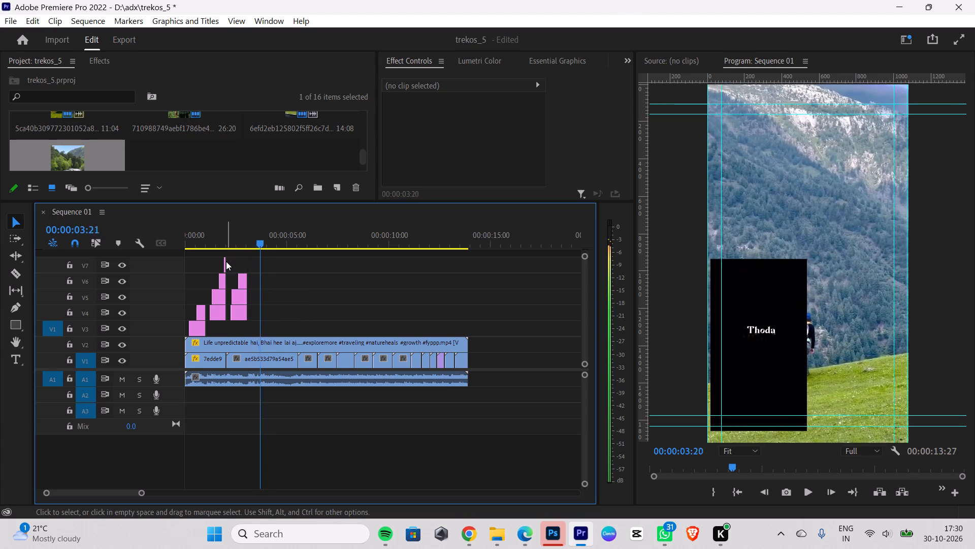
key("Right")
key("Right")
key("Right")
key("Right")
key("Right")
key("Right")
key("Right")
key("Right")
key("Right")
key("Right")
key("Right")
key("Right")
key("Right")
key("Right")
key("Right")
key("Right")
key("Right")
key("Right")
key("Right")
key("Right")
key("Right")
key("Right")
key("Right")
key("Right")
key("Right")
key("Right")
key("Right")
key("Right")
key("Right")
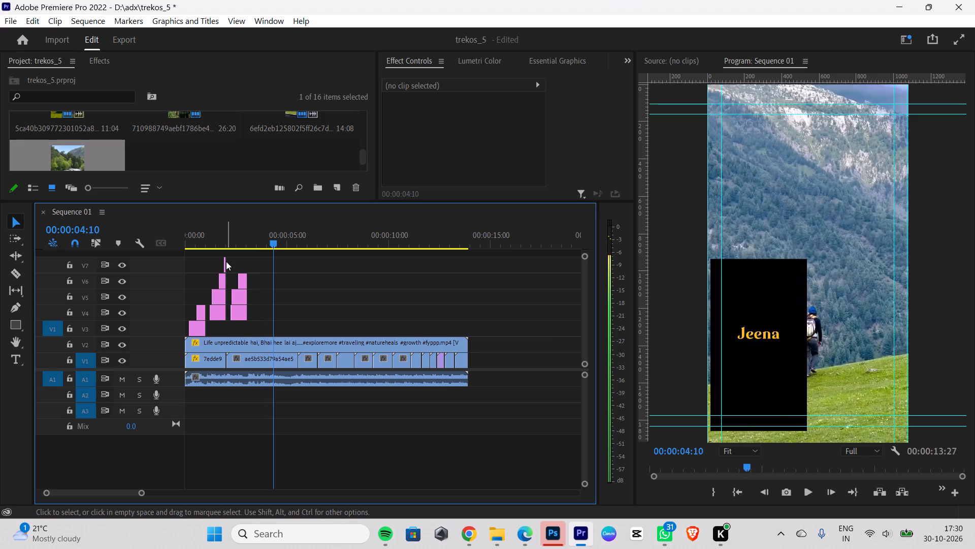
key("Right")
key("Right")
key("Right")
key("Right")
key("Right")
key("Right")
key("Right")
key("Right")
key("Right")
key("Right")
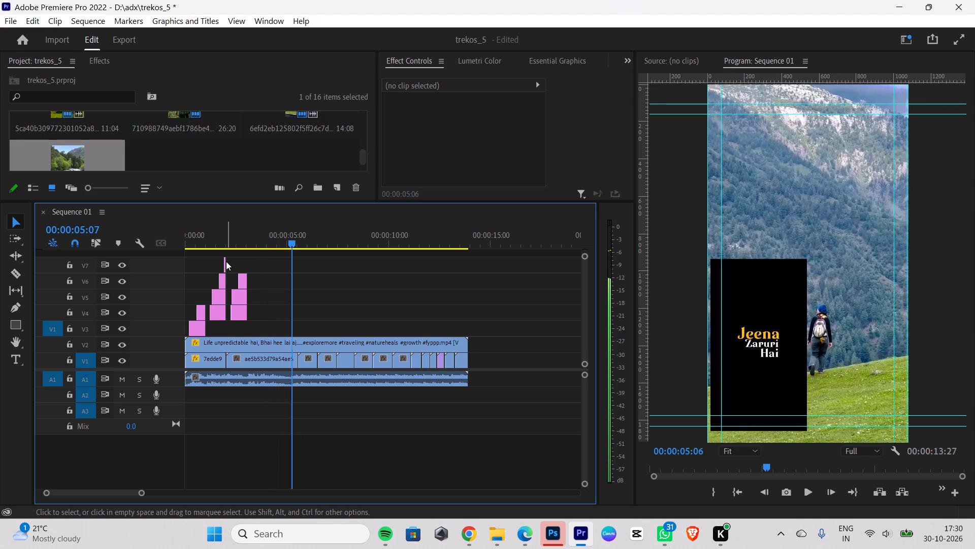
key("Right")
key("Right")
key("Right")
key("Right")
key("Right")
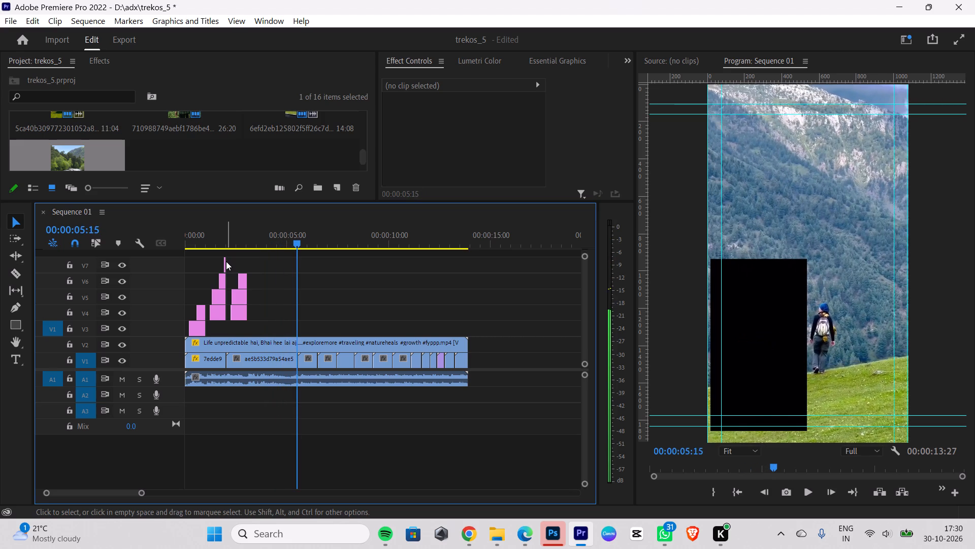
key("Right")
key("Right")
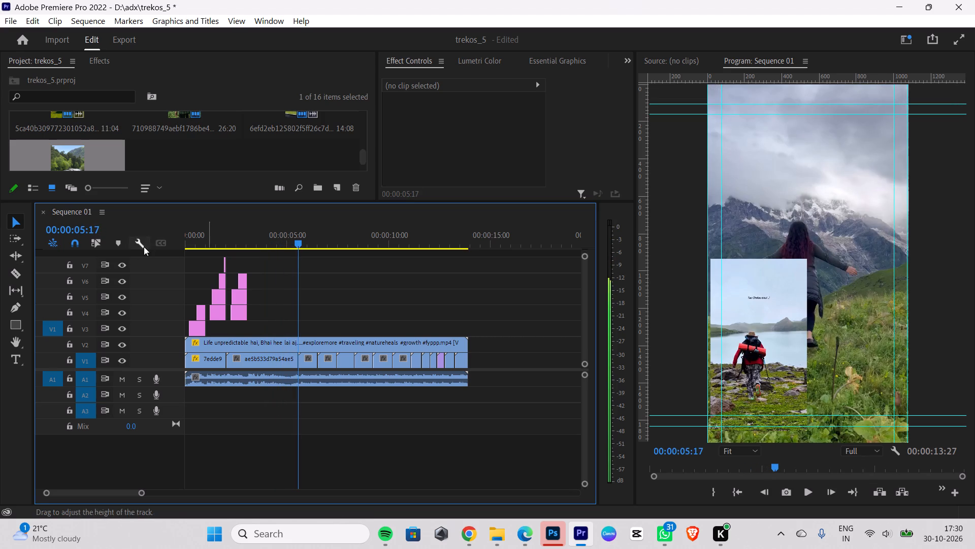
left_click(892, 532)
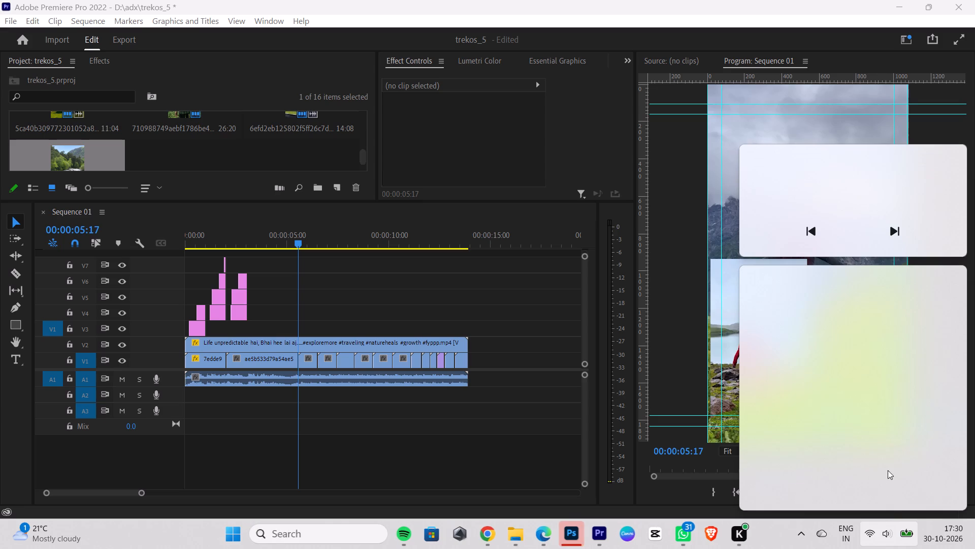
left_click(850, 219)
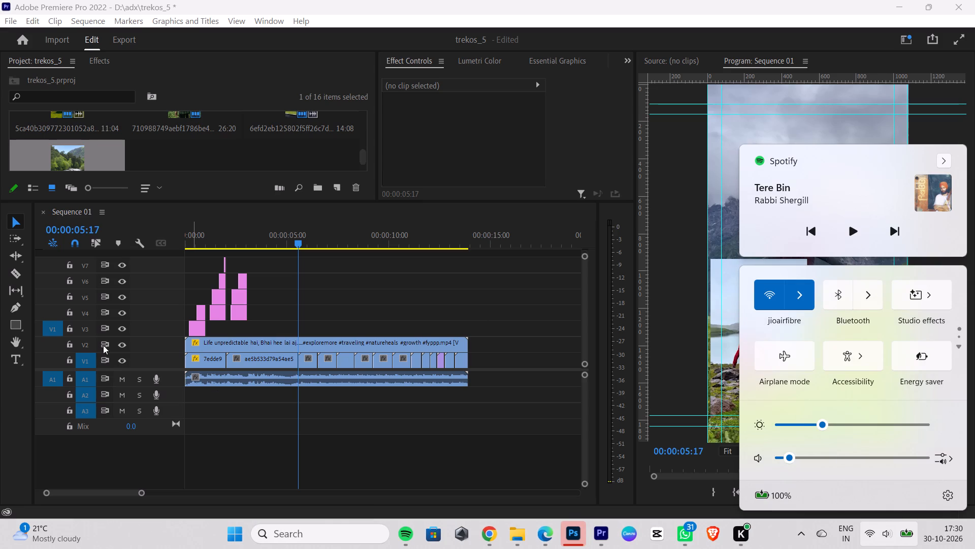
Hide the reference video on track V2 so the edited clips below it show.
left_click(126, 345)
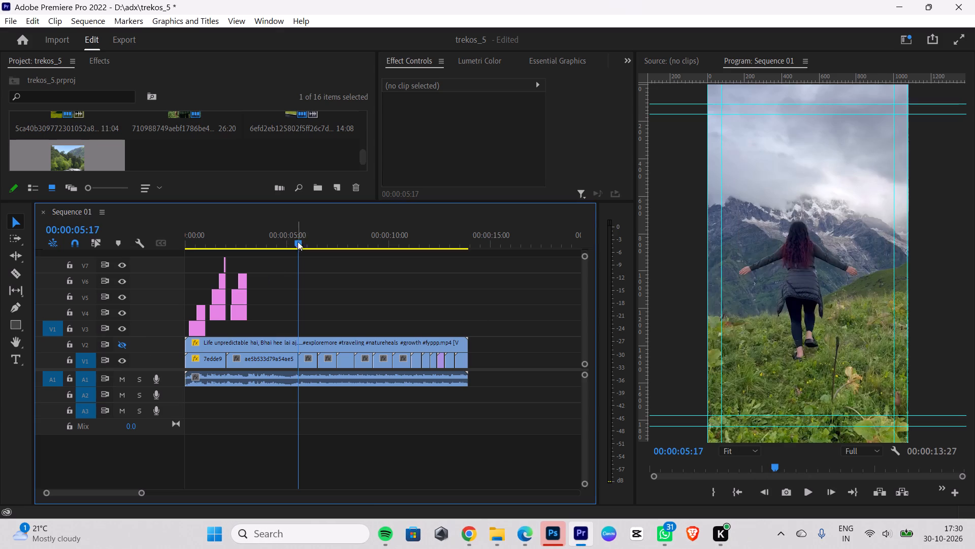
Play the reel repeatedly from the start, and examine the captions and the scene changes between the V1 clips.
left_click_drag(297, 242, 48, 264)
key("space")
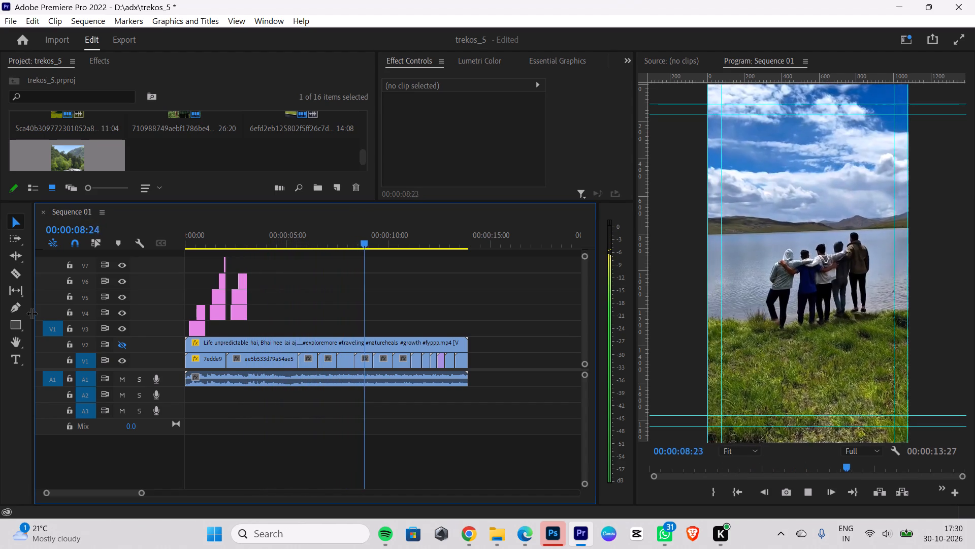
key("space")
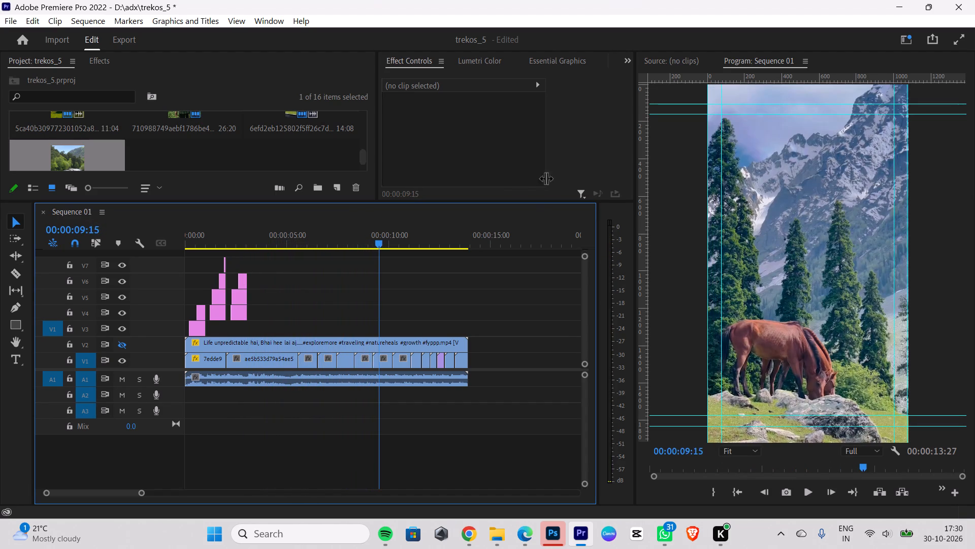
left_click_drag(360, 246, 0, 260)
key("space")
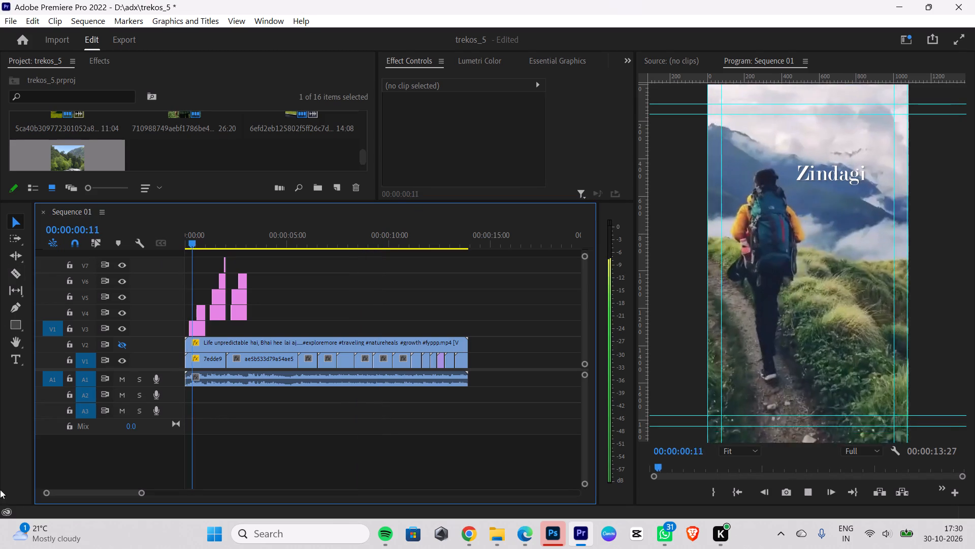
key("space")
key("space")
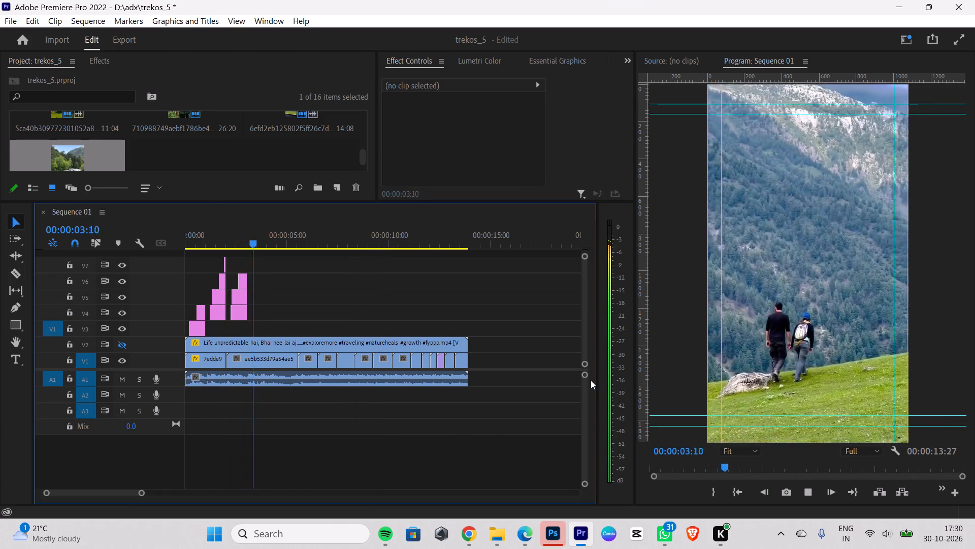
key("space")
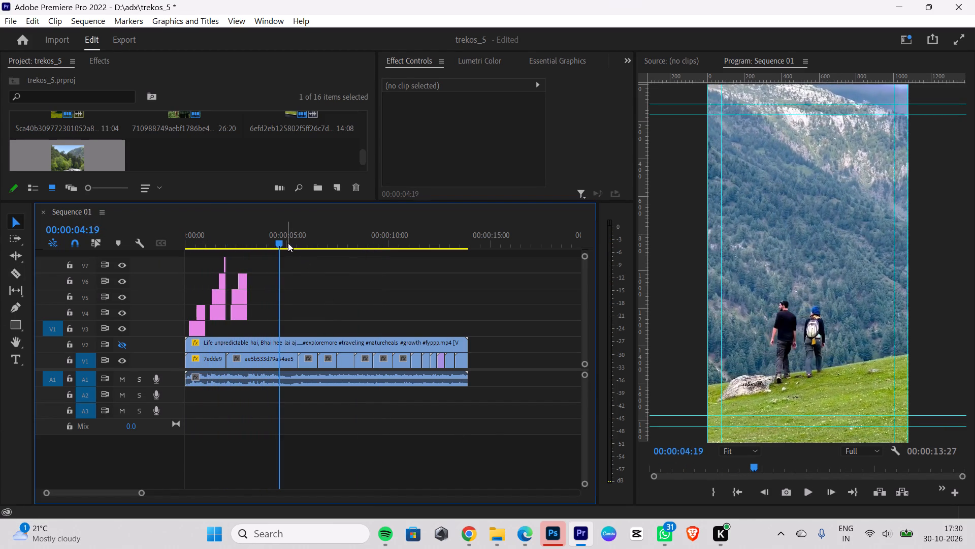
left_click_drag(287, 243, 48, 292)
key("space")
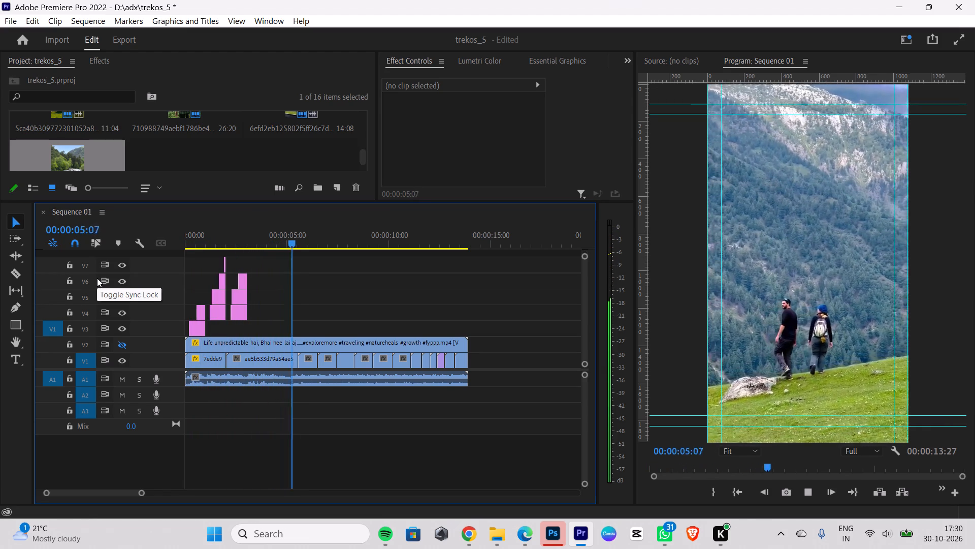
key("space")
Add a Dip to Black at the V1 cut near 00:00:05:16, centred at the cut and shortened to 00:00:00:19.
left_click_drag(305, 239, 301, 245)
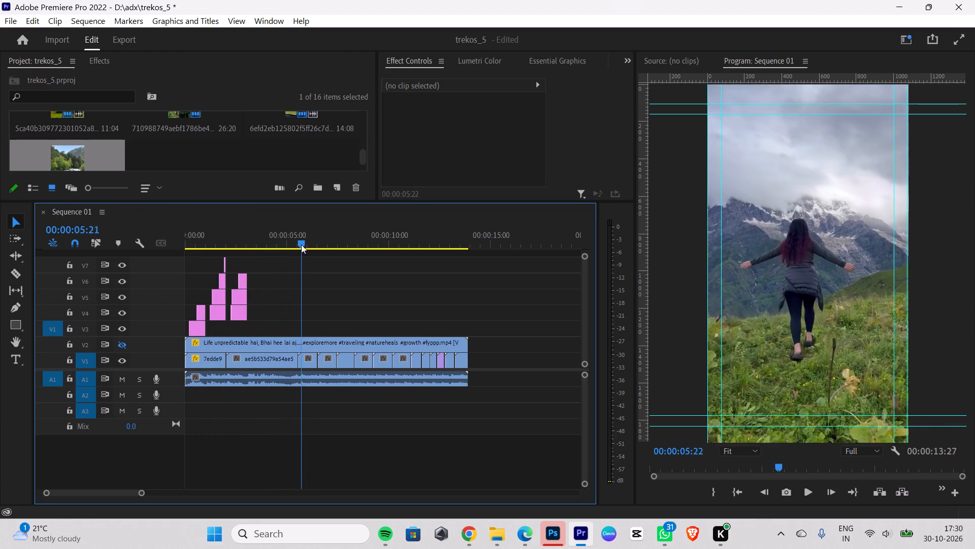
left_click_drag(301, 245, 299, 247)
left_click(94, 58)
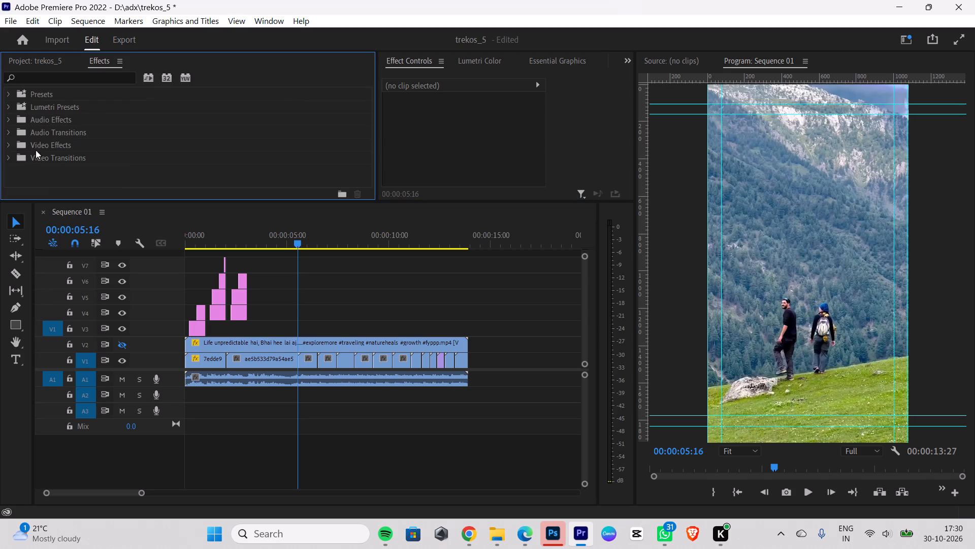
left_click(10, 156)
scroll(106, 134, "down", 6)
scroll(29, 104, "up", 2)
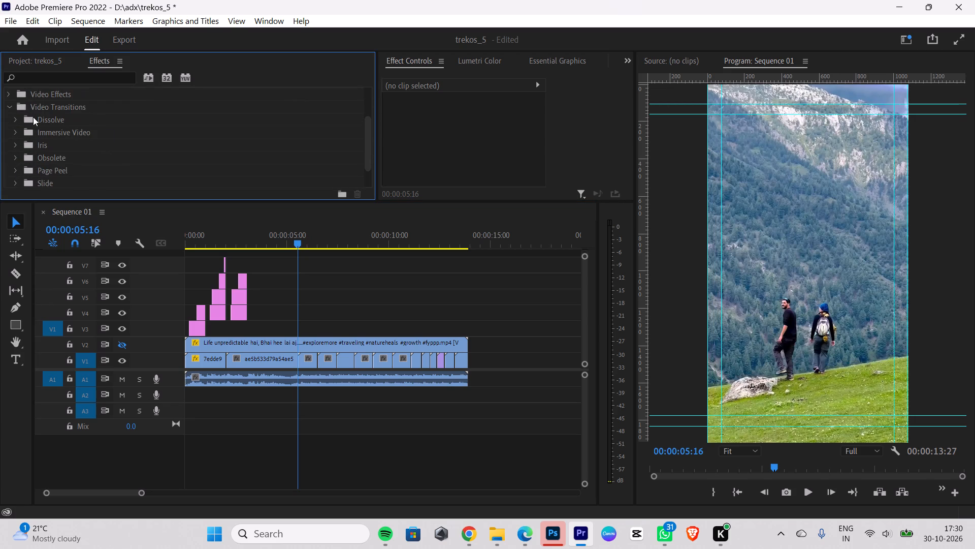
left_click(13, 118)
scroll(125, 125, "down", 1)
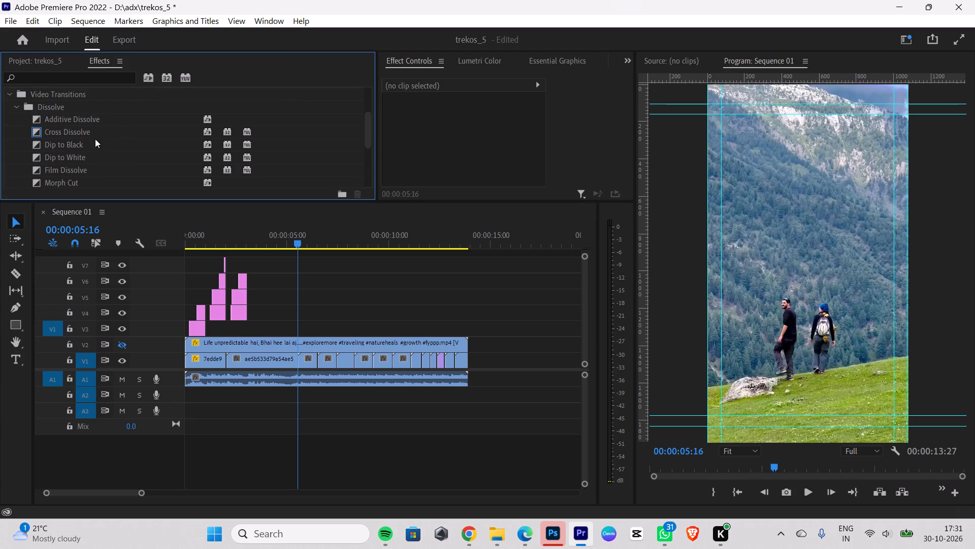
left_click_drag(71, 143, 291, 359)
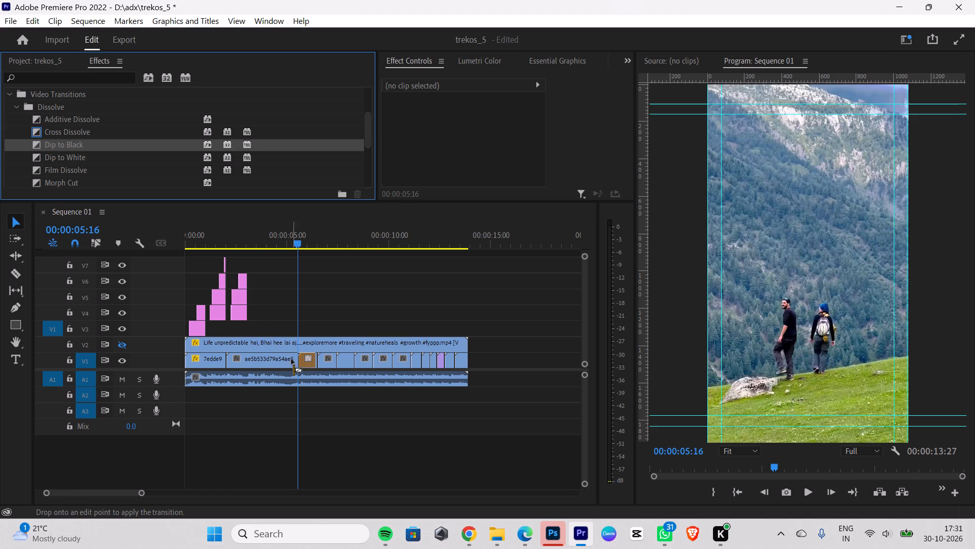
left_click_drag(291, 359, 292, 359)
left_click(306, 360)
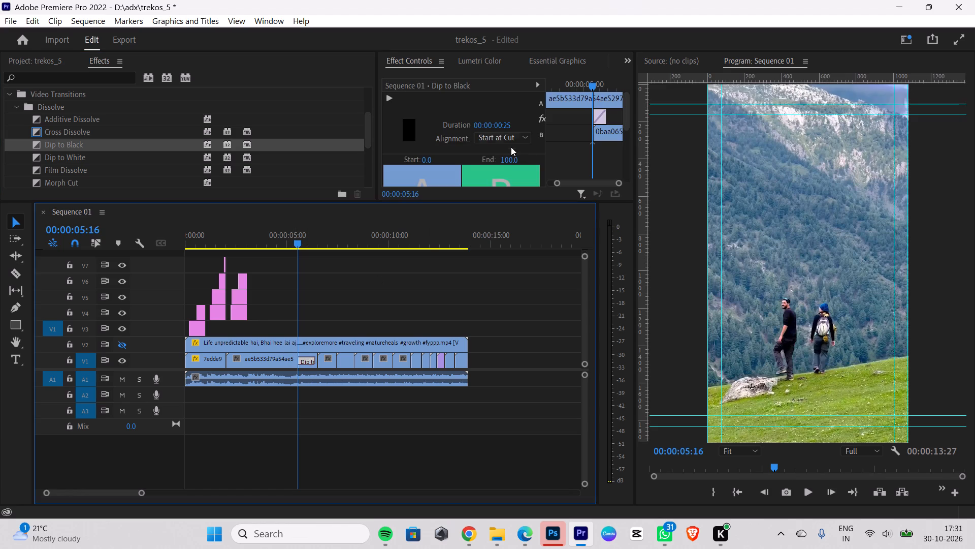
left_click(509, 140)
left_click(508, 148)
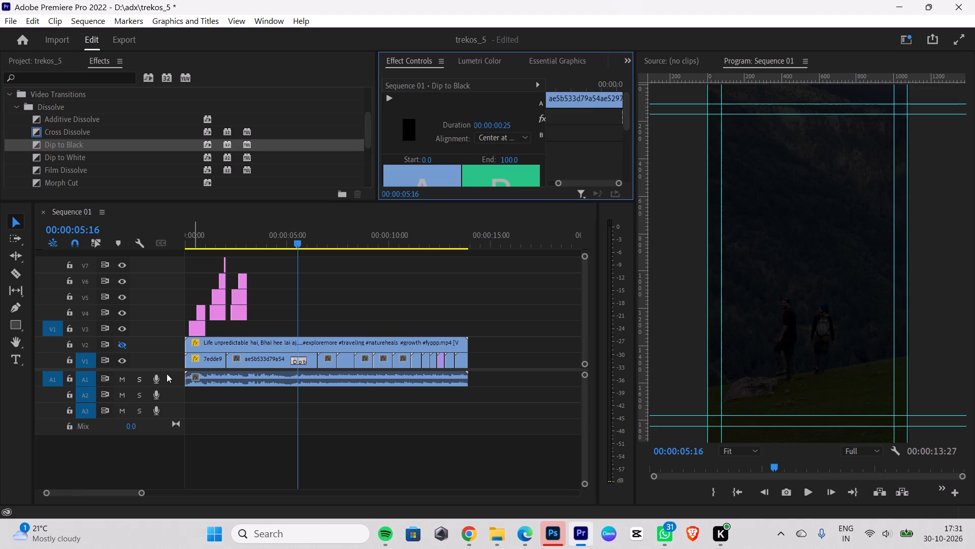
left_click(291, 360)
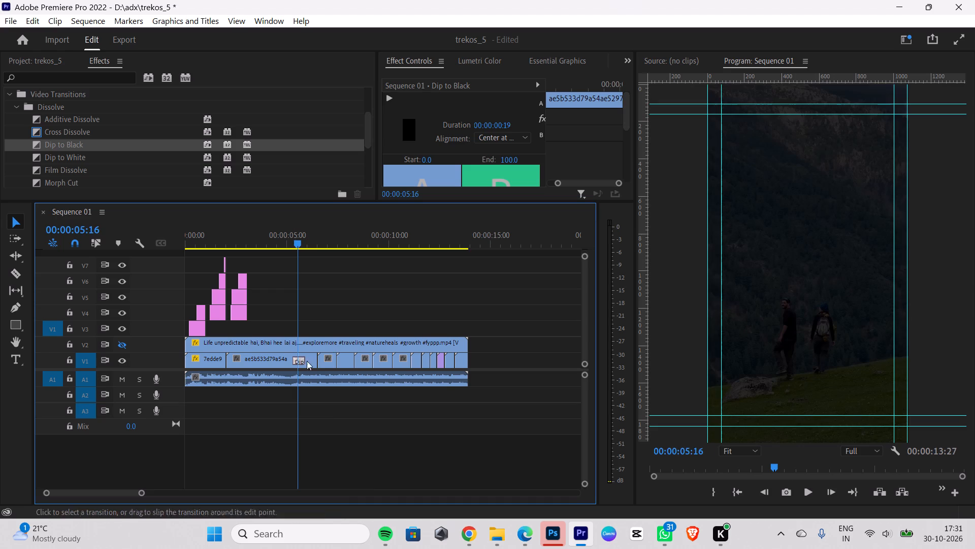
Add a Dip to Black at the V1 cut shortly after 00:00:07:00 and align it Center at Cut.
left_click_drag(108, 143, 324, 346)
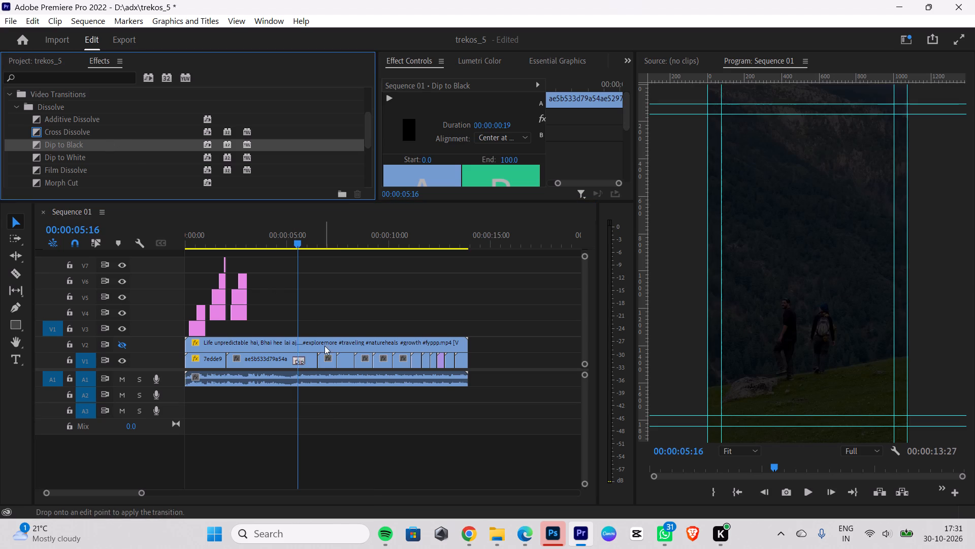
left_click_drag(324, 346, 332, 359)
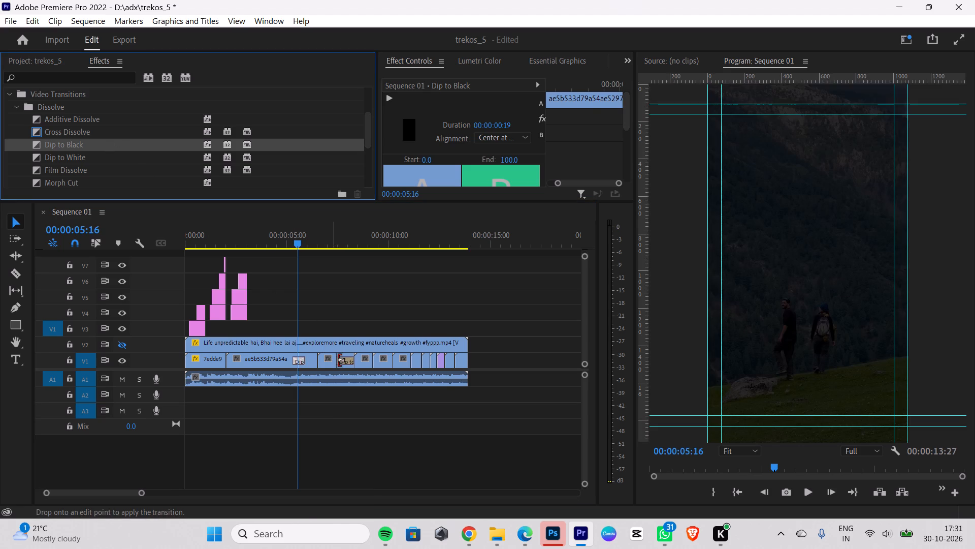
left_click(339, 359)
left_click(518, 143)
left_click(517, 140)
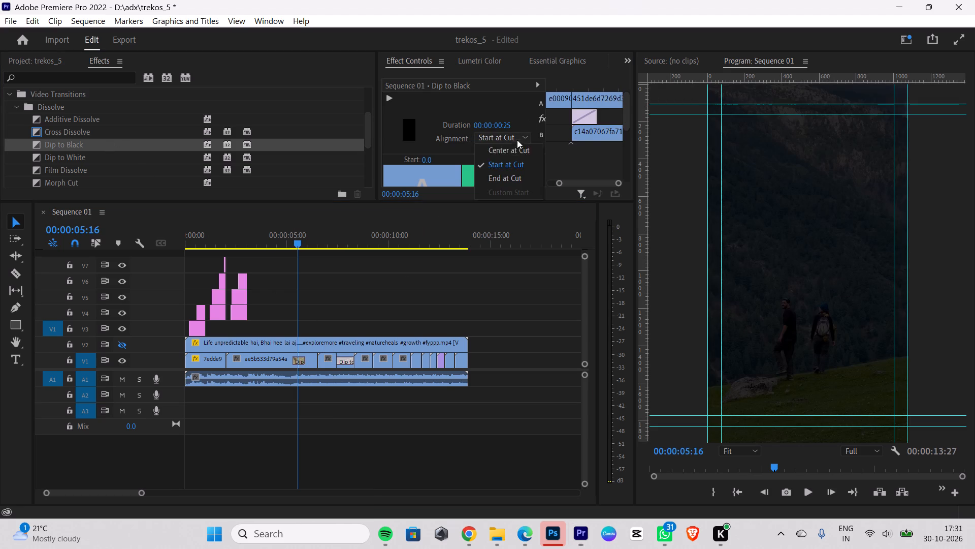
left_click(515, 151)
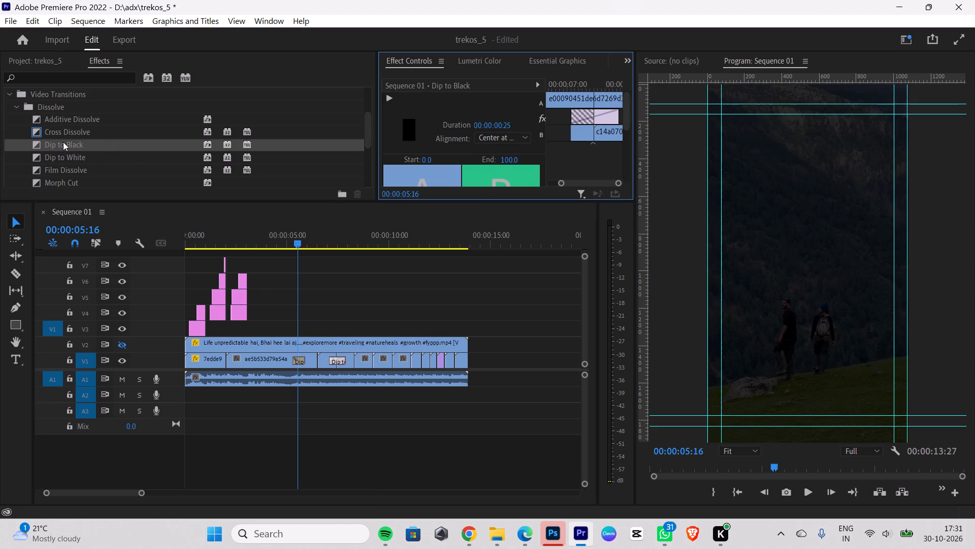
Add a Dip to Black at the V1 cut shortly after 00:00:09:00 and align it Center at Cut.
left_click_drag(63, 142, 372, 357)
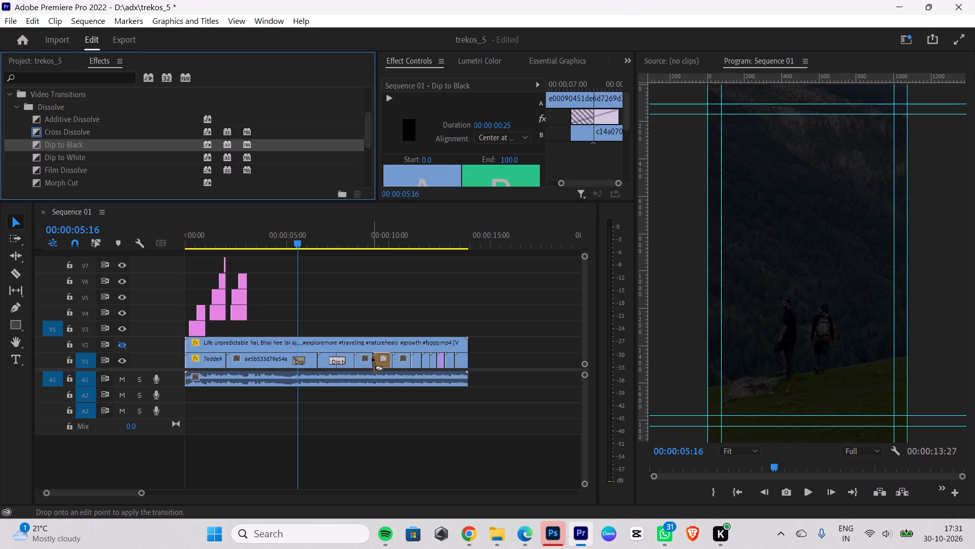
left_click_drag(372, 357, 368, 361)
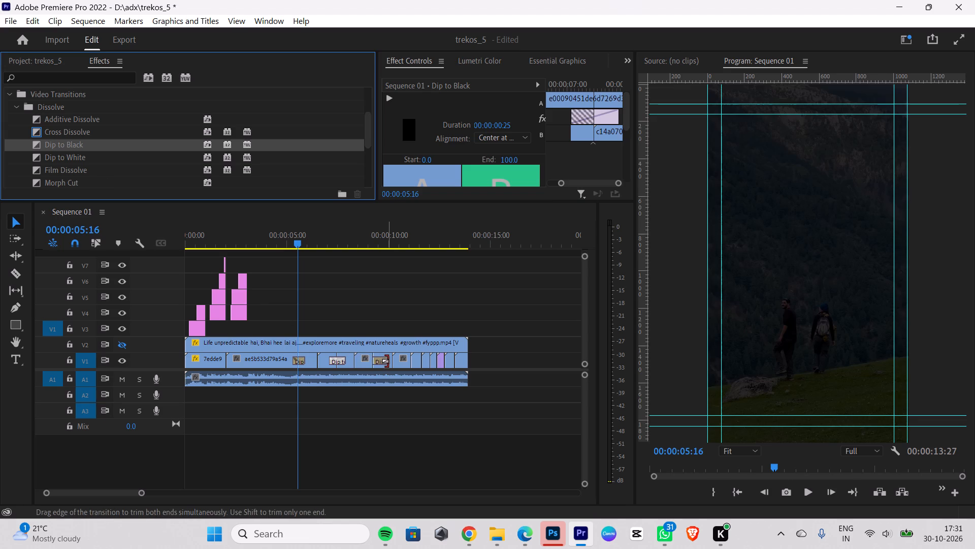
left_click(386, 361)
left_click(522, 138)
left_click(518, 150)
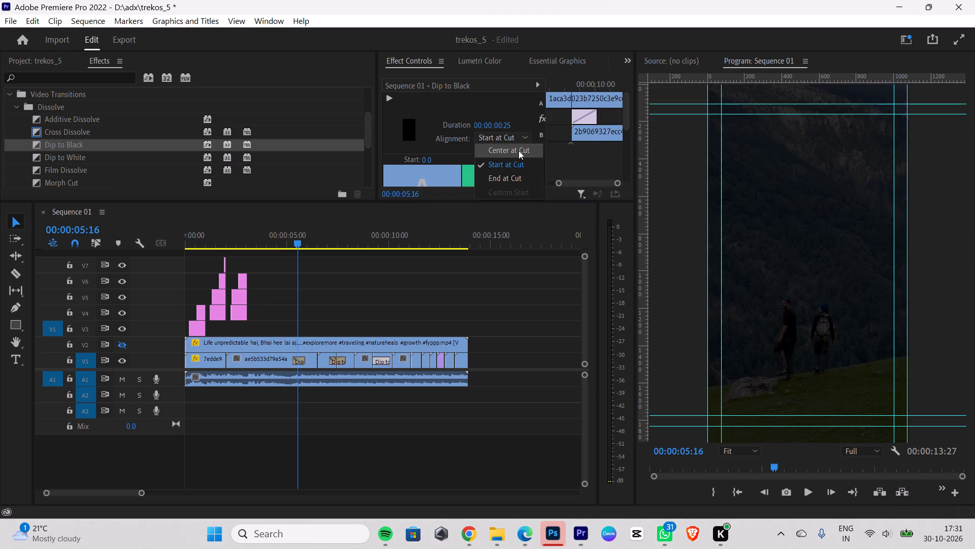
Add a Dip to Black at the V1 cut shortly after 00:00:11:00 and align it Center at Cut.
left_click_drag(105, 143, 284, 239)
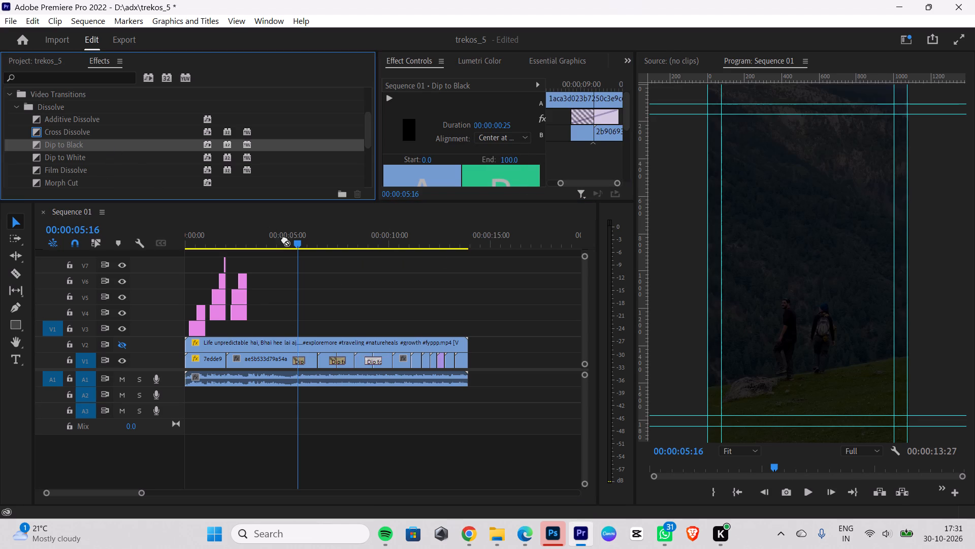
left_click_drag(284, 239, 402, 359)
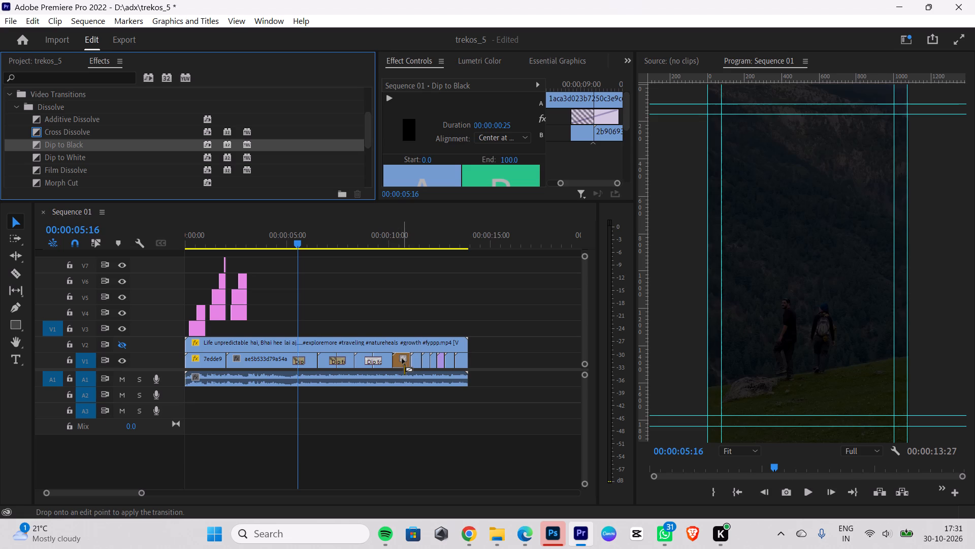
left_click_drag(402, 359, 403, 359)
left_click(417, 360)
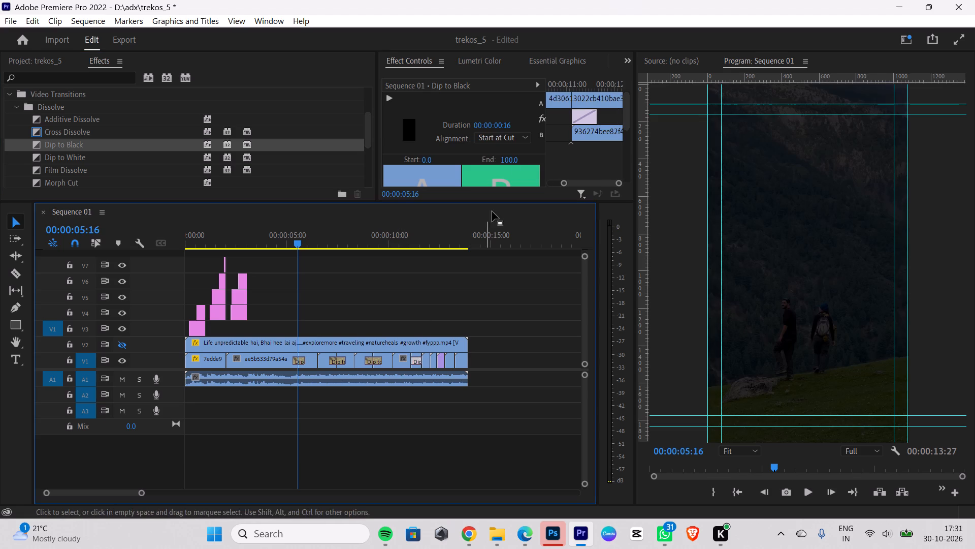
left_click(520, 144)
left_click(520, 140)
left_click(520, 154)
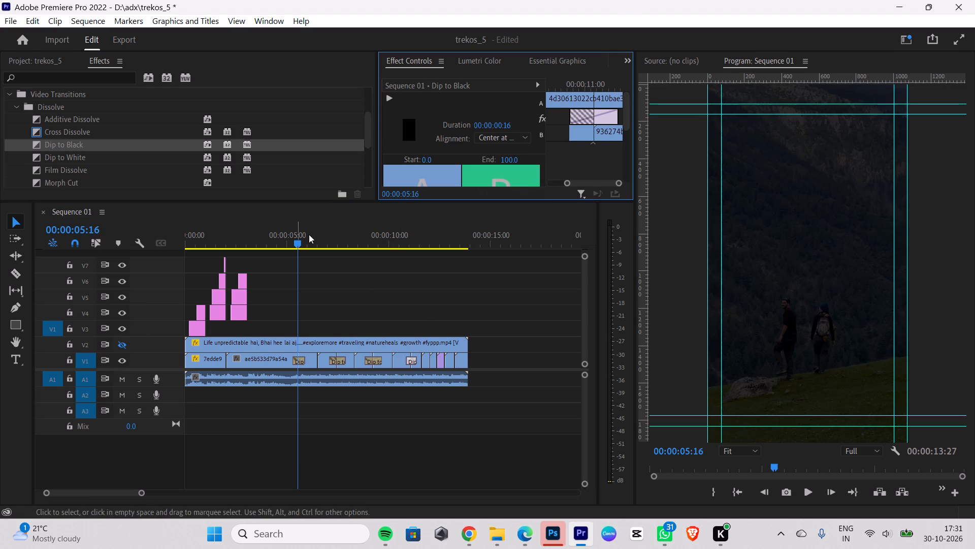
Play the whole reel from the start to review the captions and the Dip to Black transitions.
left_click_drag(303, 241, 0, 288)
key("space")
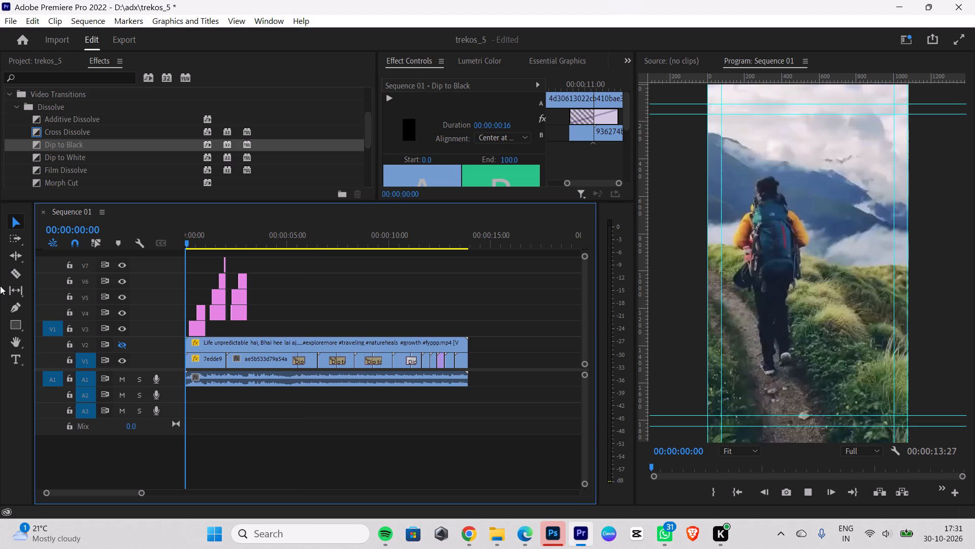
key("space")
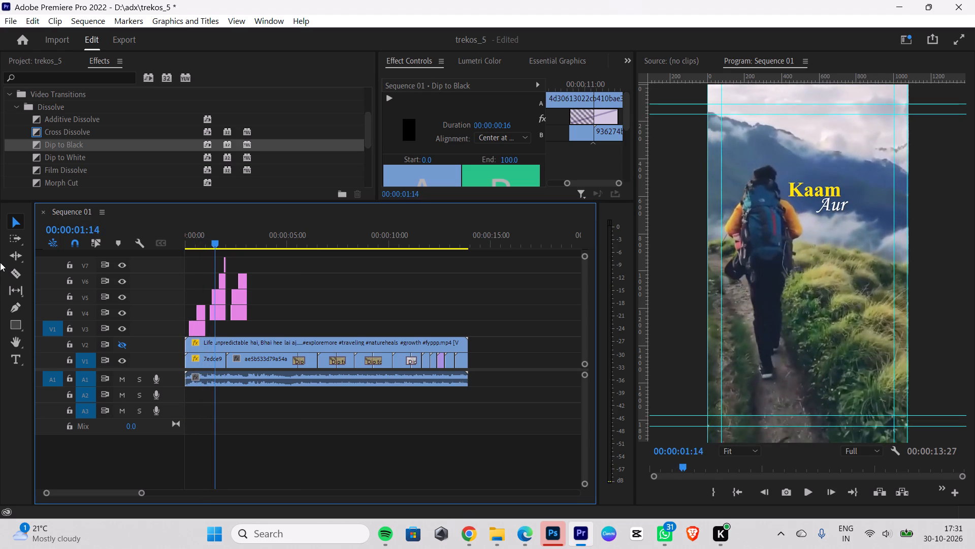
key("space")
key("space")
key("space")
key("space")
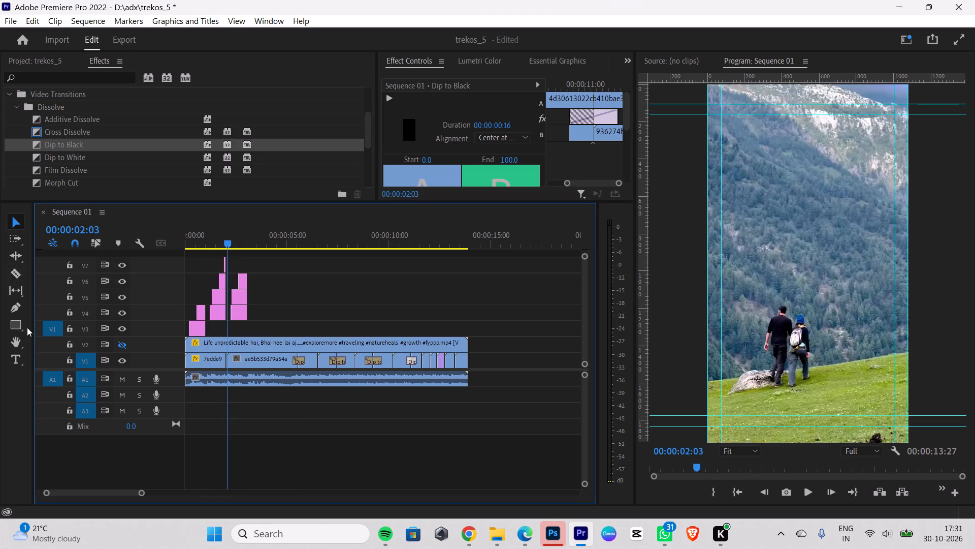
key("space")
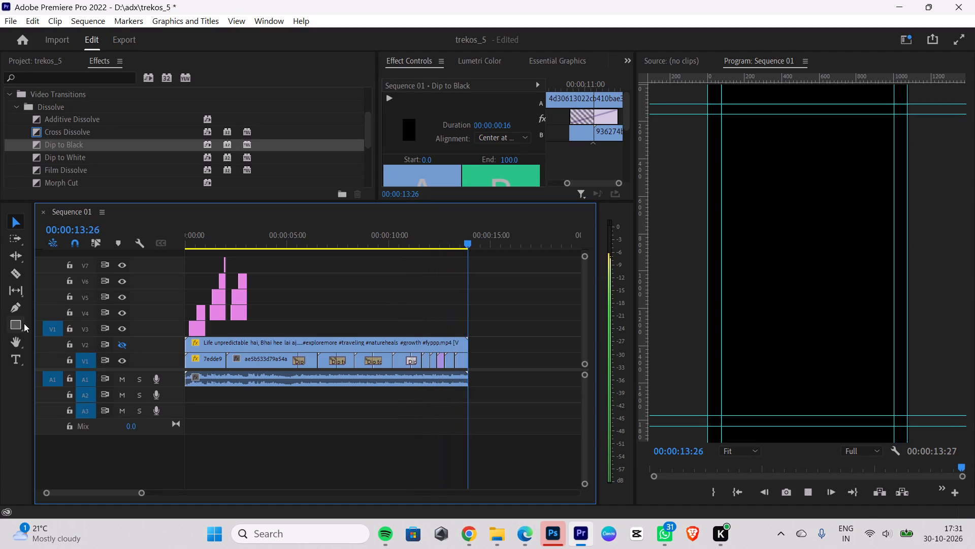
key("space")
key("space")
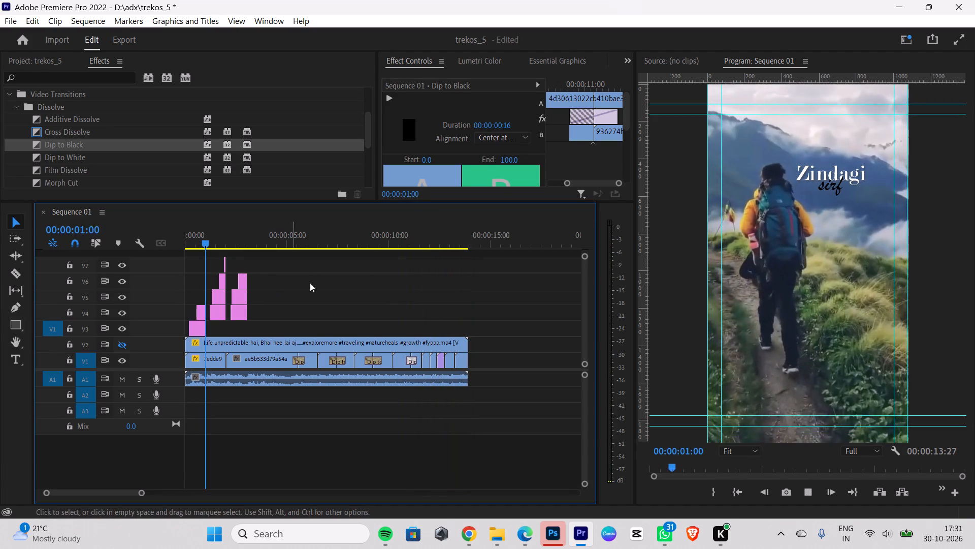
Enlarge the "sirf" caption at 00:00:01:00 to about one and a half times its size and move it lower, clear of Zindagi.
left_click(826, 187)
left_click_drag(832, 187, 832, 196)
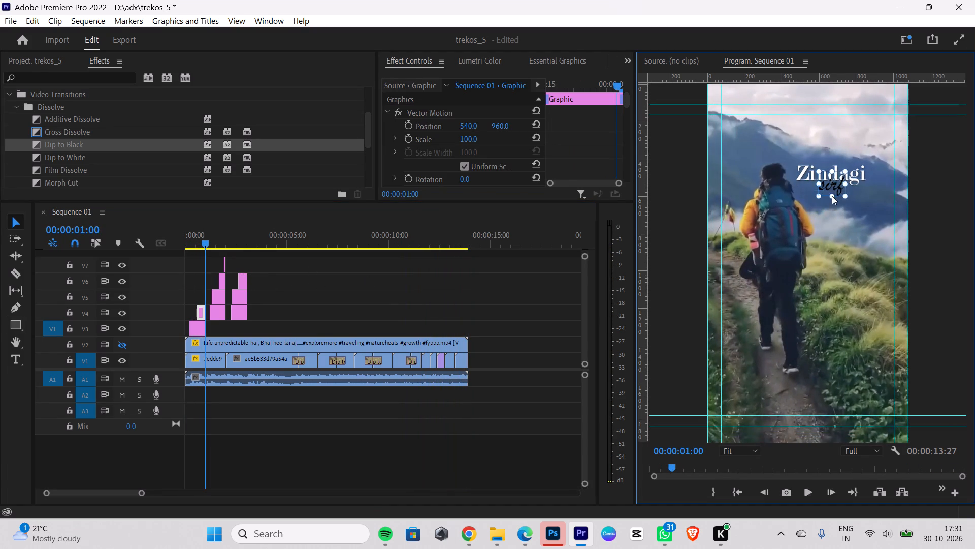
left_click_drag(832, 196, 830, 203)
left_click_drag(837, 183, 830, 210)
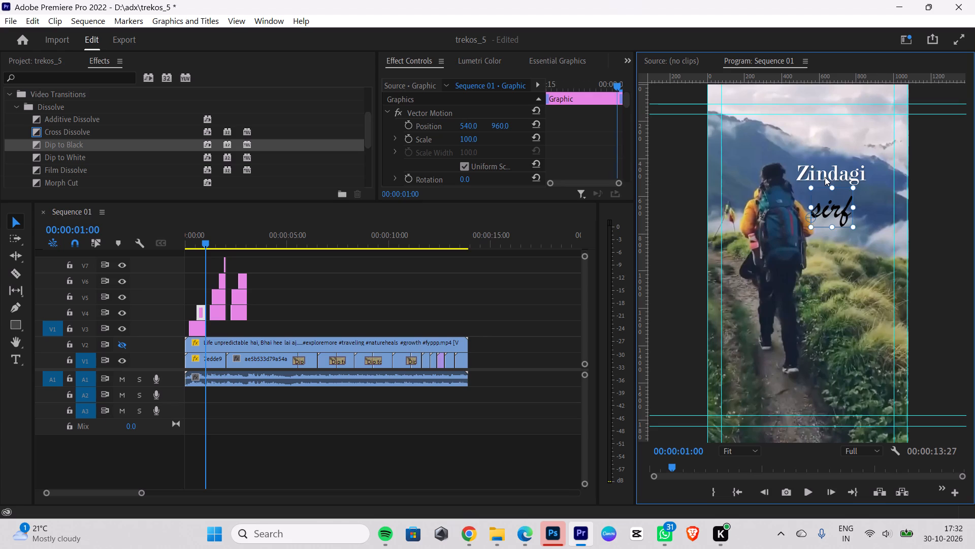
Enlarge the Zindagi caption by about 5 percent and nudge it slightly down and to the right in the frame.
left_click(825, 177)
left_click(825, 174)
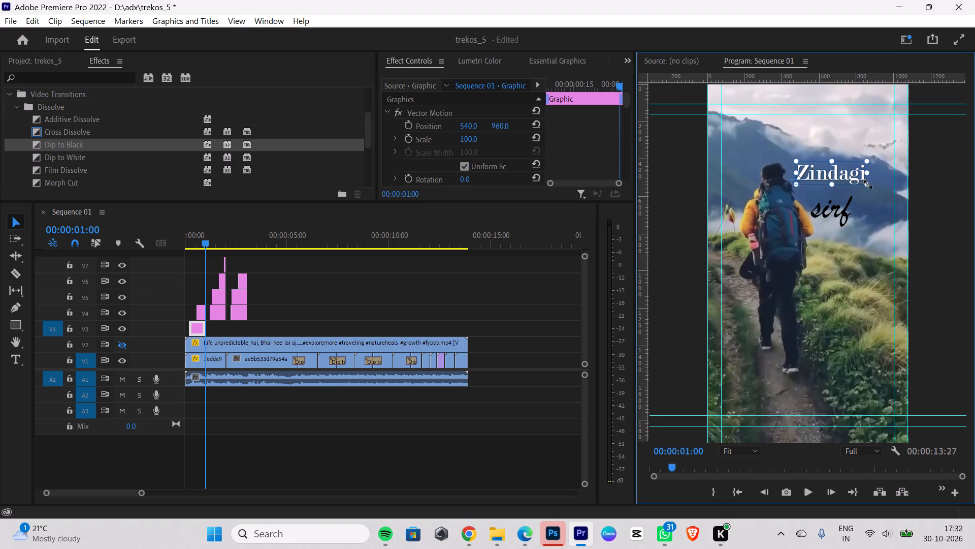
left_click(868, 185)
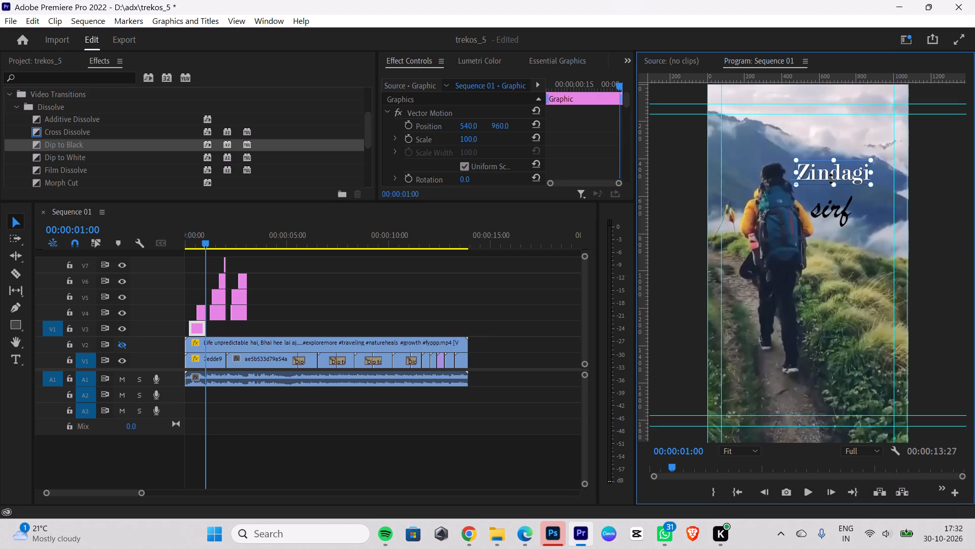
left_click(823, 172)
left_click(857, 206)
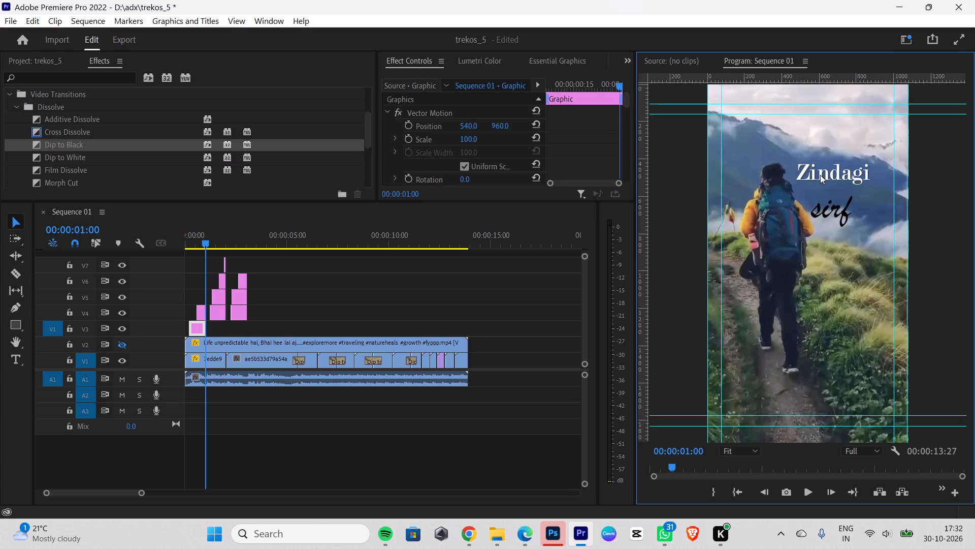
left_click(820, 175)
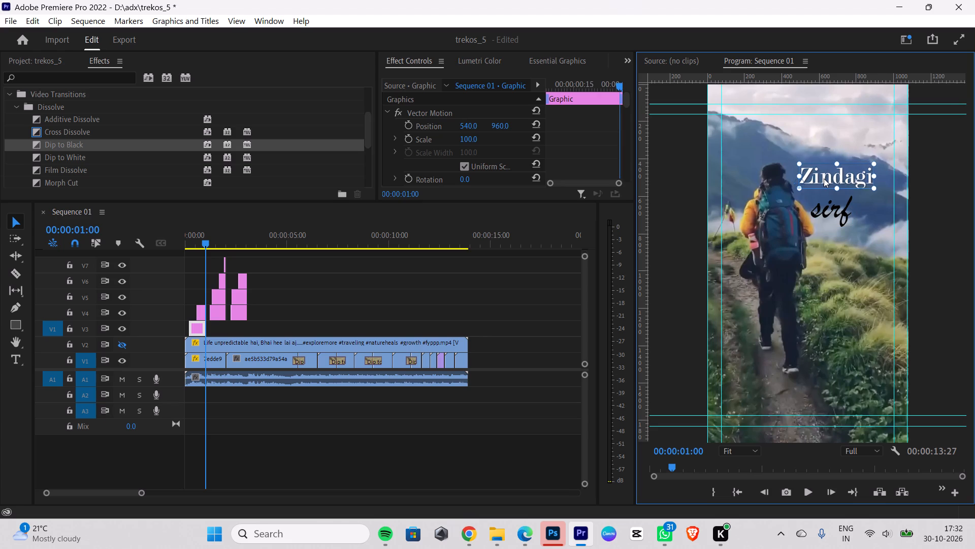
left_click(827, 233)
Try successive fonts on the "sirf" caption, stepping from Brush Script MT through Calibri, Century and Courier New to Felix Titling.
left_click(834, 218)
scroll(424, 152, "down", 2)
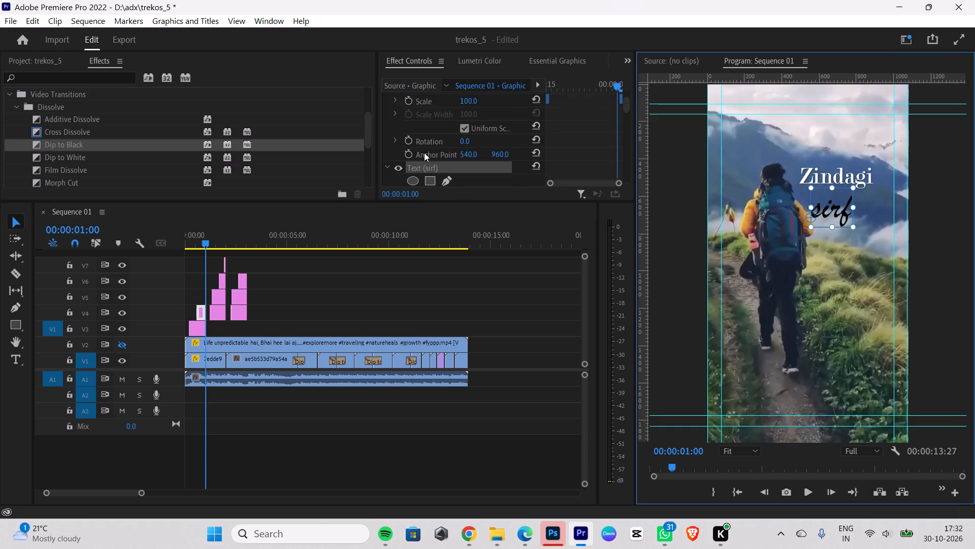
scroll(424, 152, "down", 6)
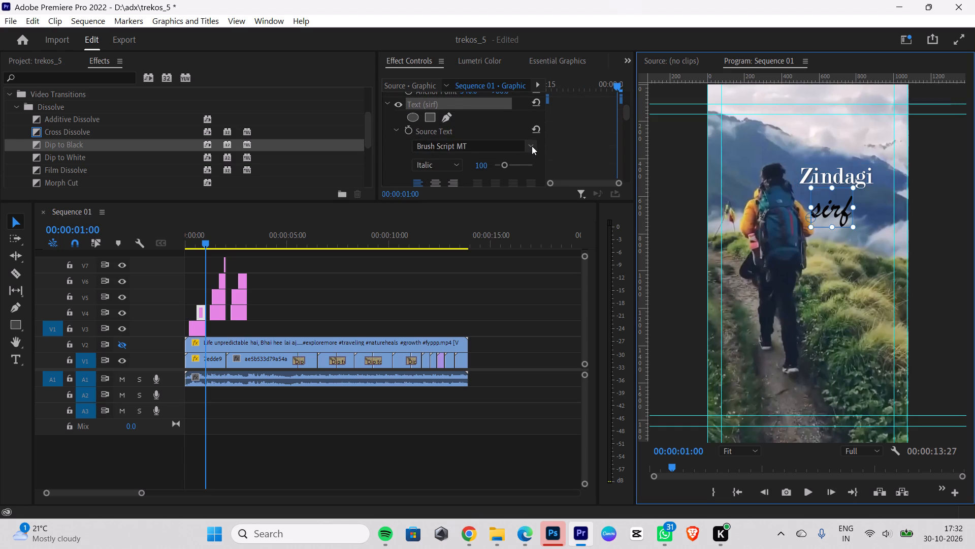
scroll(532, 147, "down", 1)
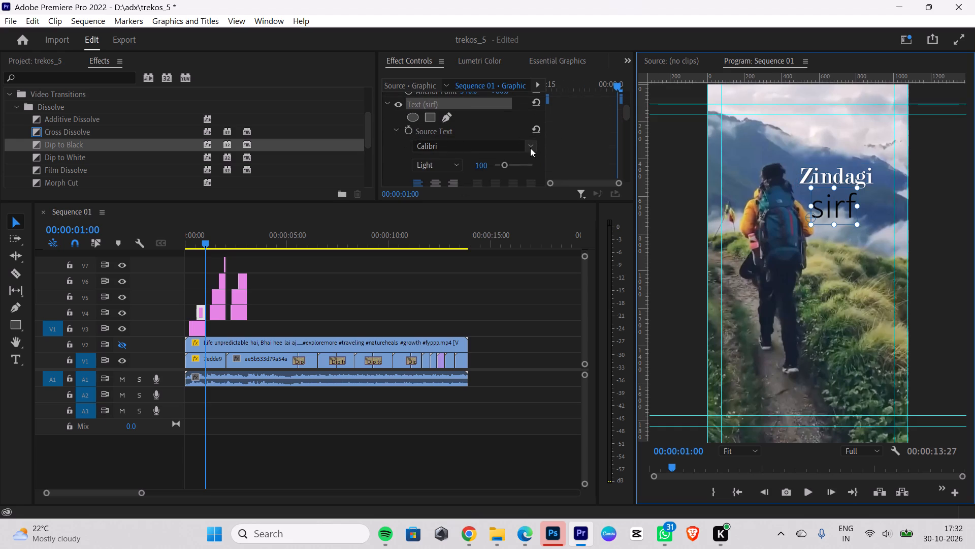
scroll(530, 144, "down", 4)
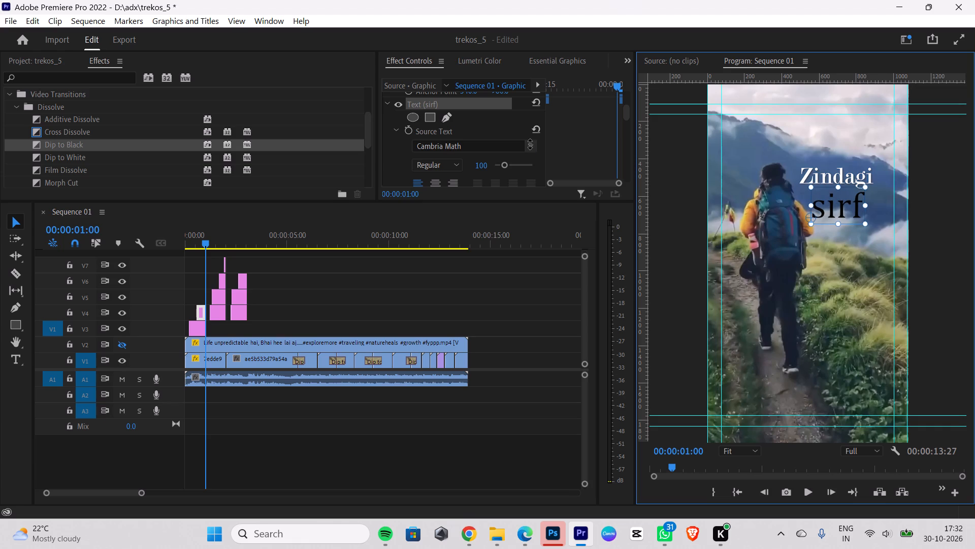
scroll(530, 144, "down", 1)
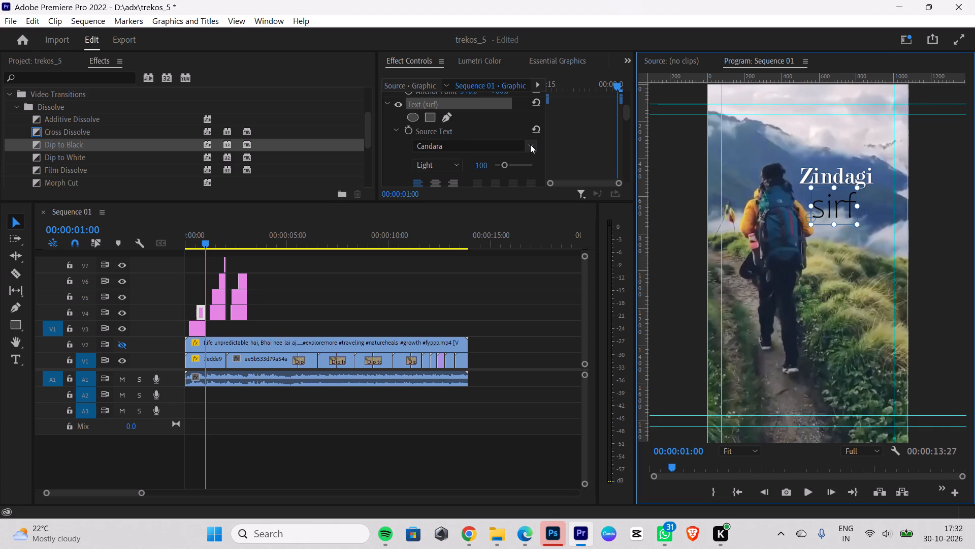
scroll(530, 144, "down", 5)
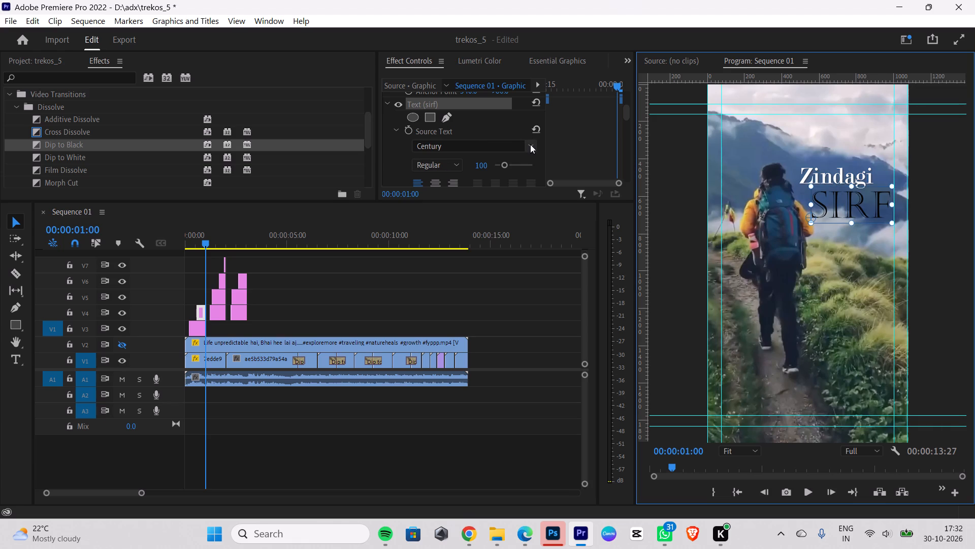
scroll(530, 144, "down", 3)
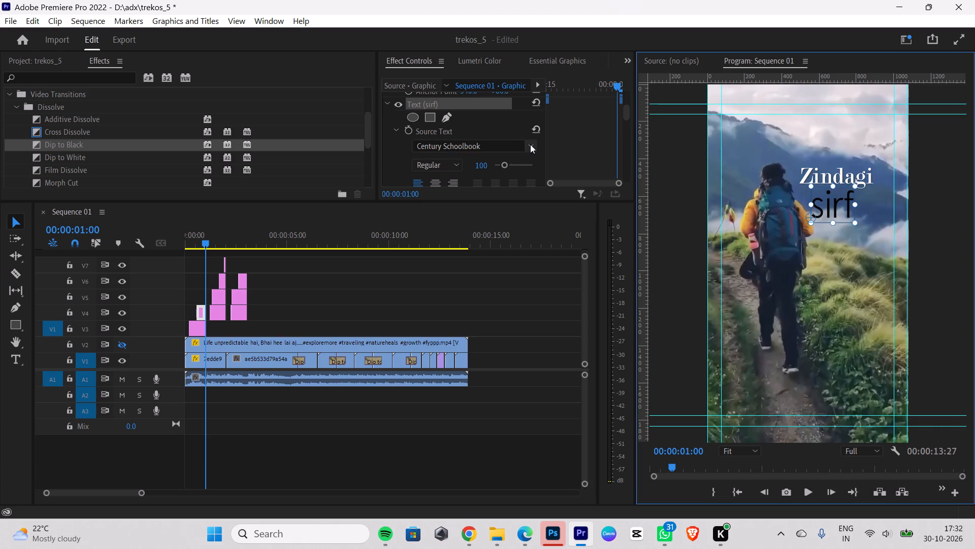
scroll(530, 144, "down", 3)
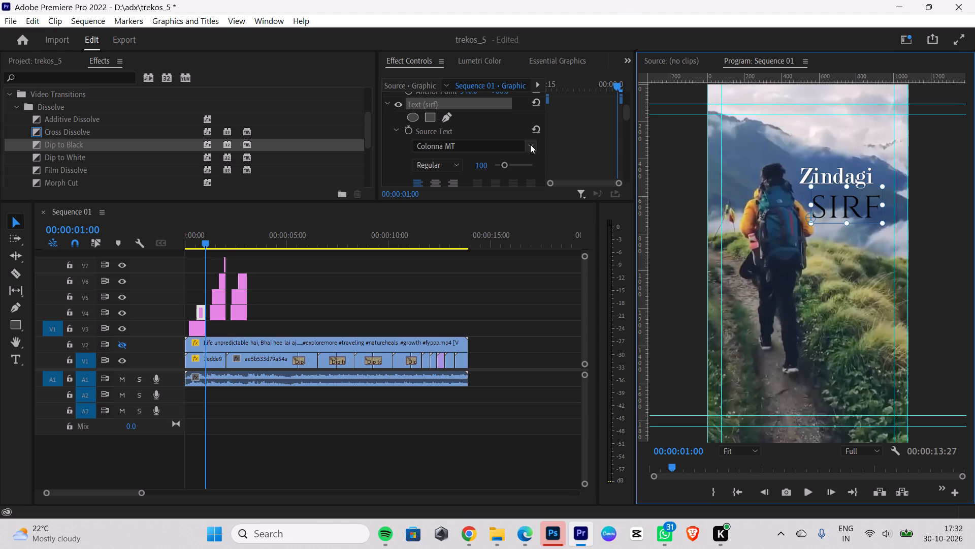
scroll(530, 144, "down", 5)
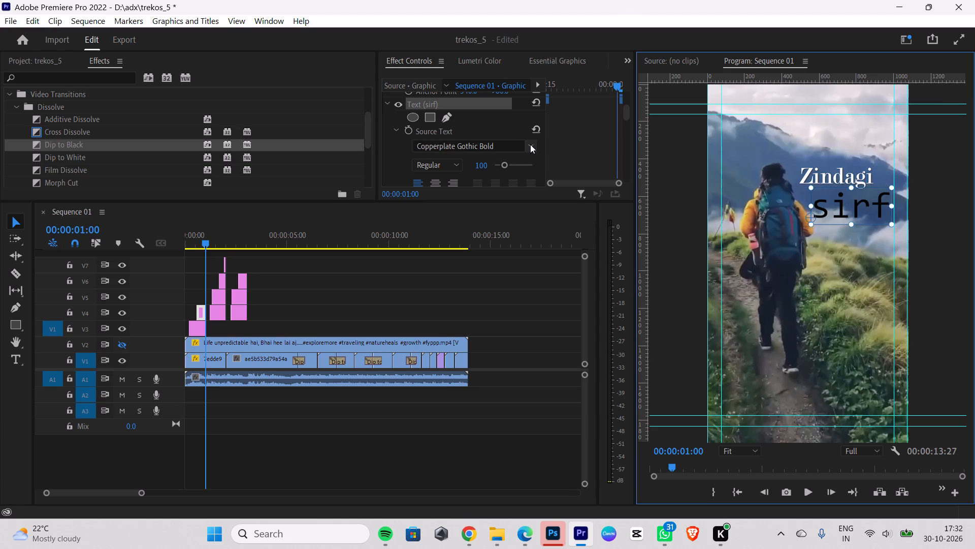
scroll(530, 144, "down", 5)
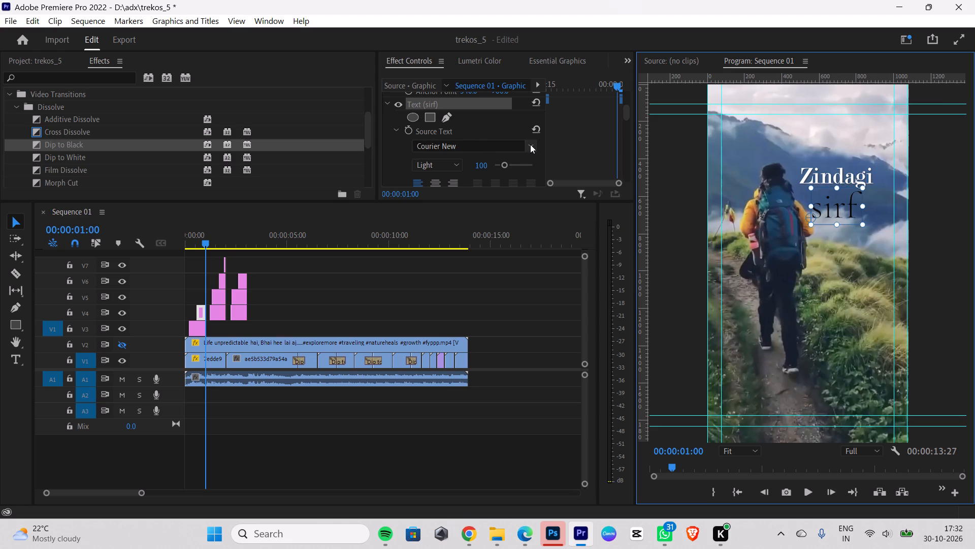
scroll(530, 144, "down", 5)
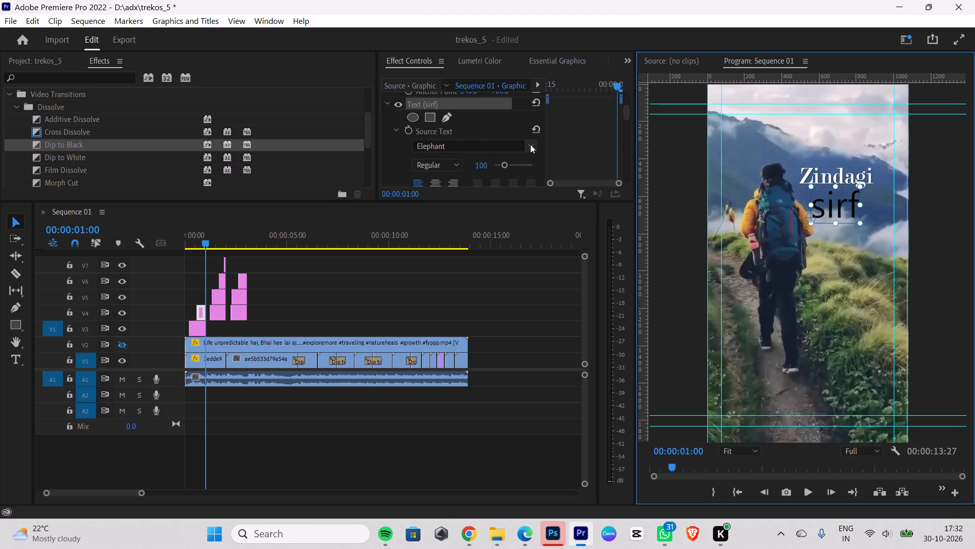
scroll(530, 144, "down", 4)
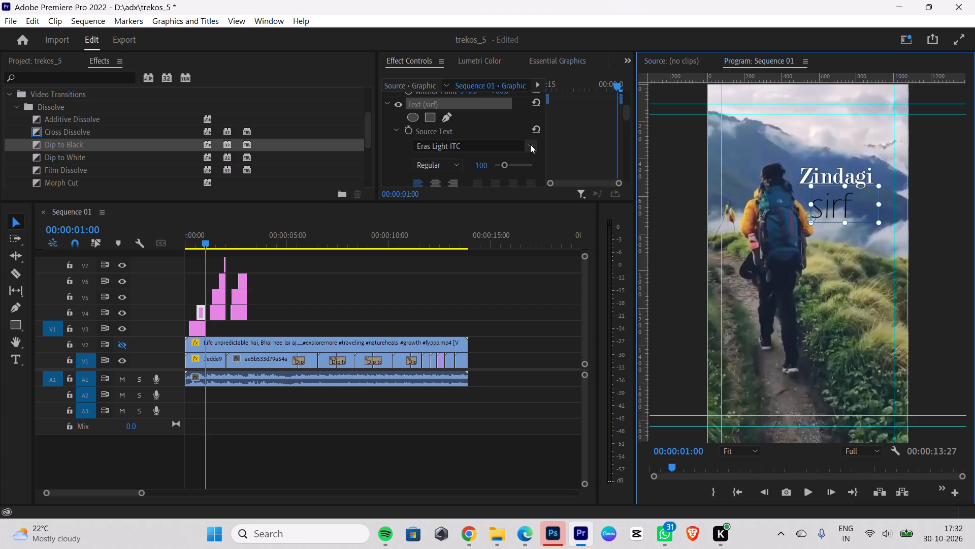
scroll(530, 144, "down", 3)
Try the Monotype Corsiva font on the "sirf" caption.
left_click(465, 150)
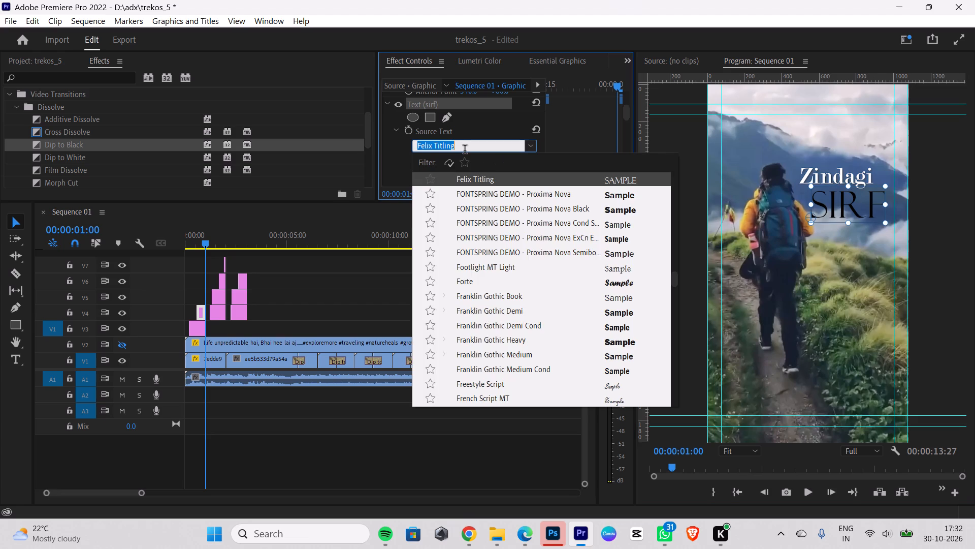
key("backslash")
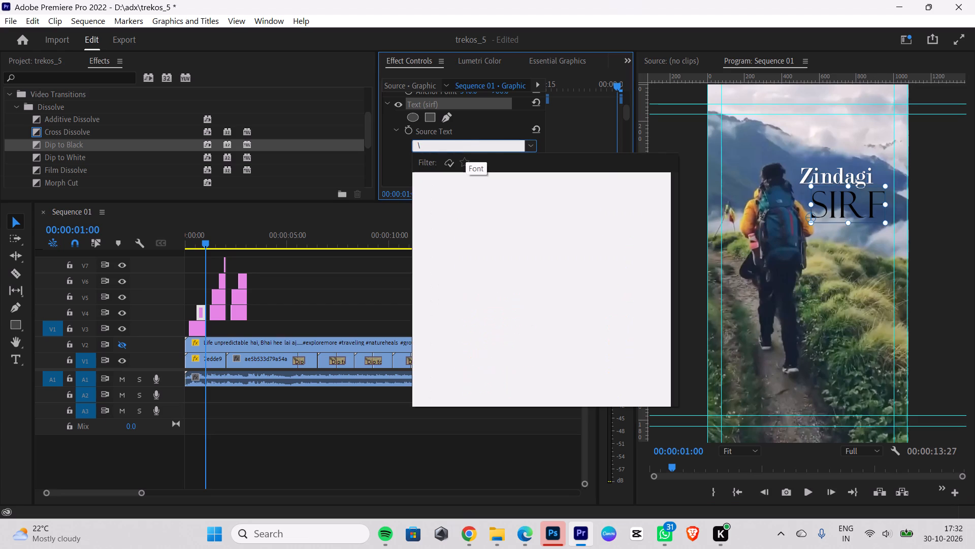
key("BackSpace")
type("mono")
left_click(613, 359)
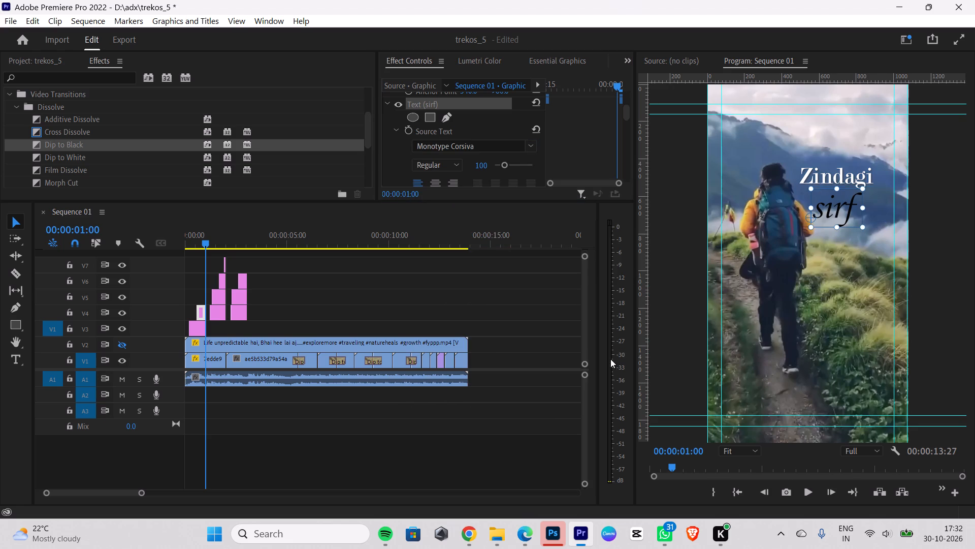
Move the "sirf" caption up under the end of Zindagi and shrink it by about 10 percent.
left_click_drag(839, 214, 829, 209)
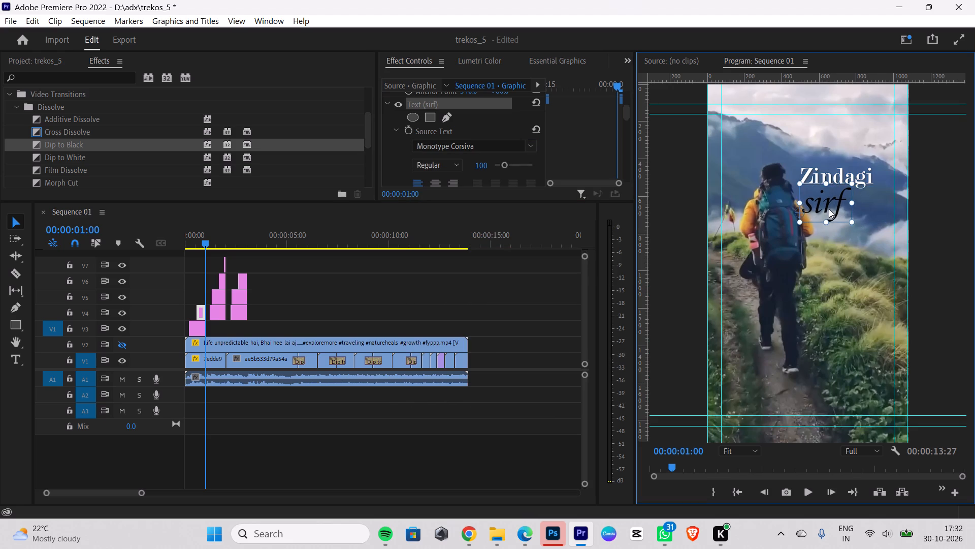
left_click_drag(829, 209, 844, 205)
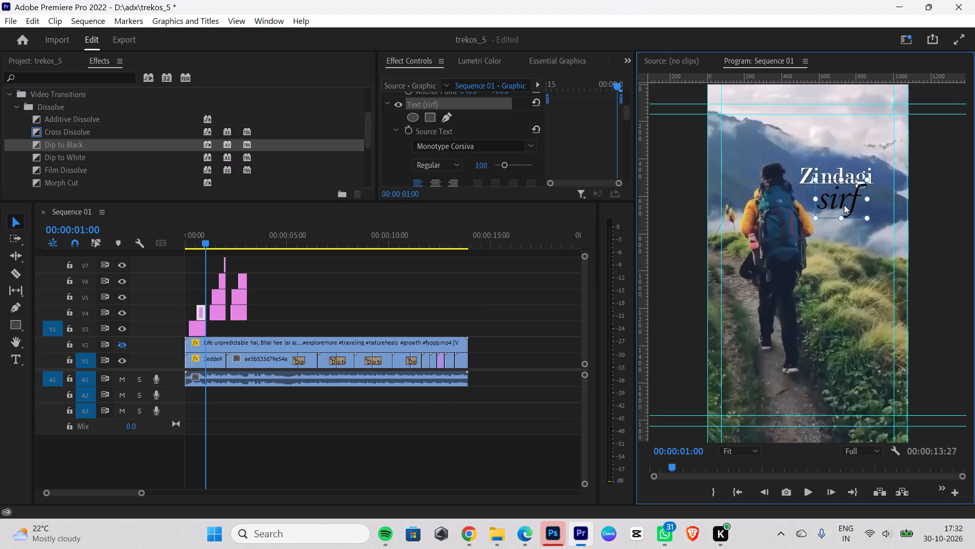
left_click_drag(844, 205, 857, 203)
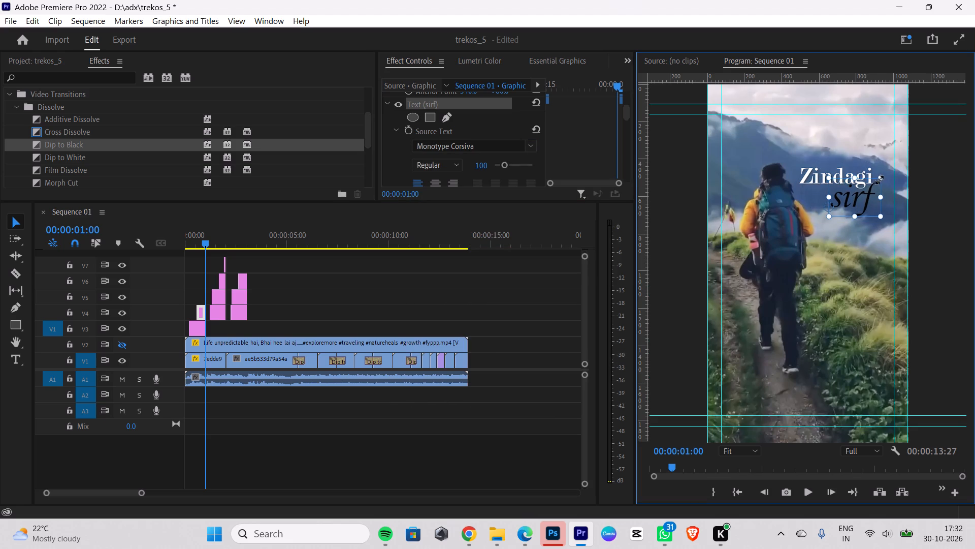
left_click_drag(880, 180, 869, 185)
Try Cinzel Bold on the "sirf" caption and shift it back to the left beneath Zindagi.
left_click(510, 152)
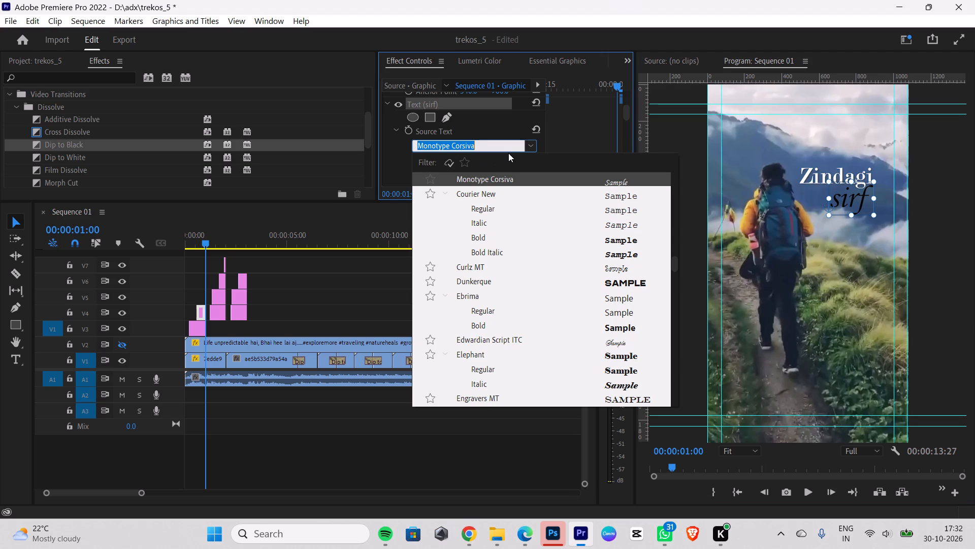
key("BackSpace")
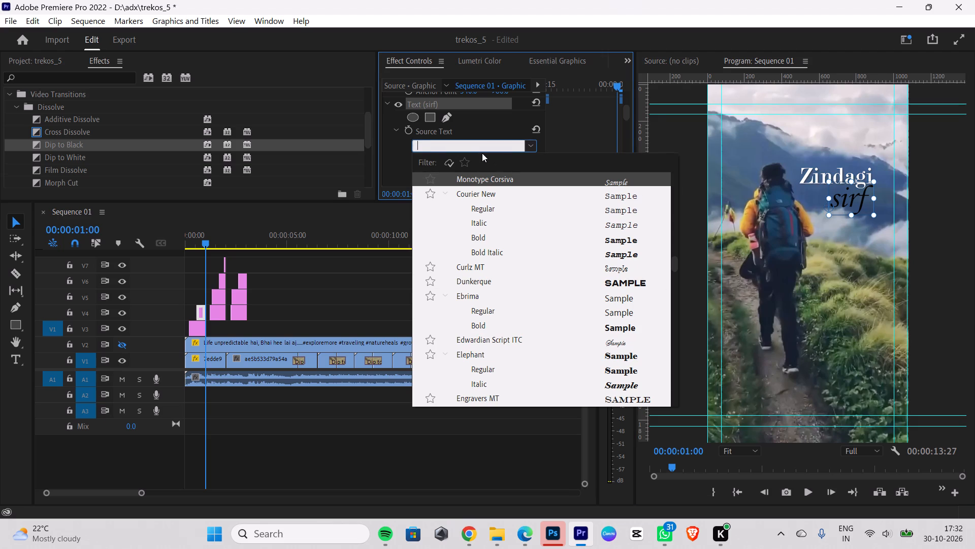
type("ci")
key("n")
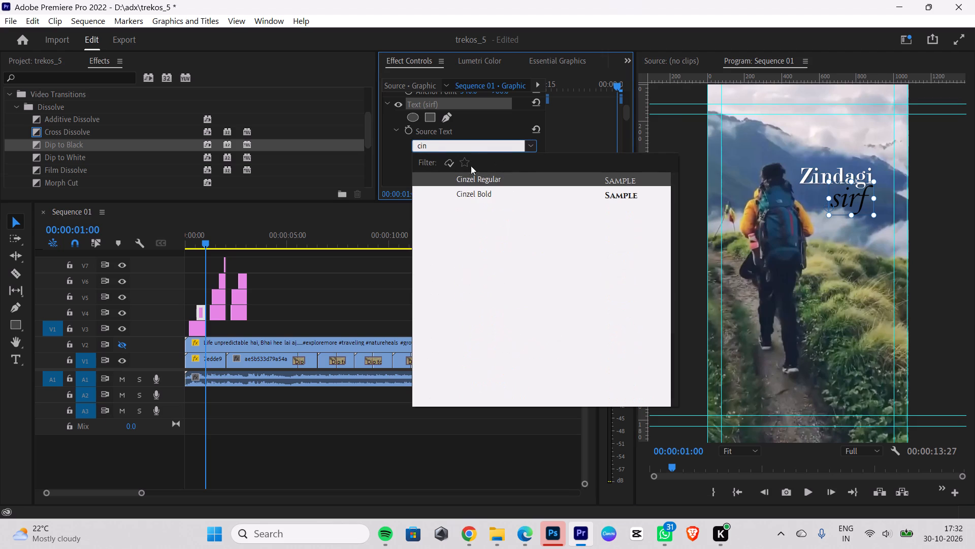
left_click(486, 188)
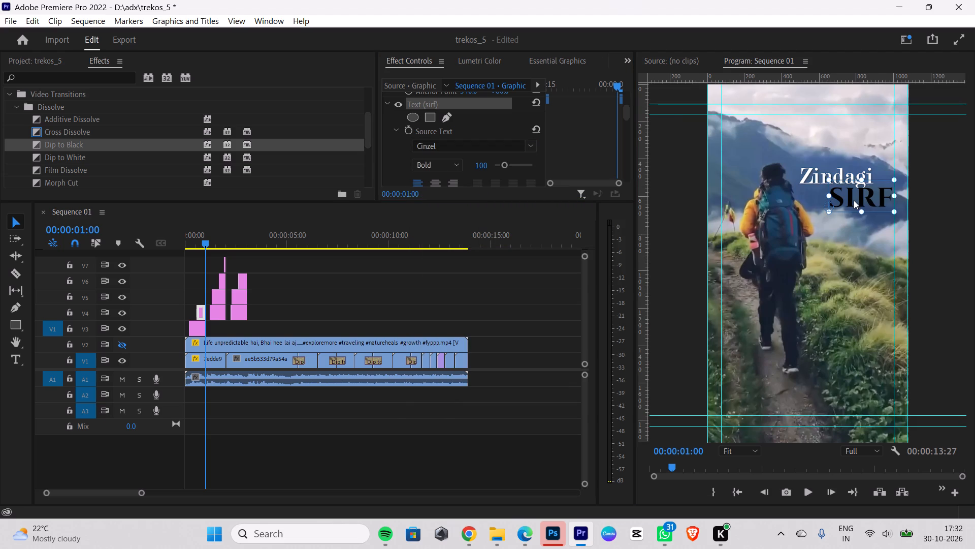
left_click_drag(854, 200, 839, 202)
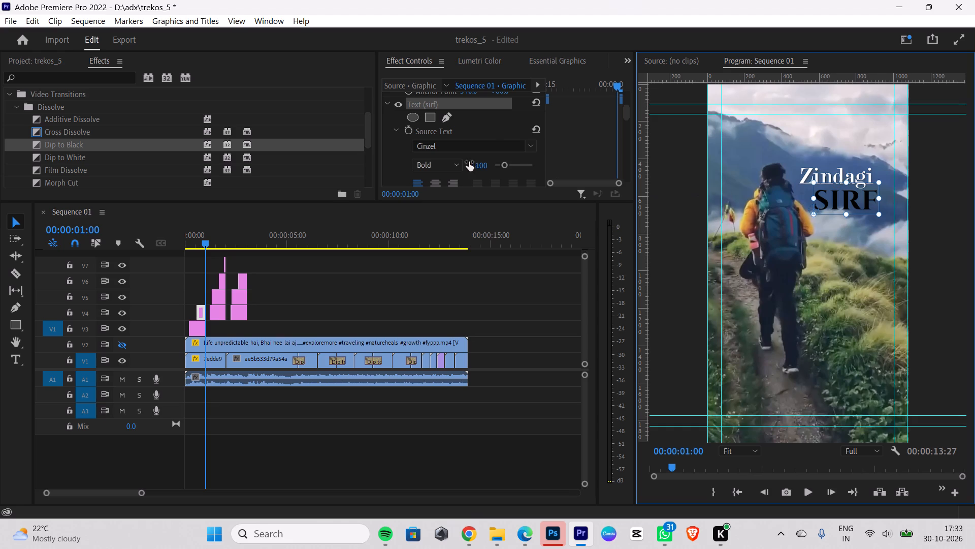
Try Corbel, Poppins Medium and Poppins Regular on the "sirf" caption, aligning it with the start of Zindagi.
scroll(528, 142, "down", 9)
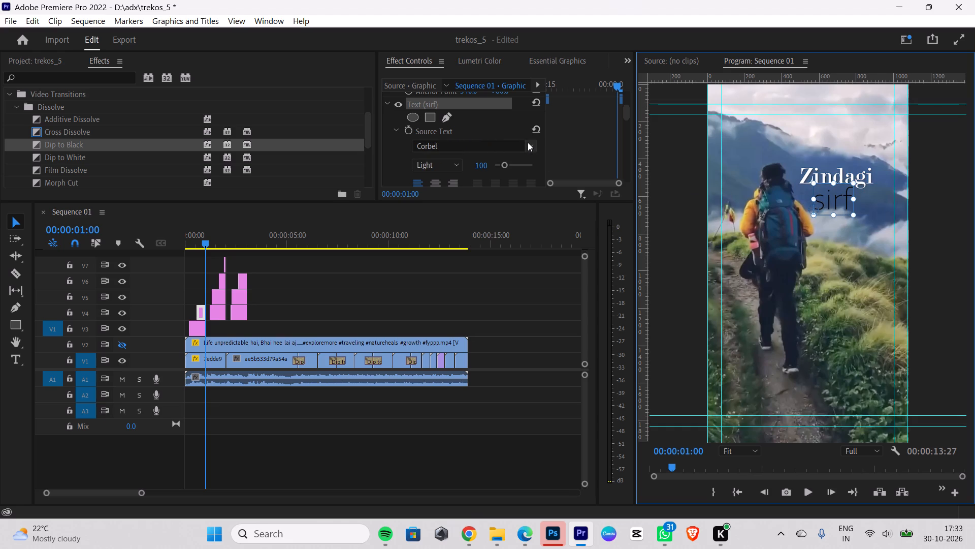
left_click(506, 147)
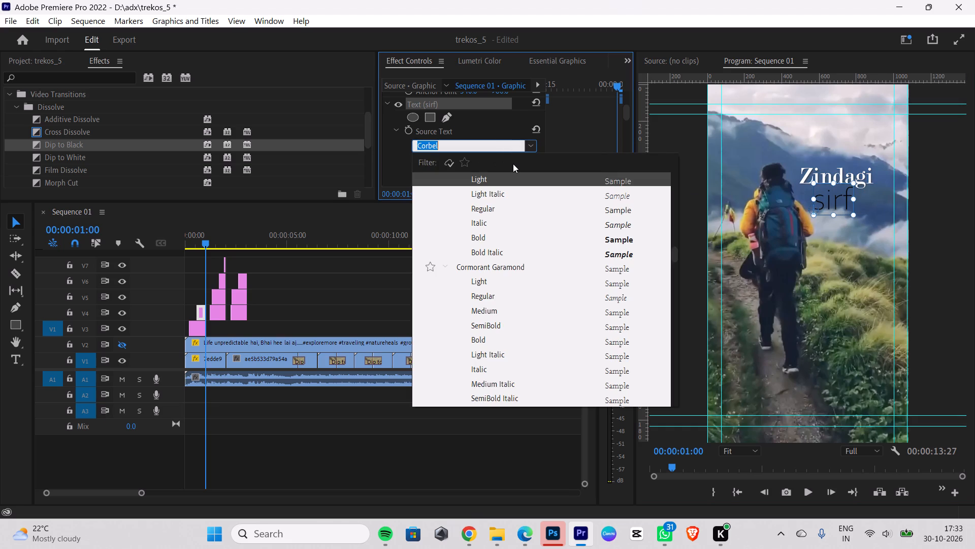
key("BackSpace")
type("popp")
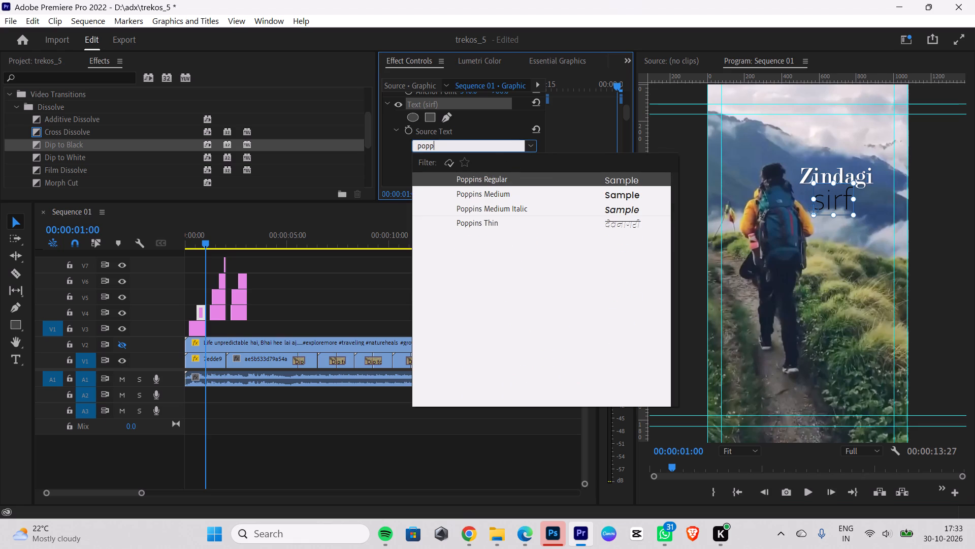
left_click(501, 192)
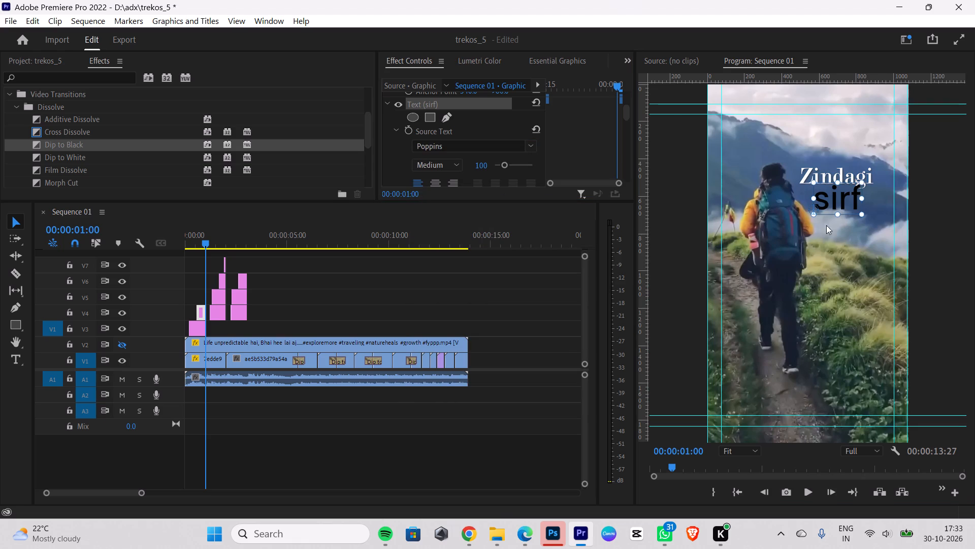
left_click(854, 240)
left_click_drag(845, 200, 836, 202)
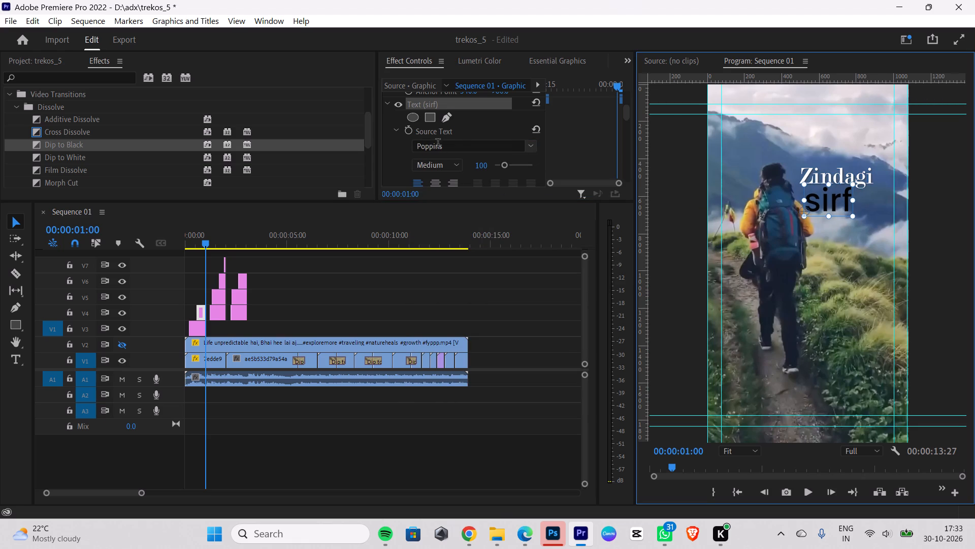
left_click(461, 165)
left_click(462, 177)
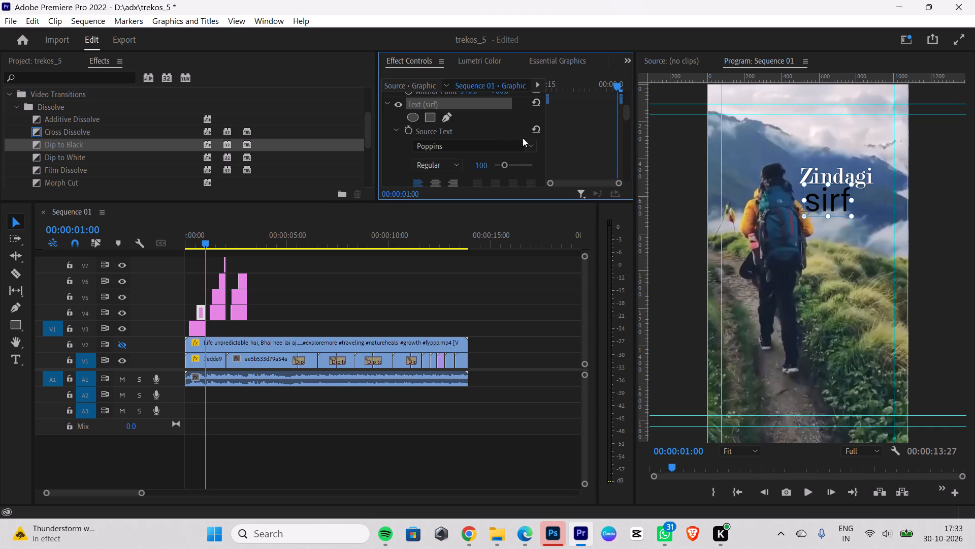
Set the "sirf" caption's font to Pristina and nudge it slightly up and right, close beneath Zindagi.
scroll(532, 147, "down", 1)
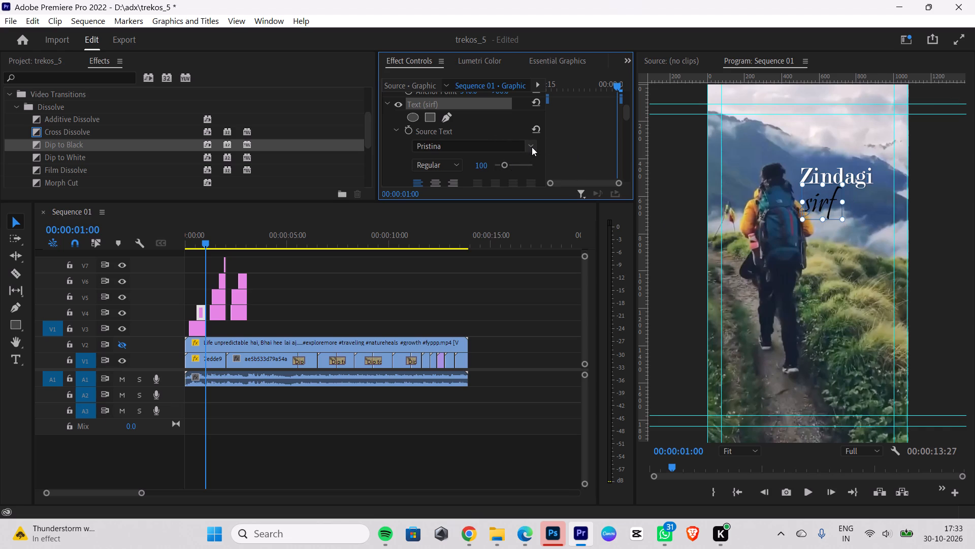
left_click(802, 235)
left_click_drag(820, 207, 825, 203)
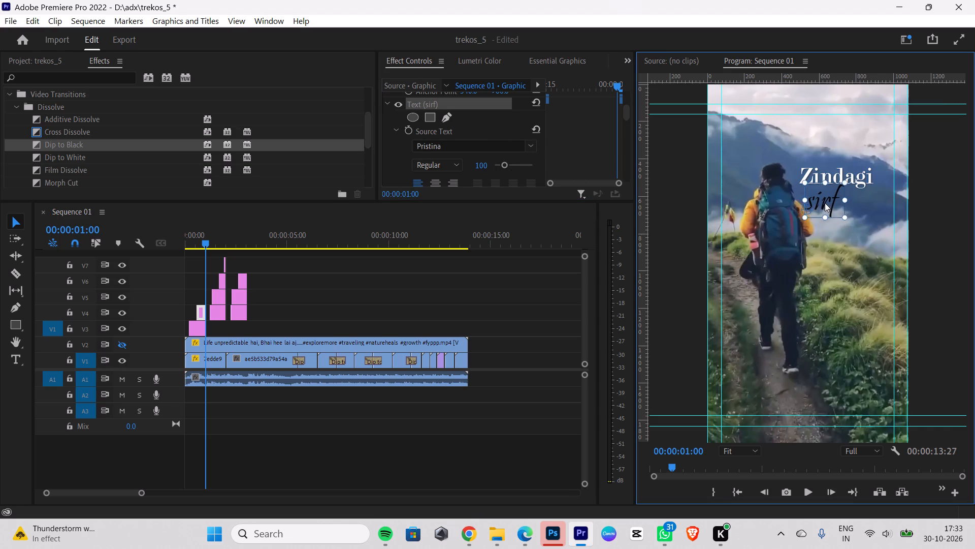
Nudge the "sirf" caption up and to the right so it slightly overlaps the lower edge of Zindagi.
left_click_drag(825, 203, 832, 197)
left_click(850, 234)
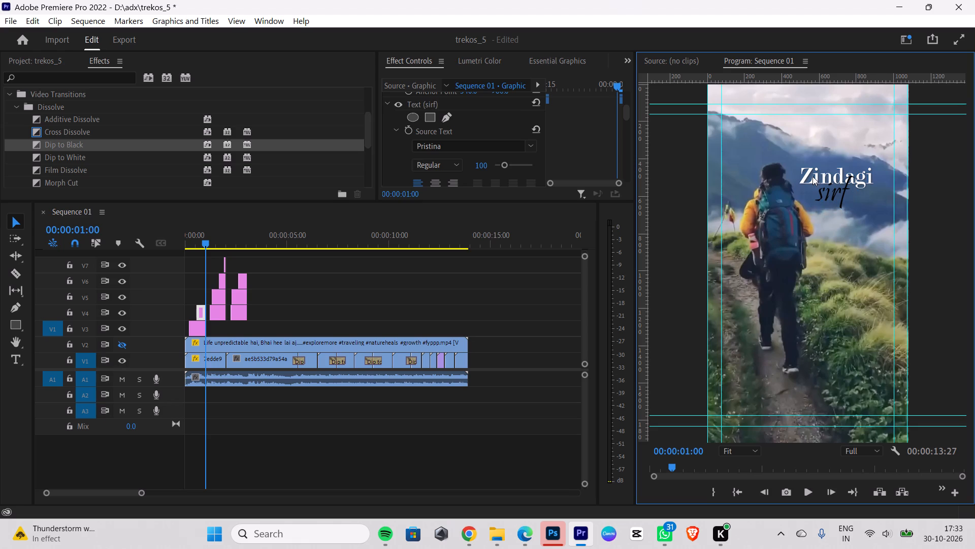
Swap the stacking of the first two caption clips, placing Zindagi on track V4 and "sirf" on V3 beneath it.
left_click(812, 176)
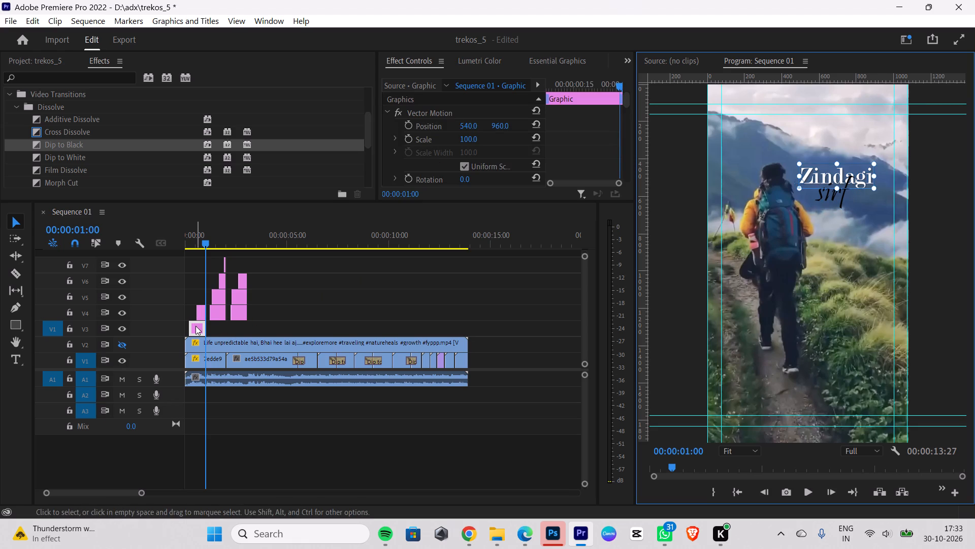
left_click_drag(197, 326, 197, 300)
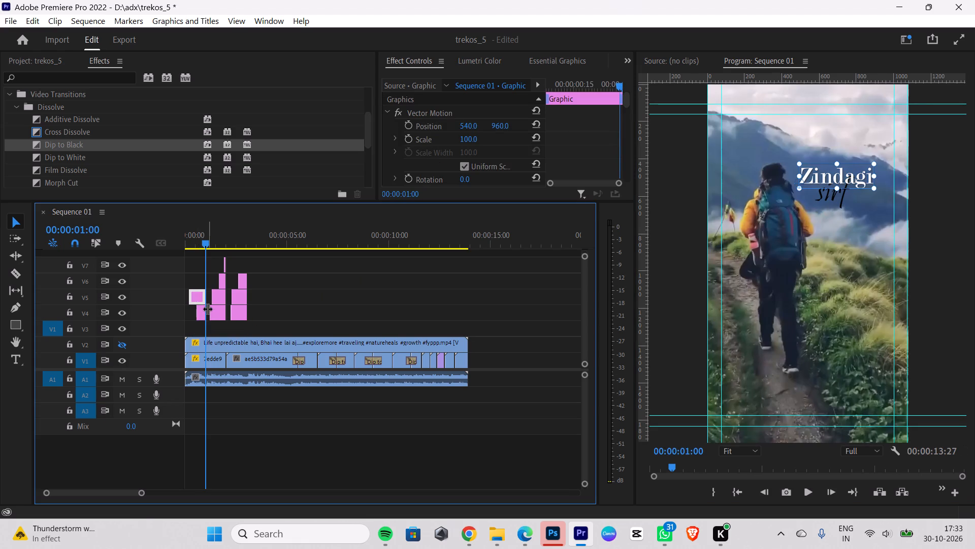
left_click_drag(203, 313, 197, 325)
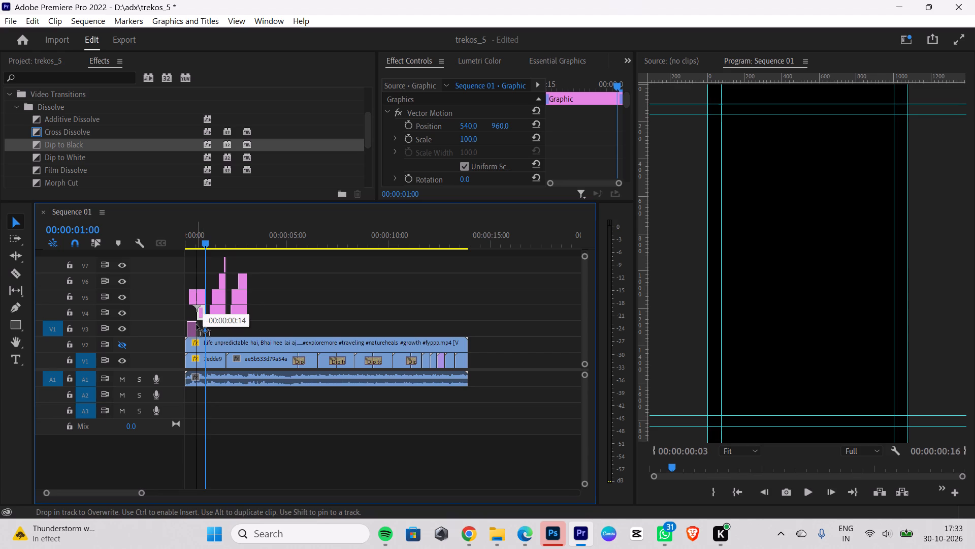
left_click_drag(197, 325, 199, 324)
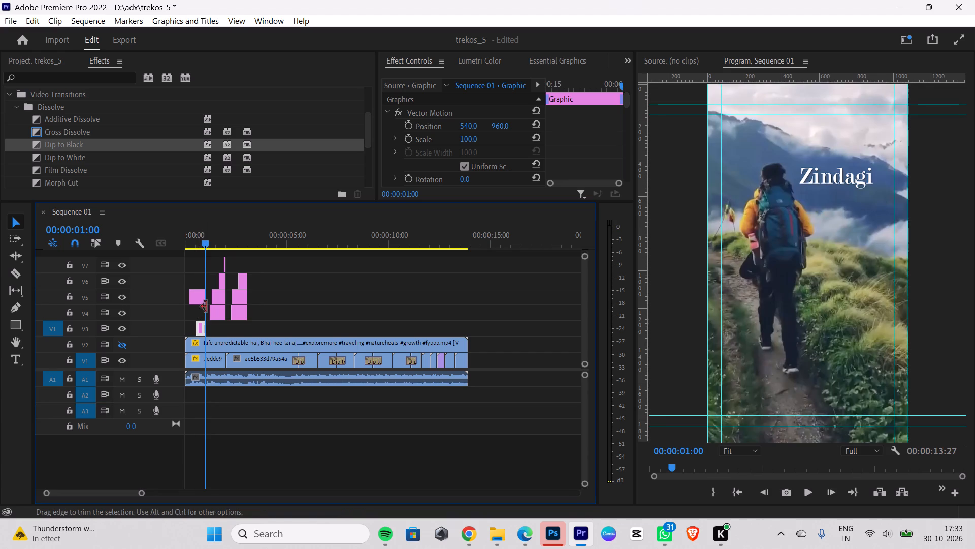
left_click_drag(200, 297, 199, 305)
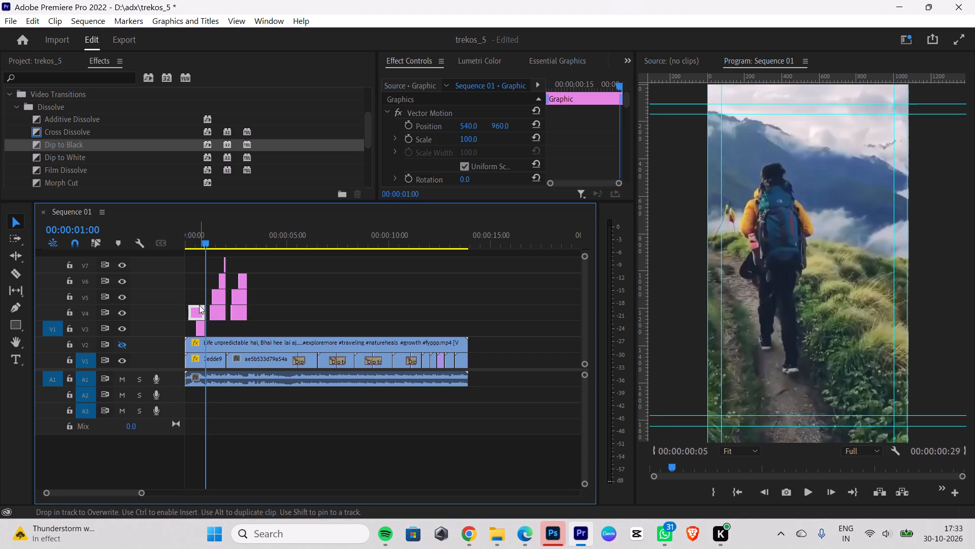
Play the opening, move the "sirf" caption clip to track V5 above Zindagi, starting at 00:00:00:20, and save the project.
left_click_drag(207, 242, 145, 267)
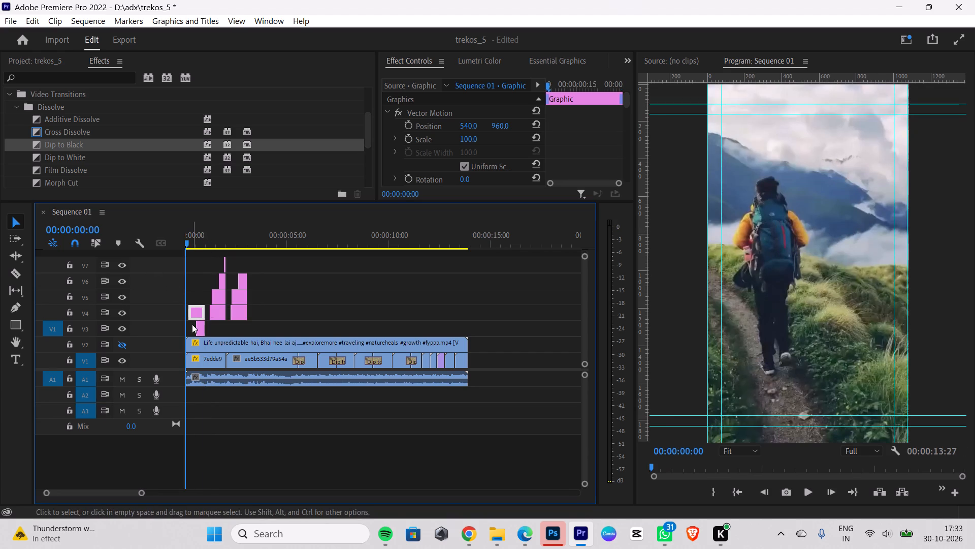
key("space")
key("space")
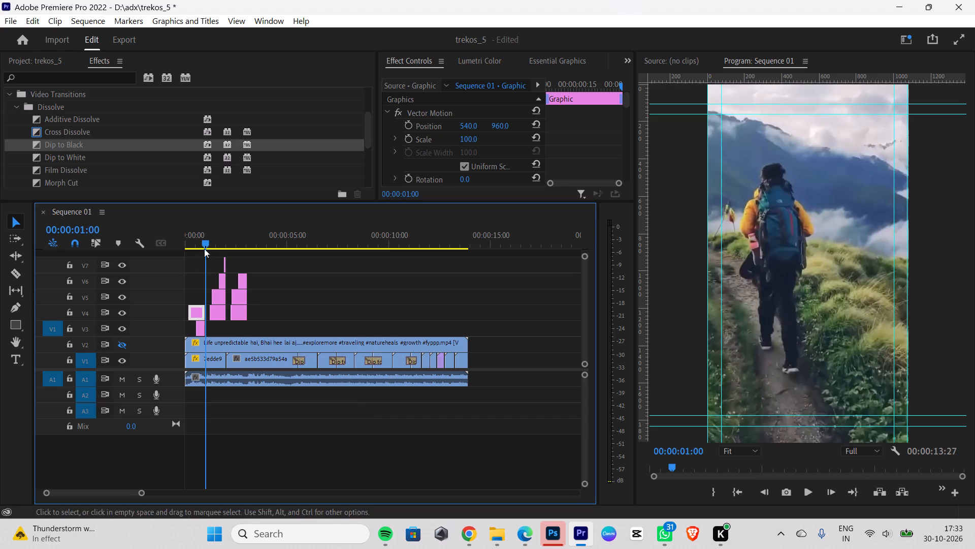
left_click_drag(204, 238, 84, 260)
key("space")
key("space")
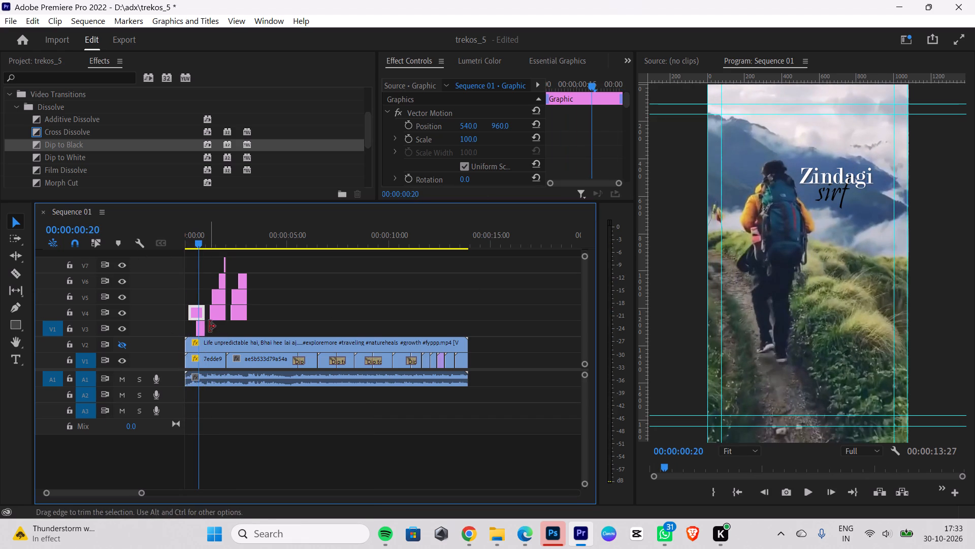
left_click_drag(202, 329, 203, 306)
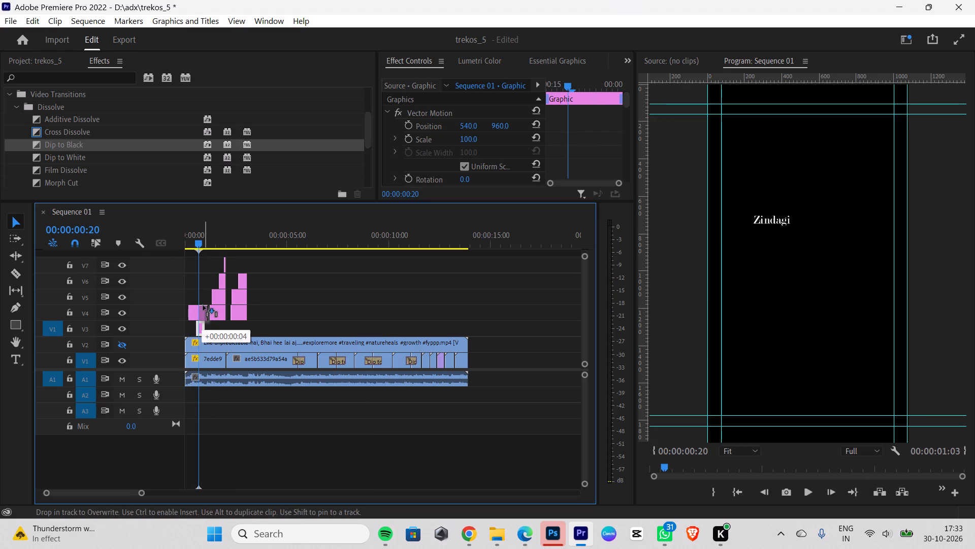
left_click_drag(203, 306, 201, 302)
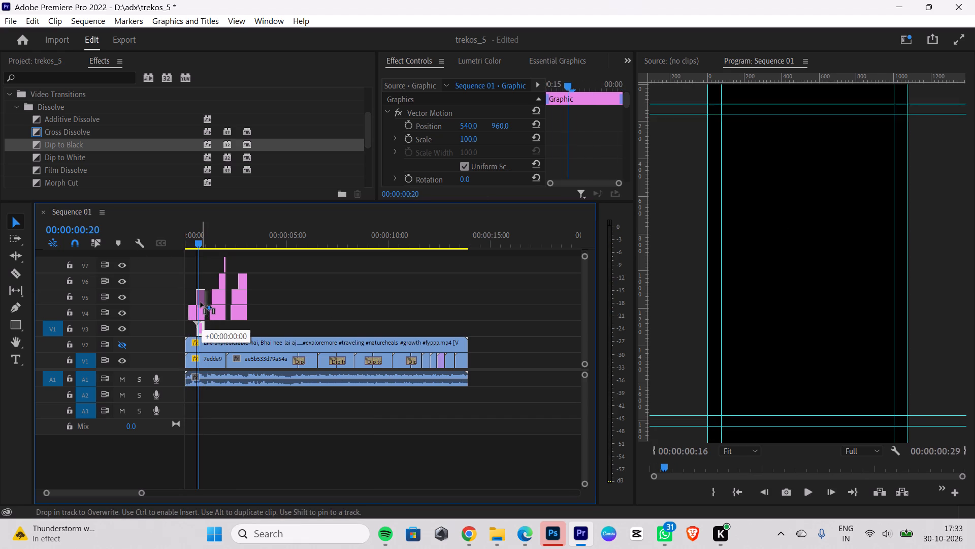
left_click_drag(201, 302, 204, 302)
left_click_drag(202, 242, 95, 266)
key("space")
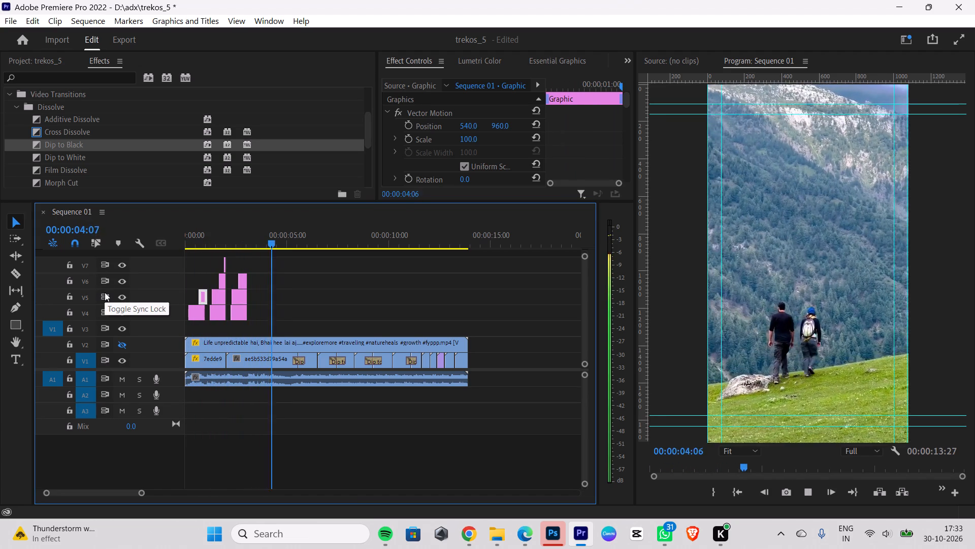
key("ctrl+s")
Trim the end of the "sirf" caption clip back to 00:00:01:00 so it ends together with the Zindagi clip.
key("space")
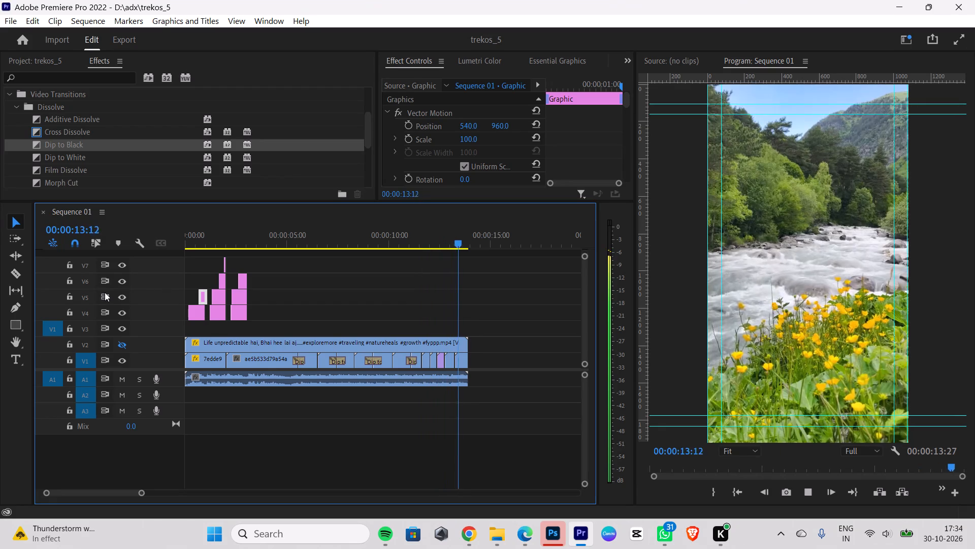
key("space")
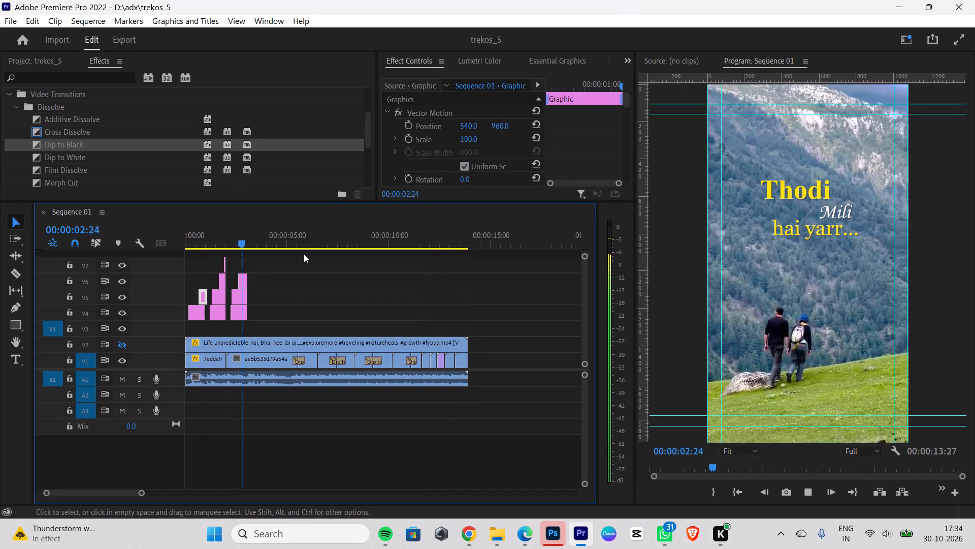
key("space")
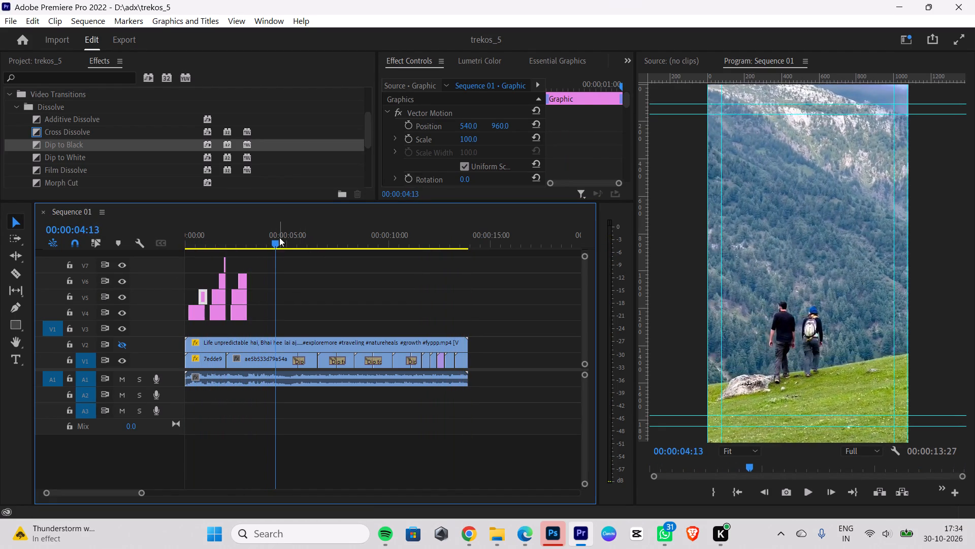
left_click_drag(274, 237, 0, 320)
key("space")
key("space")
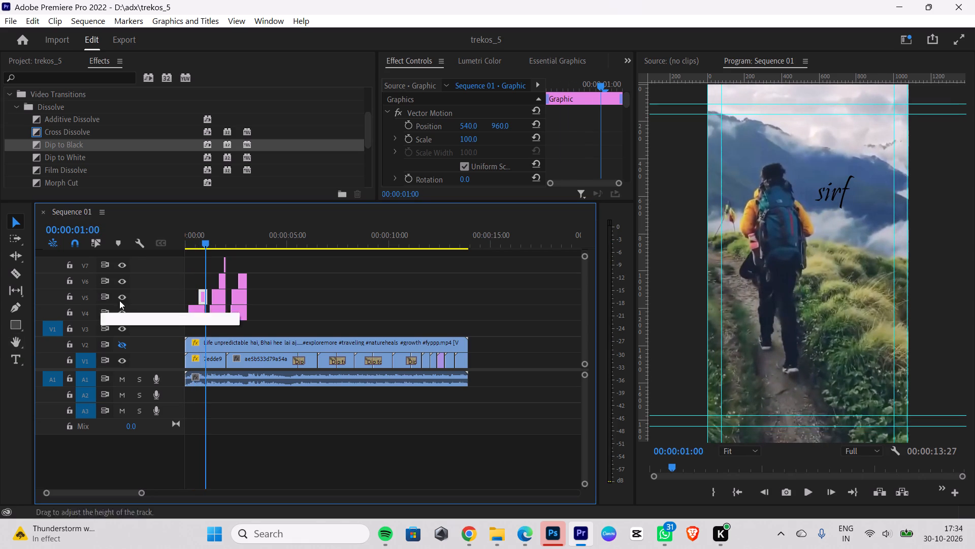
left_click_drag(142, 491, 168, 491)
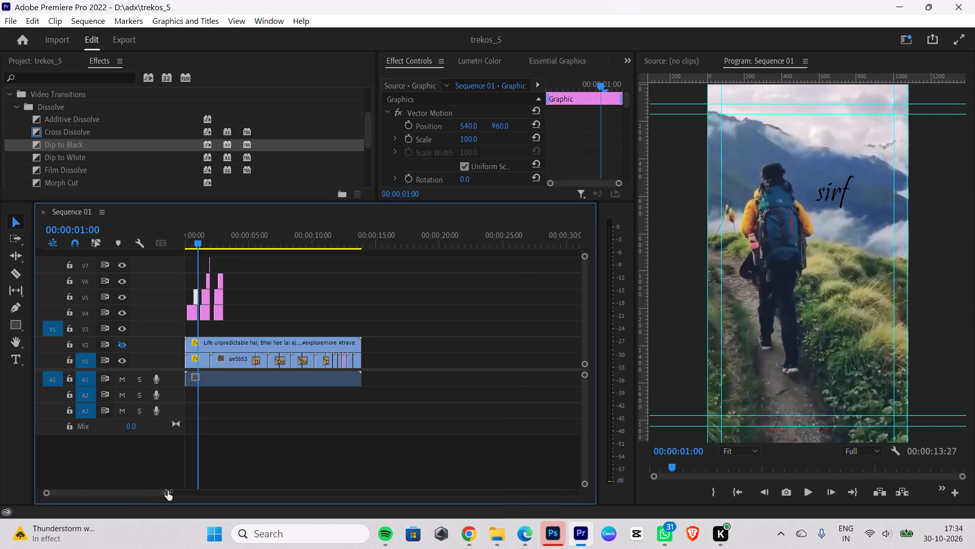
left_click_drag(168, 491, 126, 481)
left_click_drag(309, 296, 297, 298)
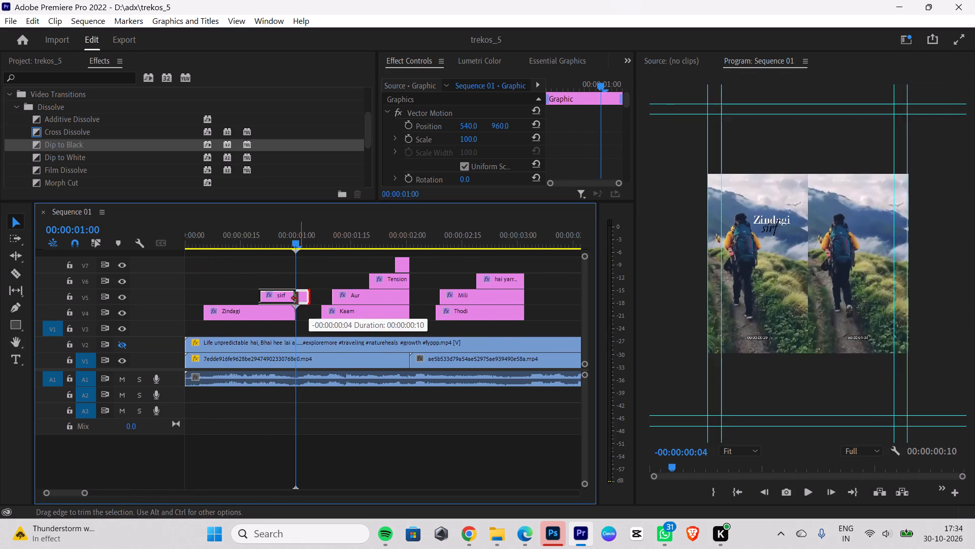
left_click_drag(297, 298, 297, 298)
Play the sequence from the start to check the caption timing and transitions, and save the project.
left_click_drag(291, 242, 145, 285)
key("space")
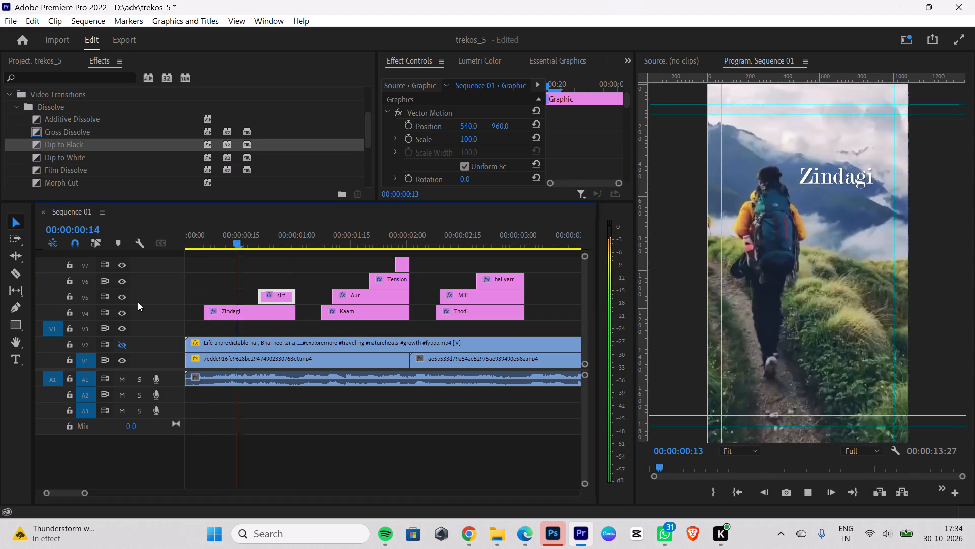
key("space")
key("space")
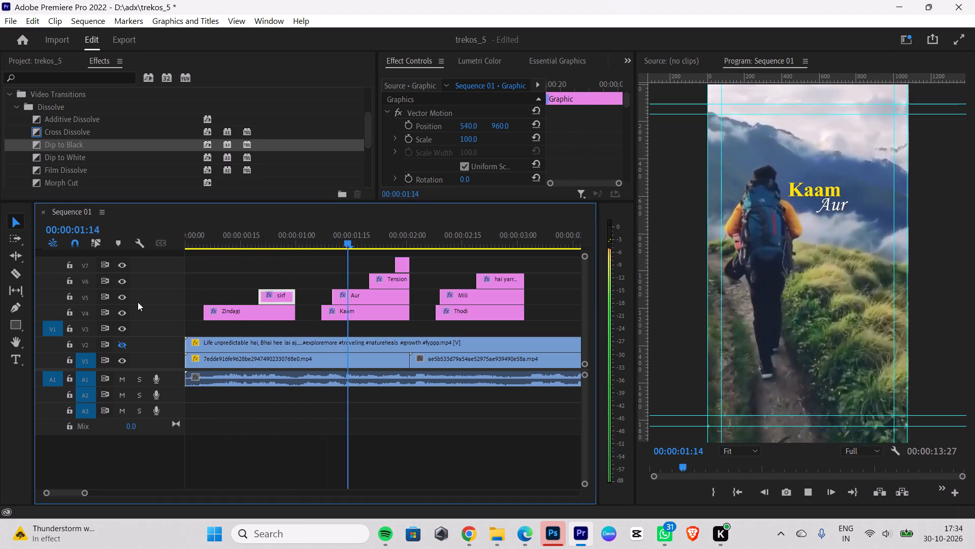
key("space")
key("space")
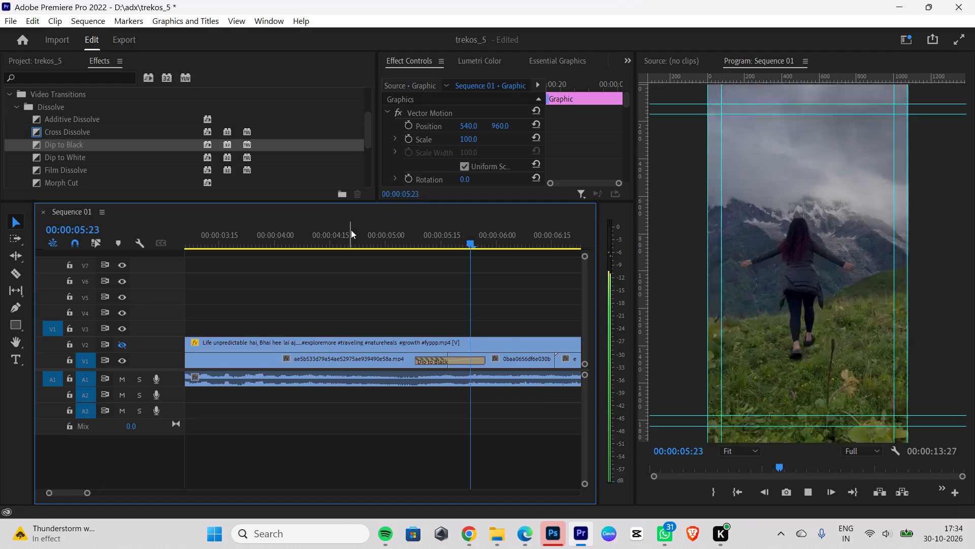
key("ctrl+s")
Export the sequence as a media file named trekos5.0 and save the project.
left_click(135, 41)
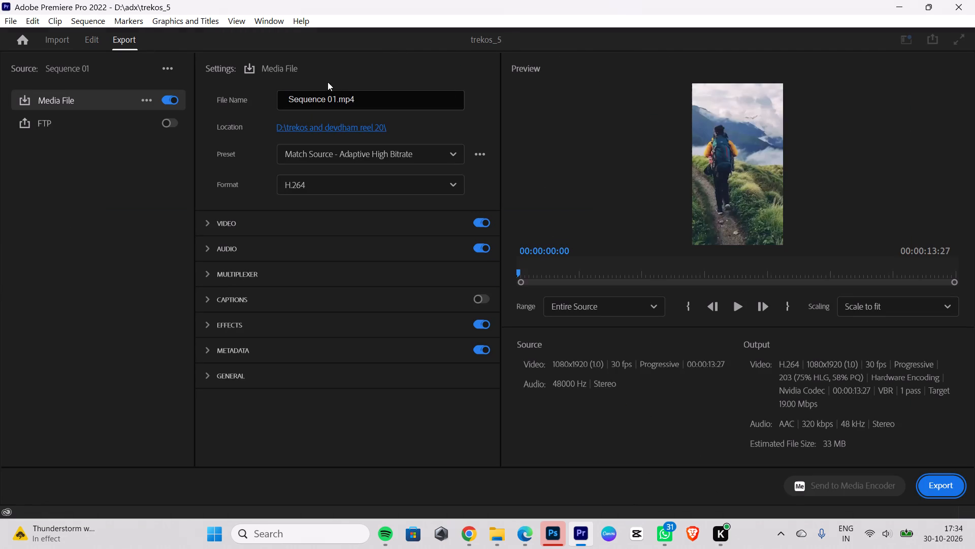
left_click_drag(380, 97, 139, 102)
key("BackSpace")
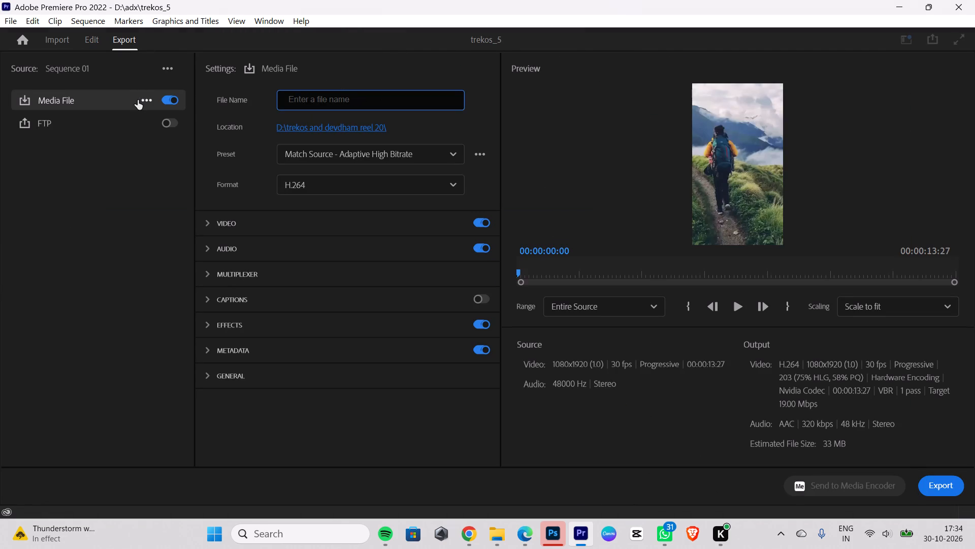
type("trekos")
type("5.0")
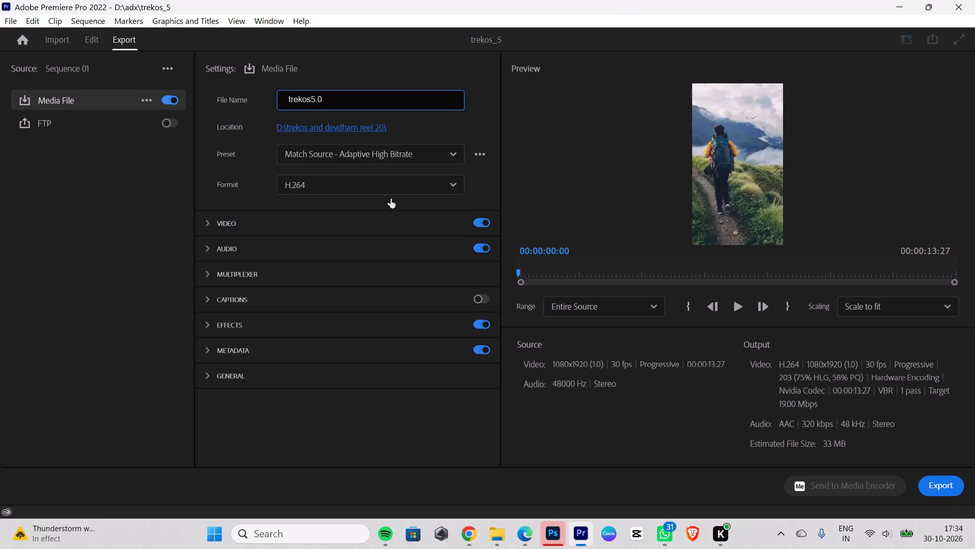
left_click(949, 489)
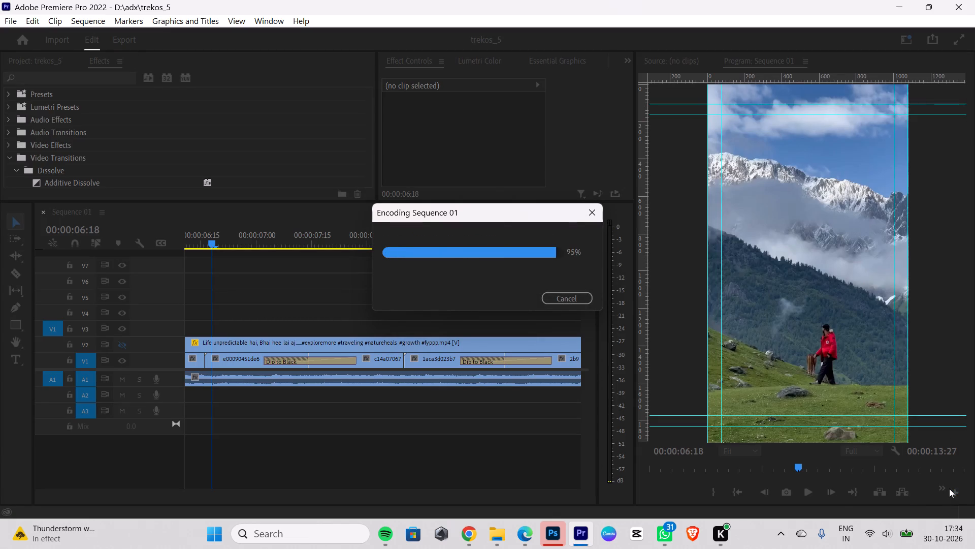
left_click(949, 489)
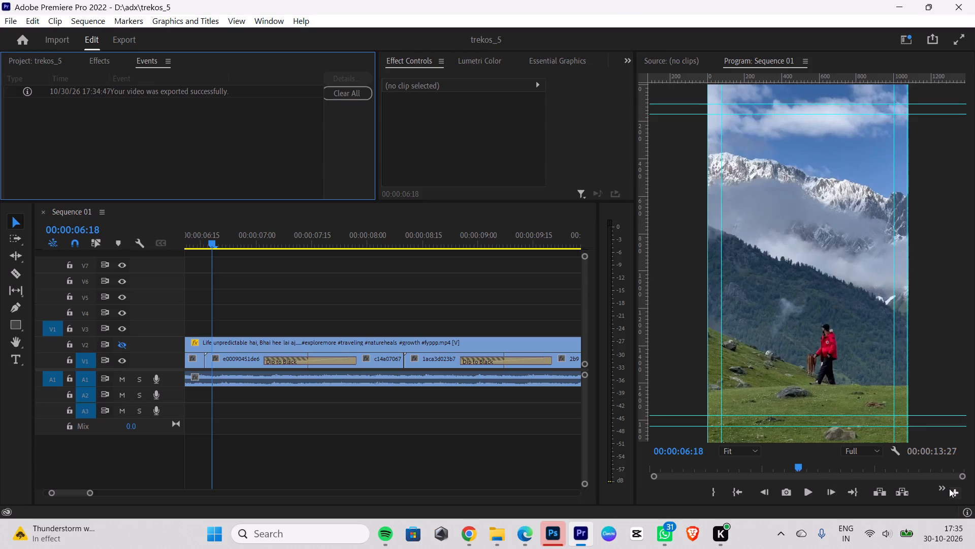
key("ctrl+s")
Minimise the editor to return to the Adxventure CRM in Edge and bring up the Your Projects list.
left_click(967, 0)
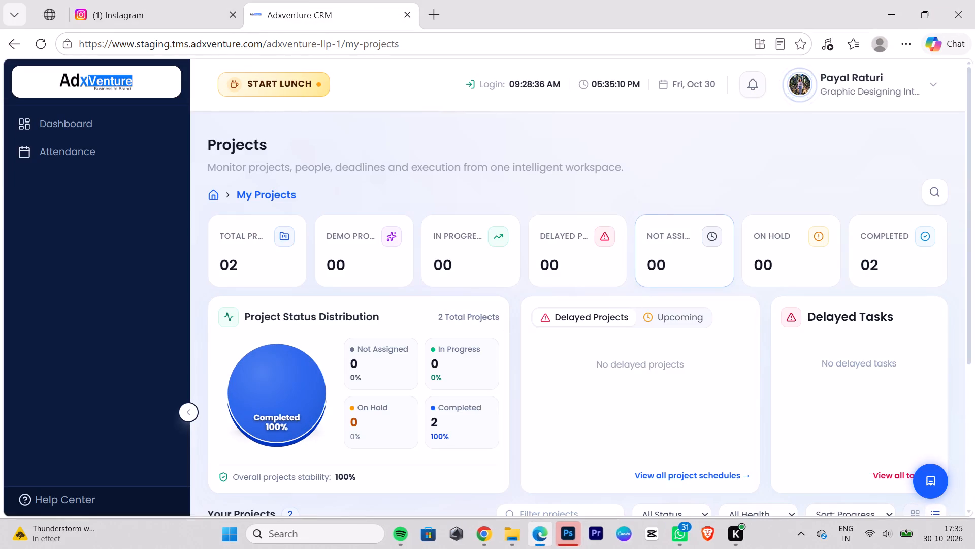
scroll(653, 302, "down", 1)
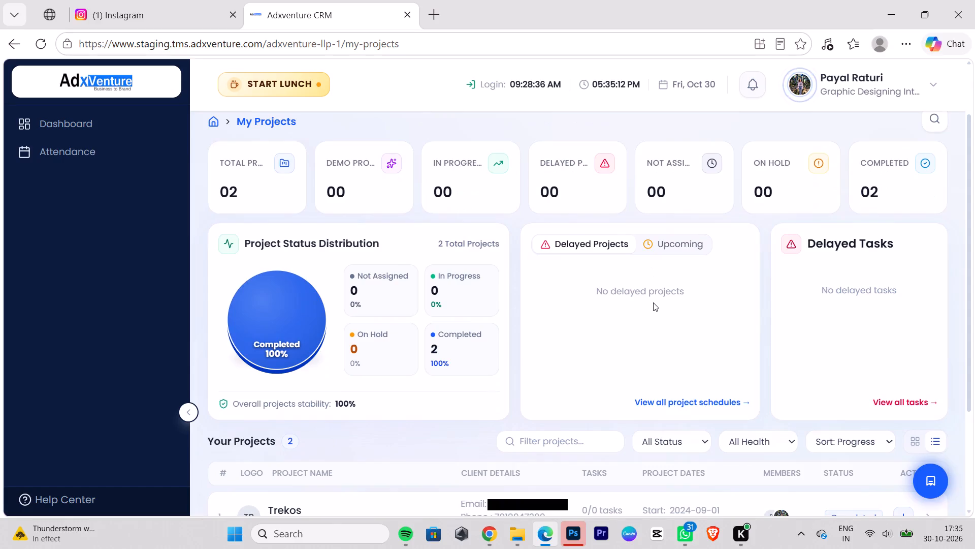
Look over the Your Projects list and the project status overview in the Adxventure CRM.
scroll(654, 301, "down", 1)
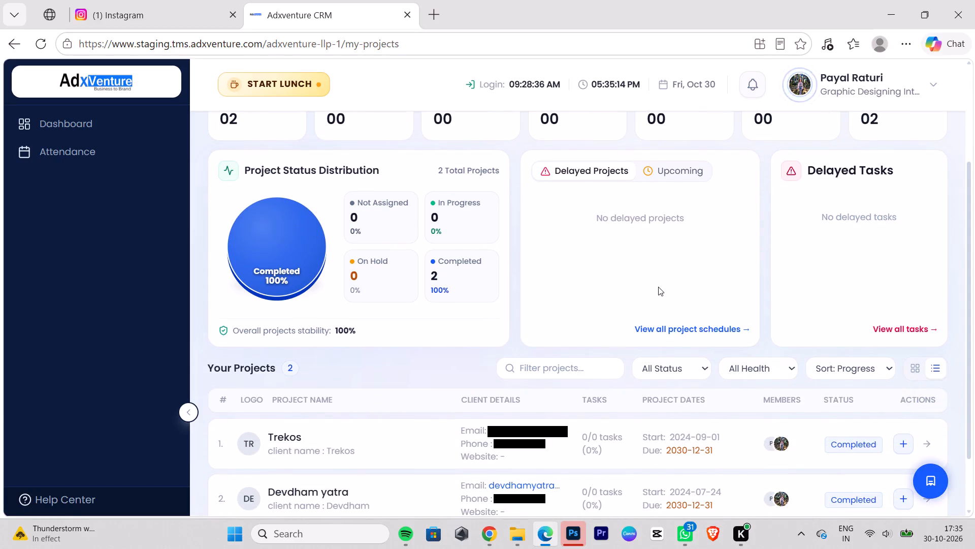
scroll(658, 282, "down", 2)
scroll(828, 340, "down", 3)
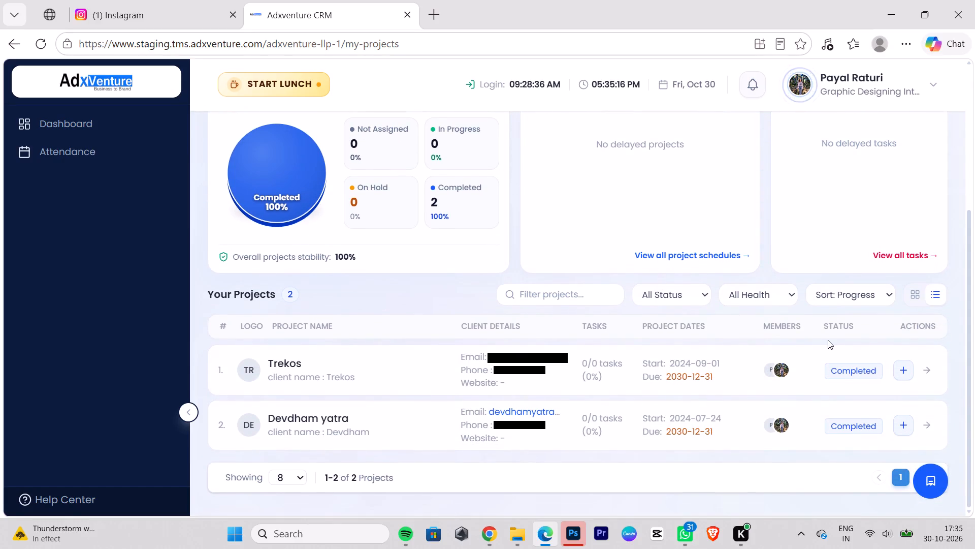
scroll(759, 350, "up", 4)
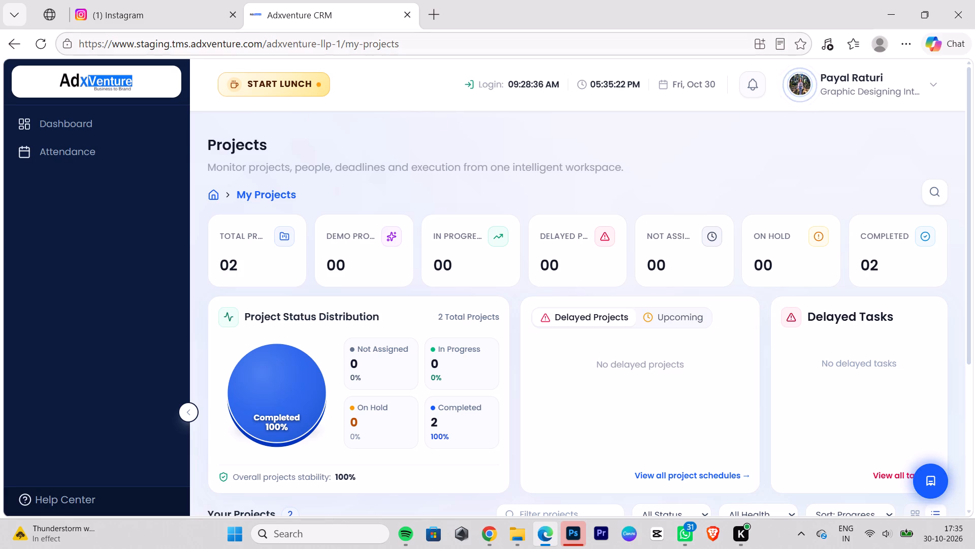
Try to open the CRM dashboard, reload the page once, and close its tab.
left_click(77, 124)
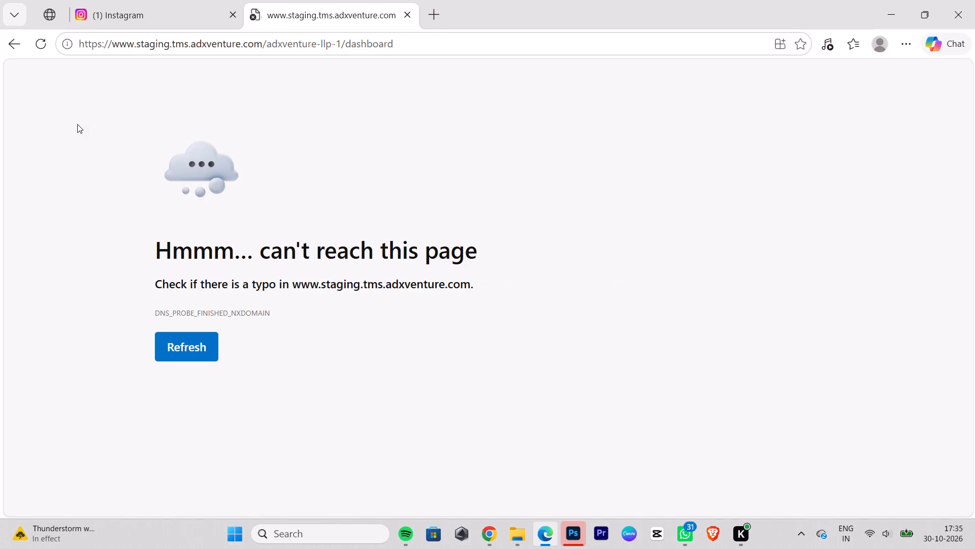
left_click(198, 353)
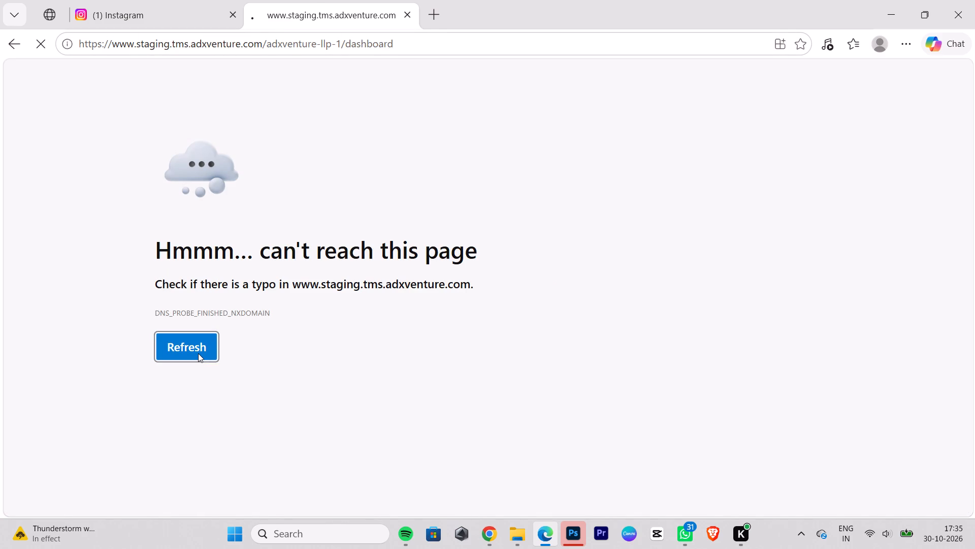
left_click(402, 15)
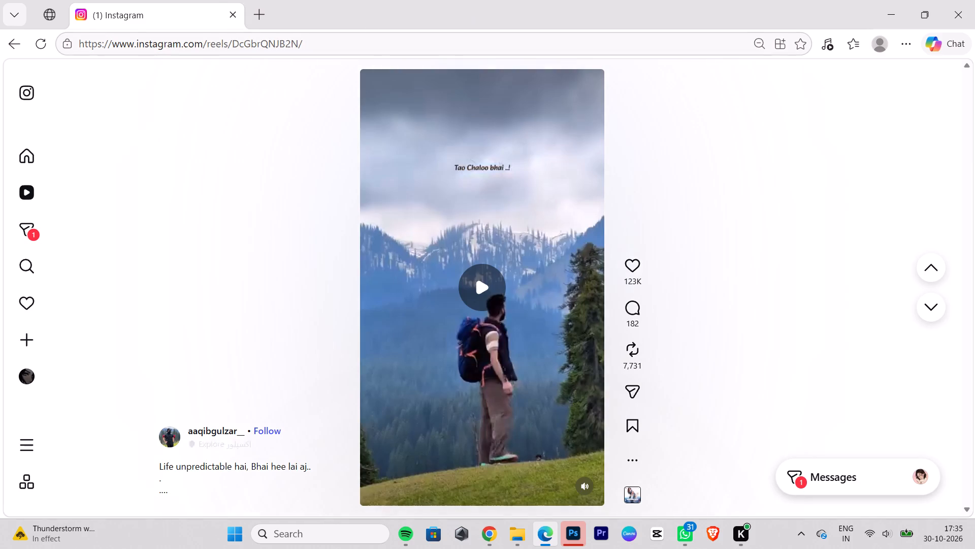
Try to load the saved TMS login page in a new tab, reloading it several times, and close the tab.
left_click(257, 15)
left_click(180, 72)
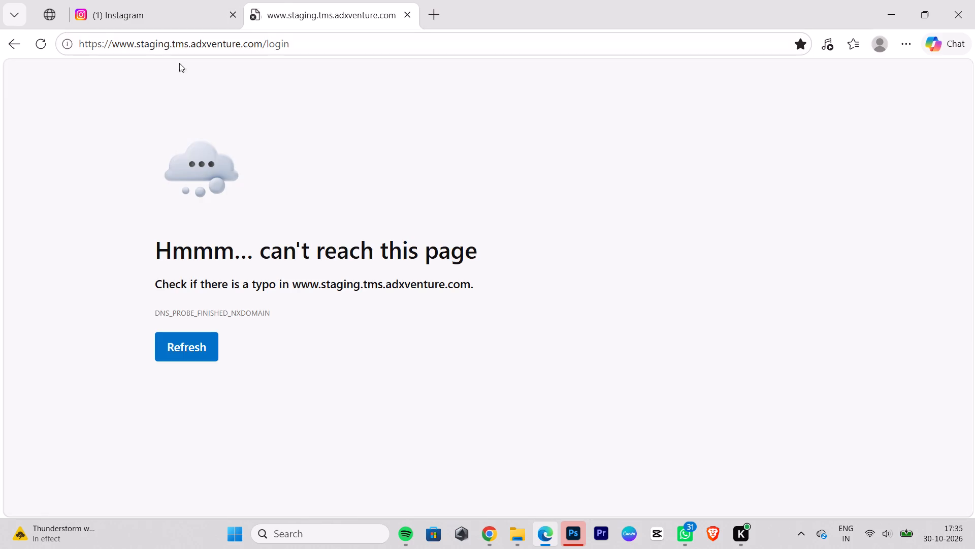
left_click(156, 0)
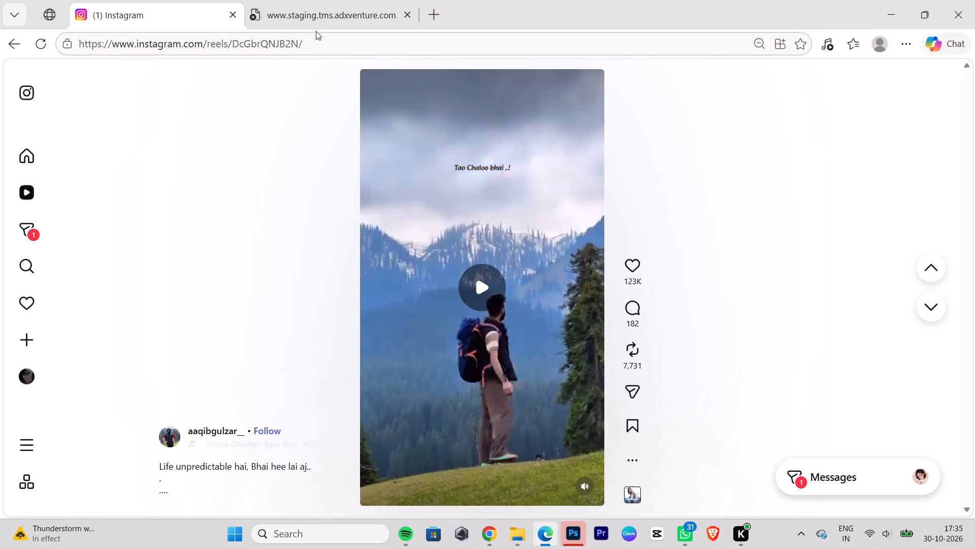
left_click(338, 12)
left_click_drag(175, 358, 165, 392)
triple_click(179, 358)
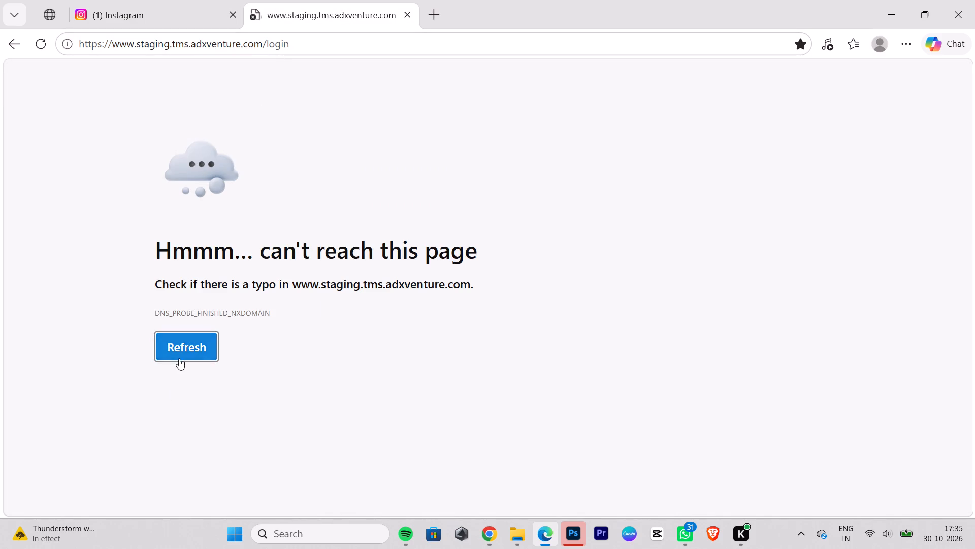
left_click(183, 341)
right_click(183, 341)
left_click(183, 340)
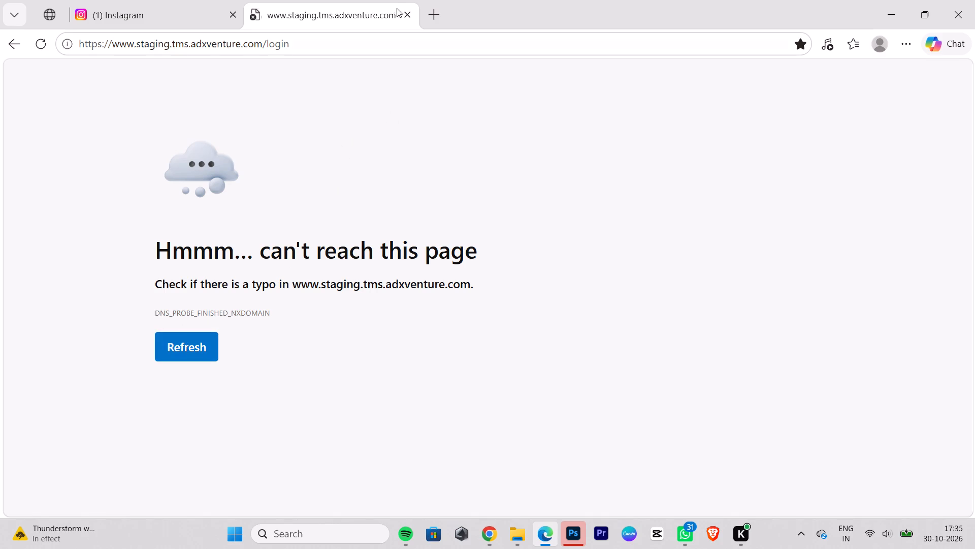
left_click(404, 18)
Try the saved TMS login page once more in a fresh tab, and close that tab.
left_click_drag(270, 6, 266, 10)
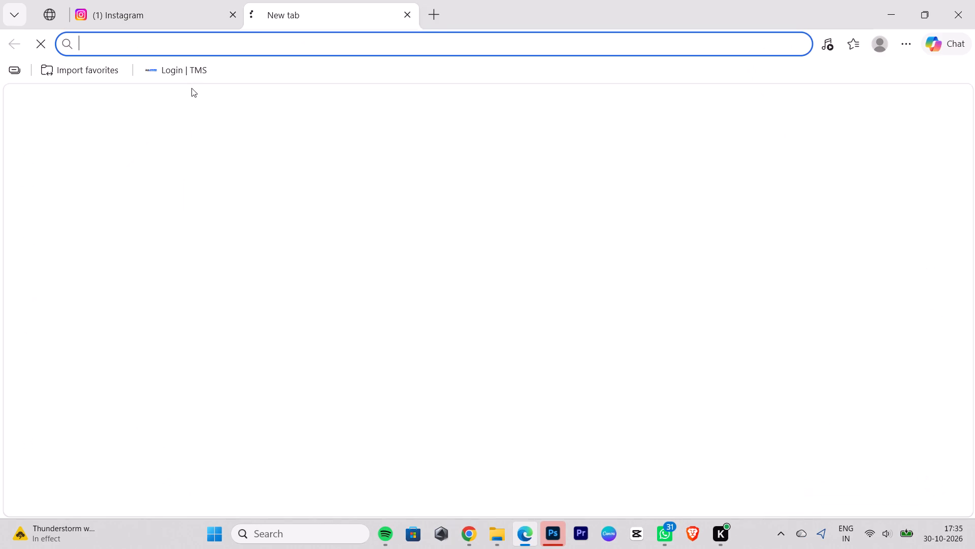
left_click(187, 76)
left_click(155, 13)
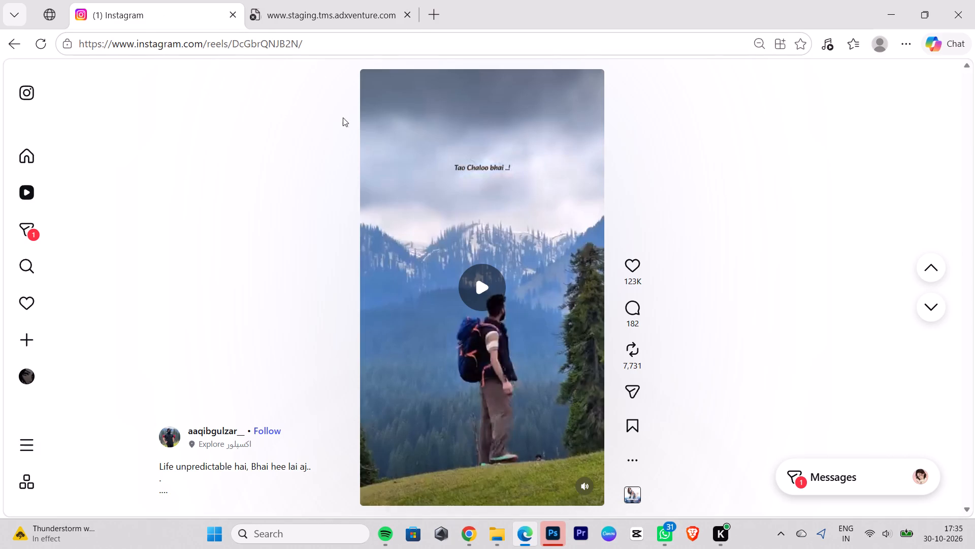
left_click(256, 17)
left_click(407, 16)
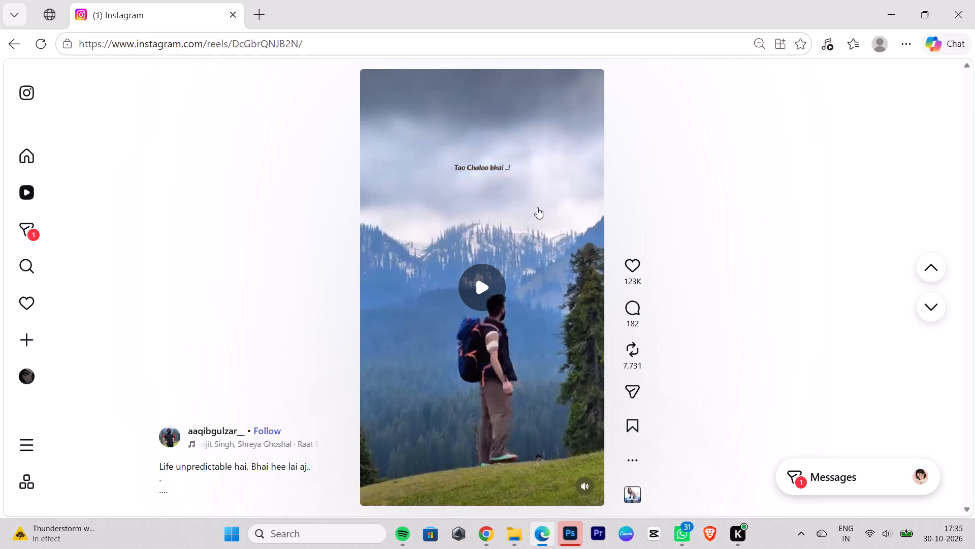
Browse through the next several Instagram reels, looking at their shots and on-screen captions.
scroll(521, 297, "down", 3)
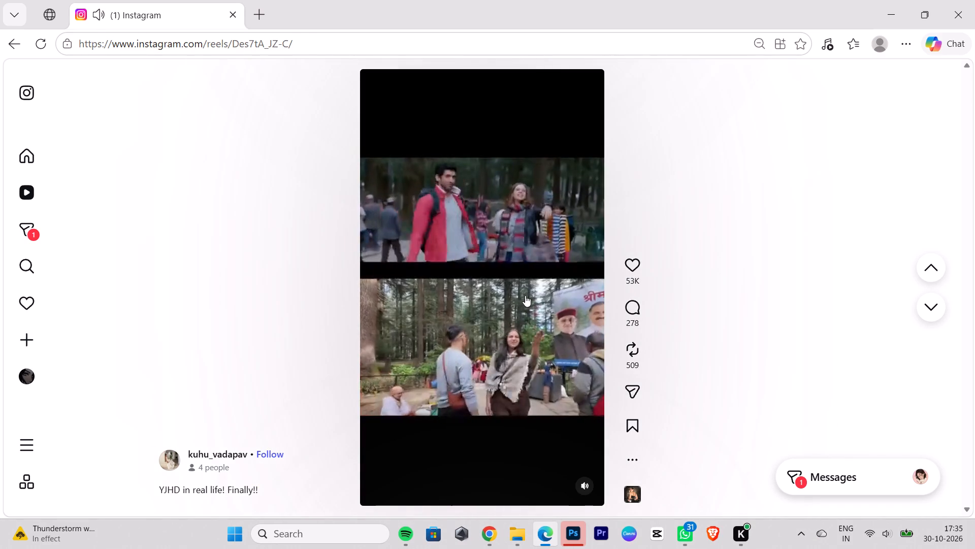
scroll(522, 302, "down", 2)
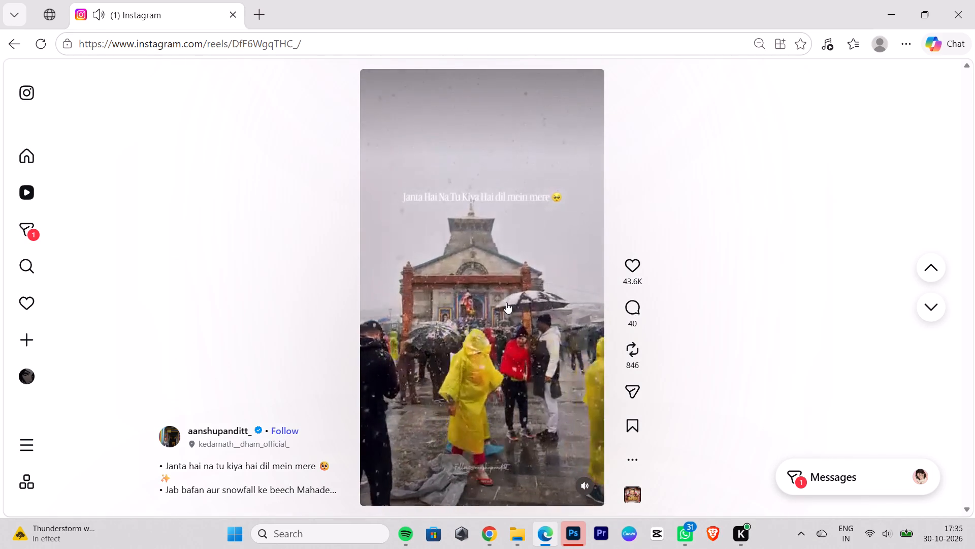
scroll(512, 286, "down", 4)
scroll(504, 332, "down", 2)
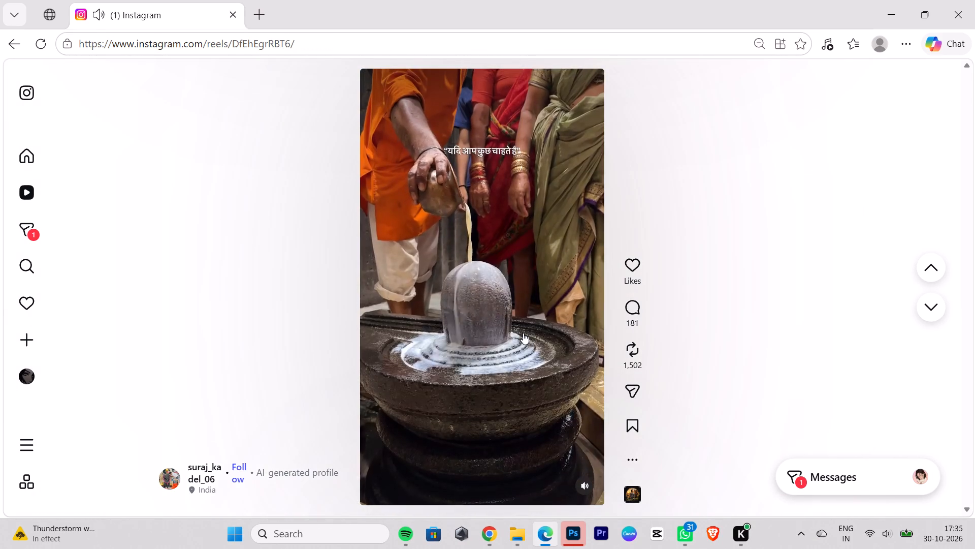
scroll(447, 266, "down", 3)
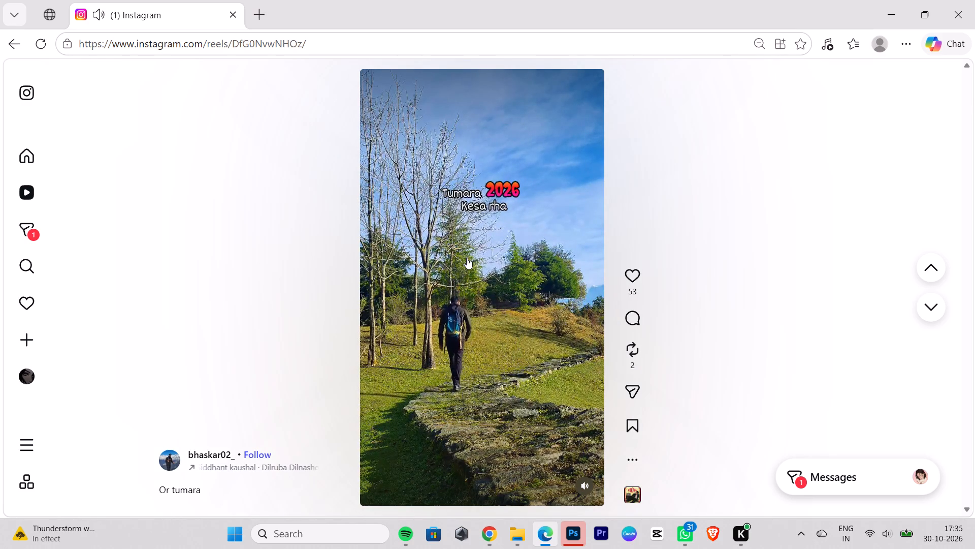
scroll(418, 198, "down", 3)
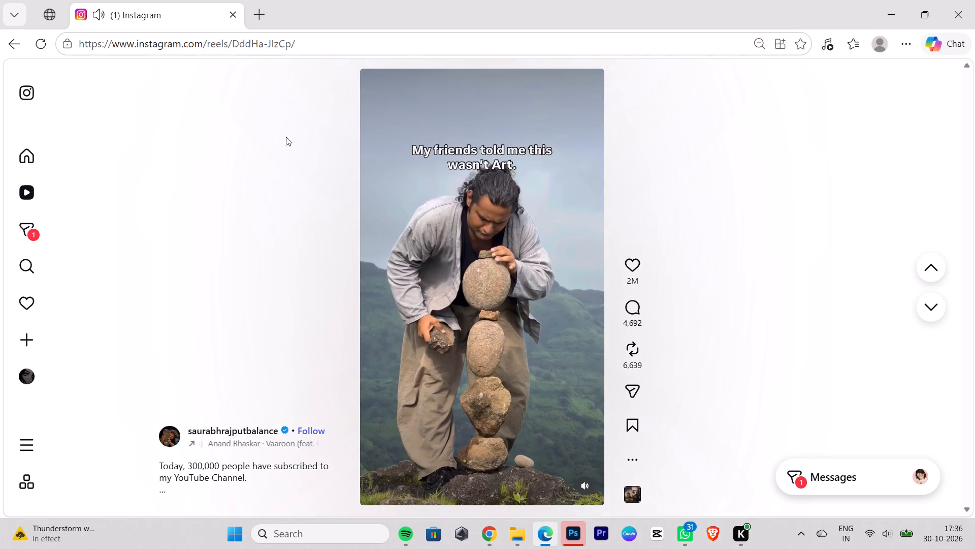
Open a new browser tab and look through the news feed on its start page.
left_click(259, 17)
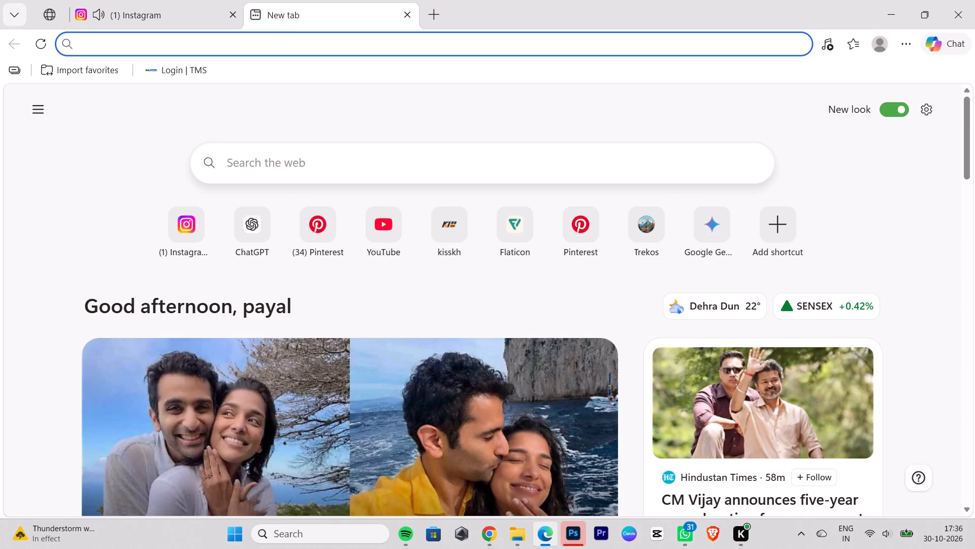
scroll(826, 177, "down", 2)
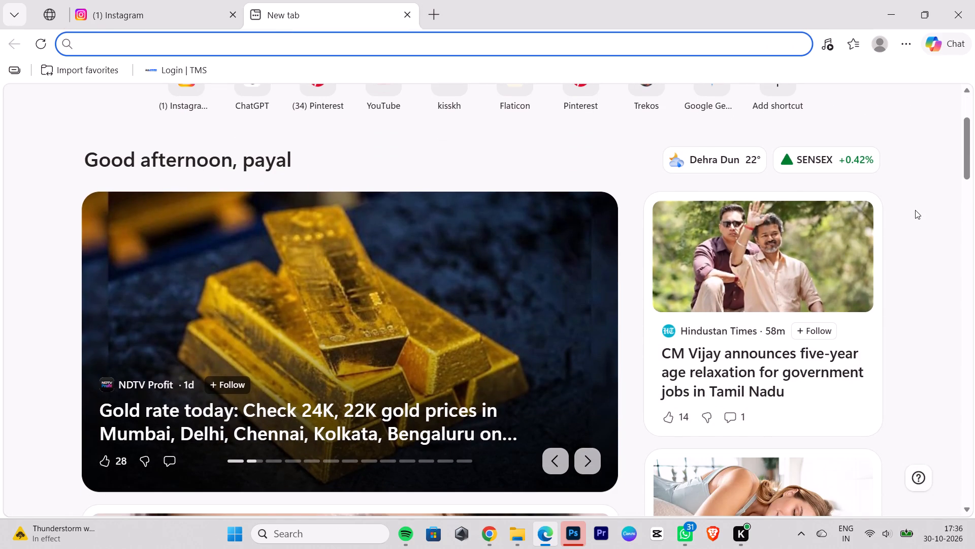
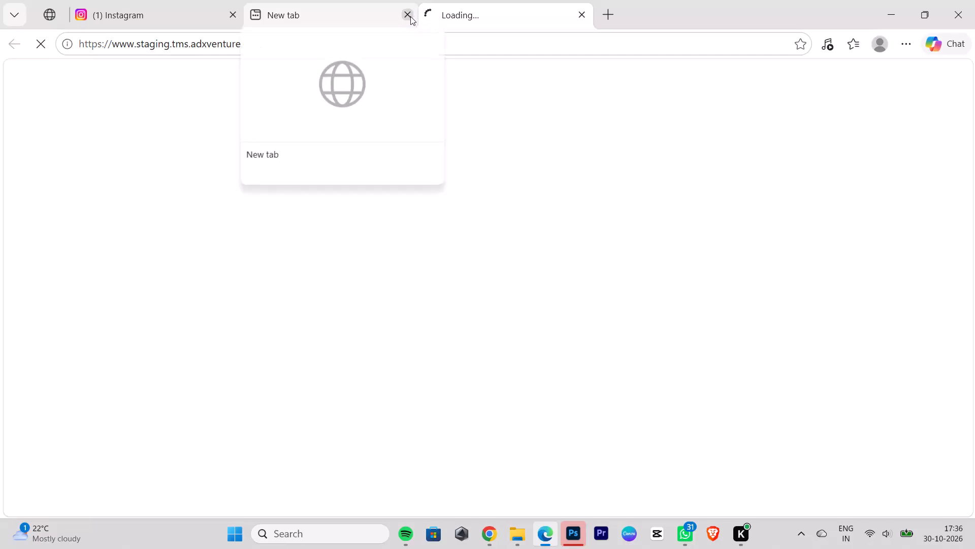
Close the empty new tab beside the loading Adxventure page.
left_click(410, 16)
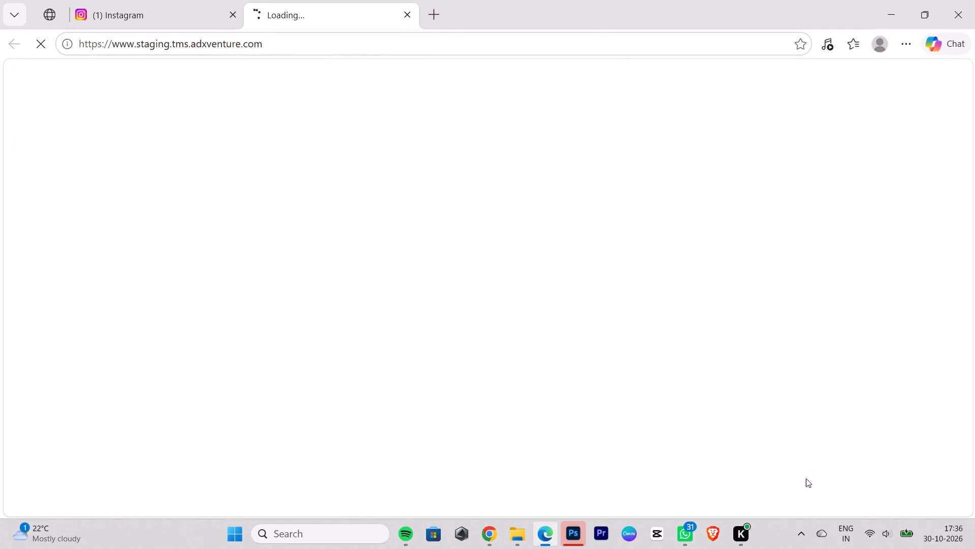
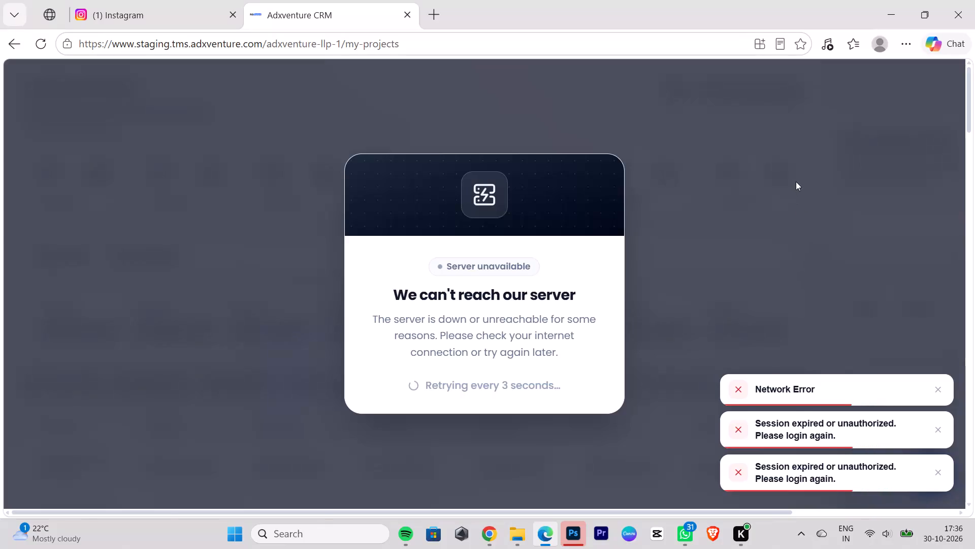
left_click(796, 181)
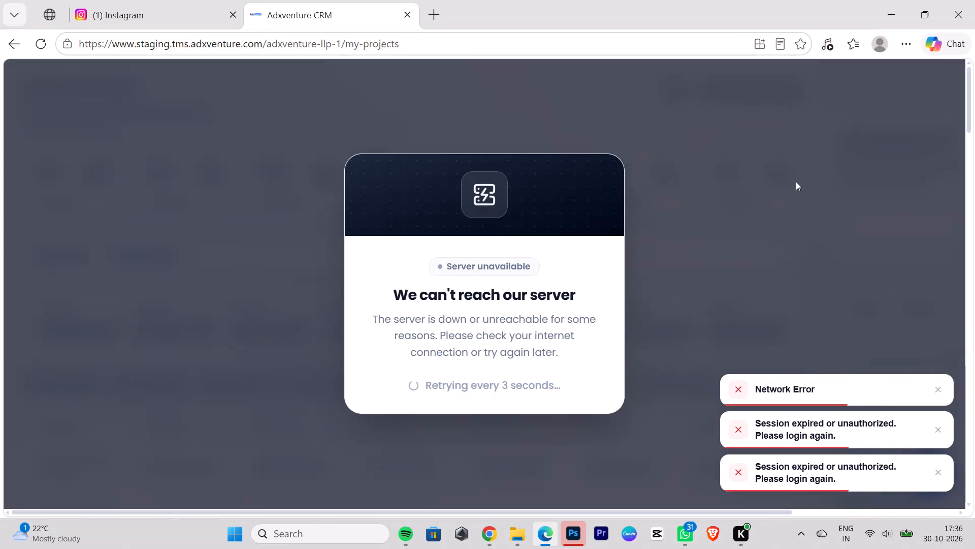